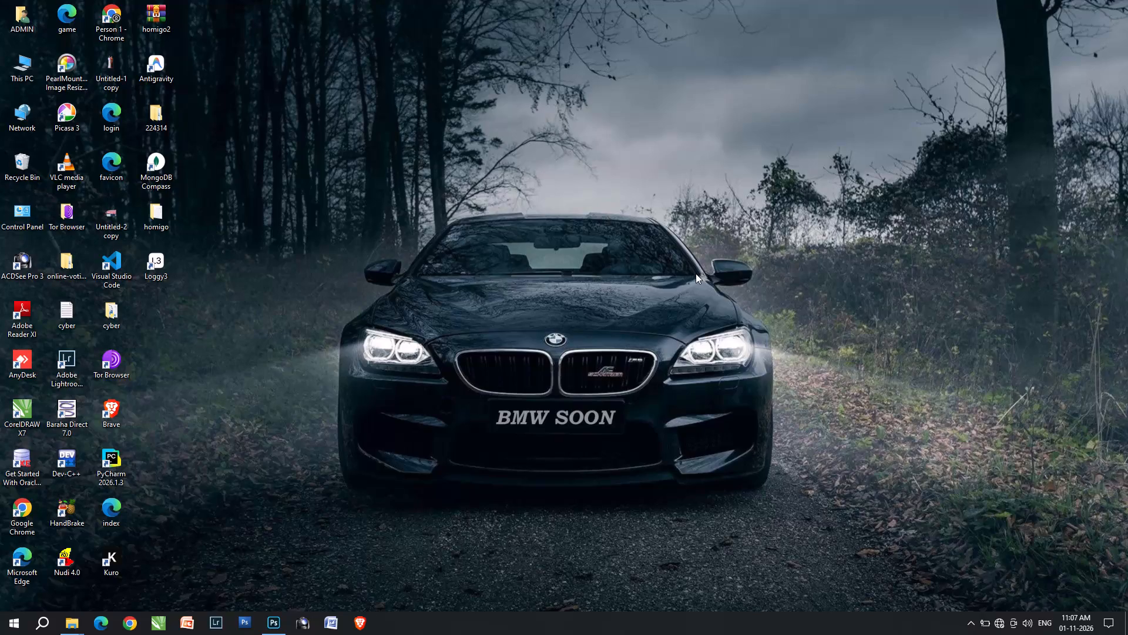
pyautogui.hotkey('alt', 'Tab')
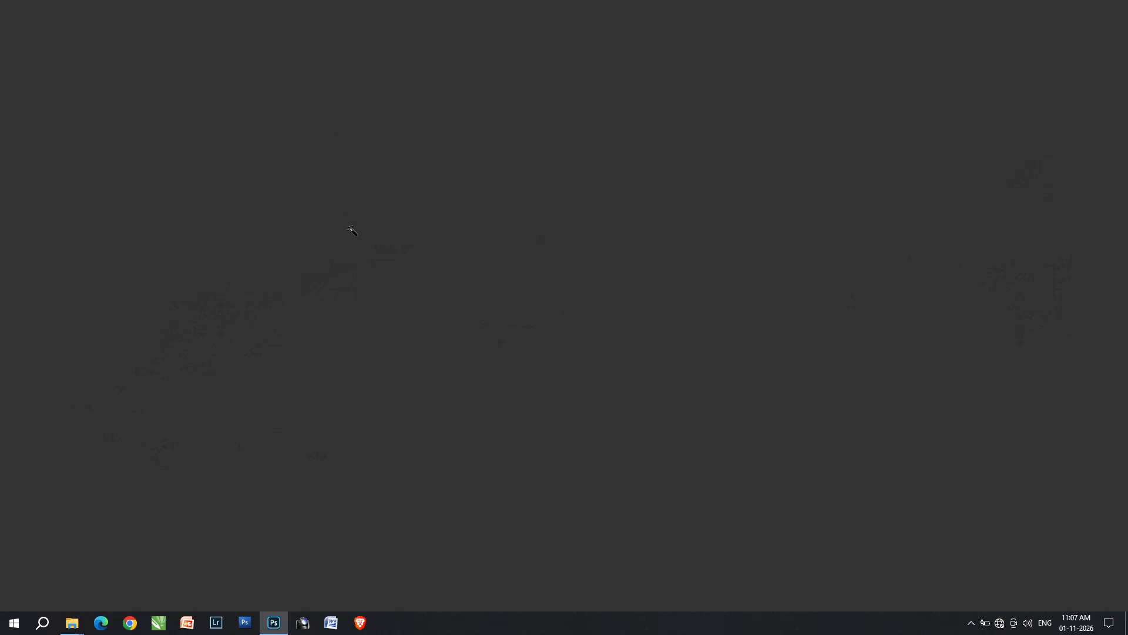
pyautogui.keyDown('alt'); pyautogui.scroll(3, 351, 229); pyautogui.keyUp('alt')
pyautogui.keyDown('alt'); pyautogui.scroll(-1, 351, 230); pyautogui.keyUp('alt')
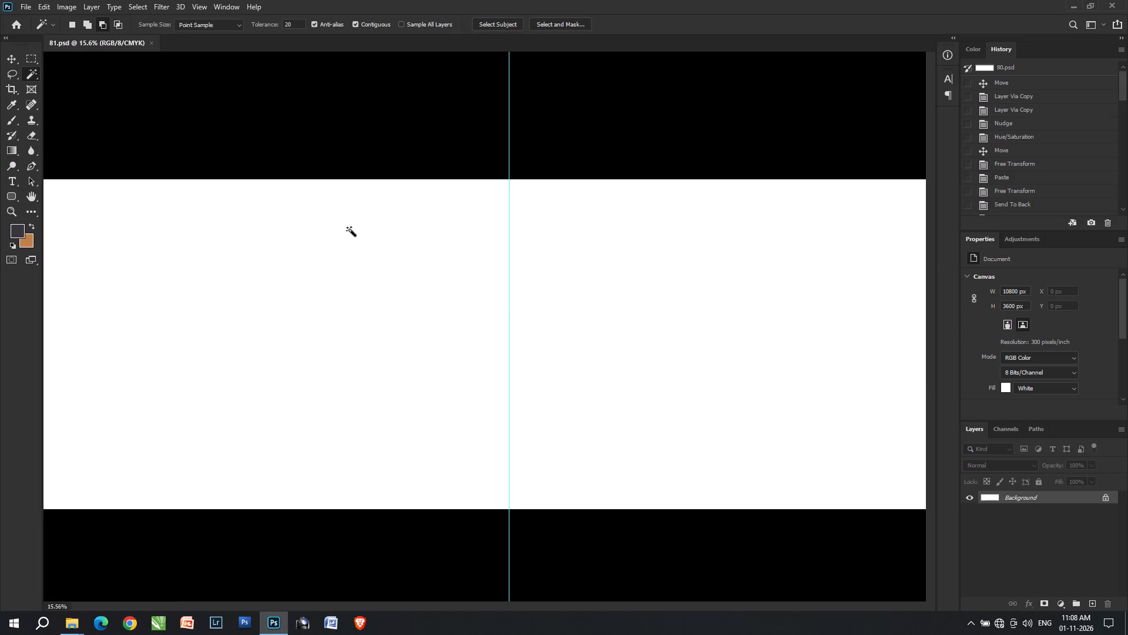
# Switch to File Explorer, leave the sheet folder for its parent album folder, and open the 02 Wedding folder.
pyautogui.hotkey('alt', 'Tab')
pyautogui.hotkey('alt', 'Tab')
pyautogui.press('BackSpace')
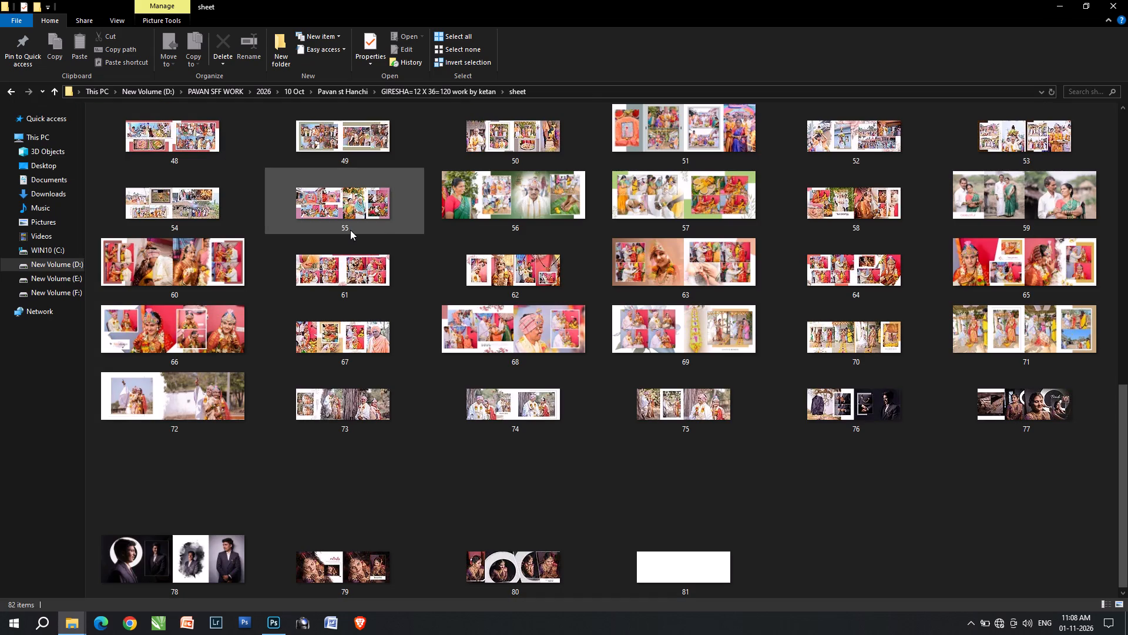
pyautogui.click(485, 89)
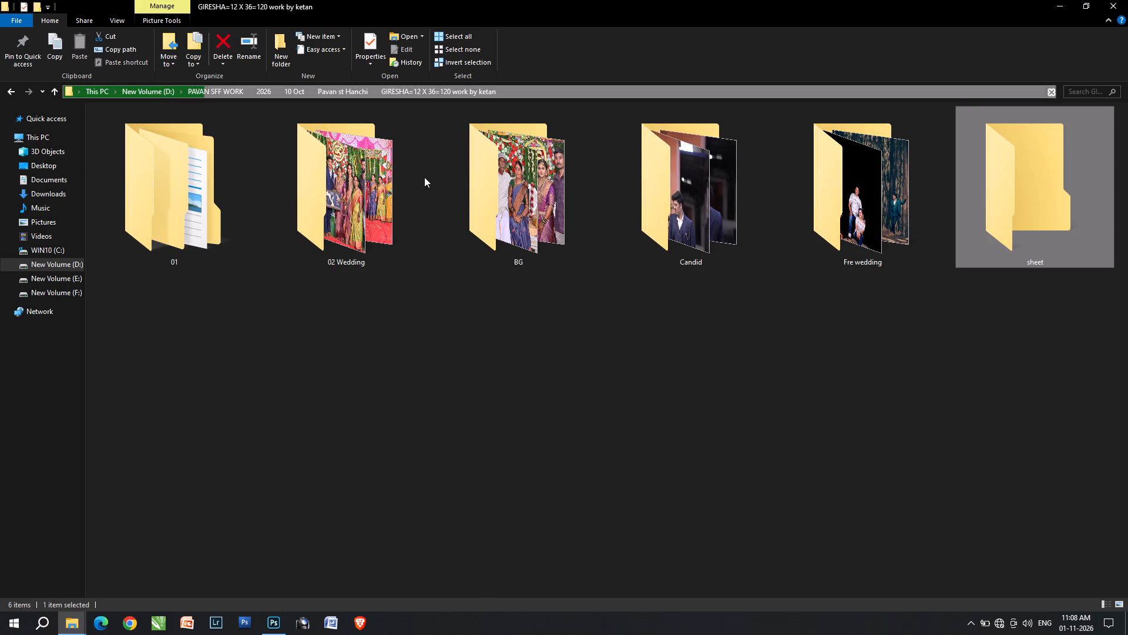
pyautogui.doubleClick(306, 210)
pyautogui.scroll(1, 327, 223)
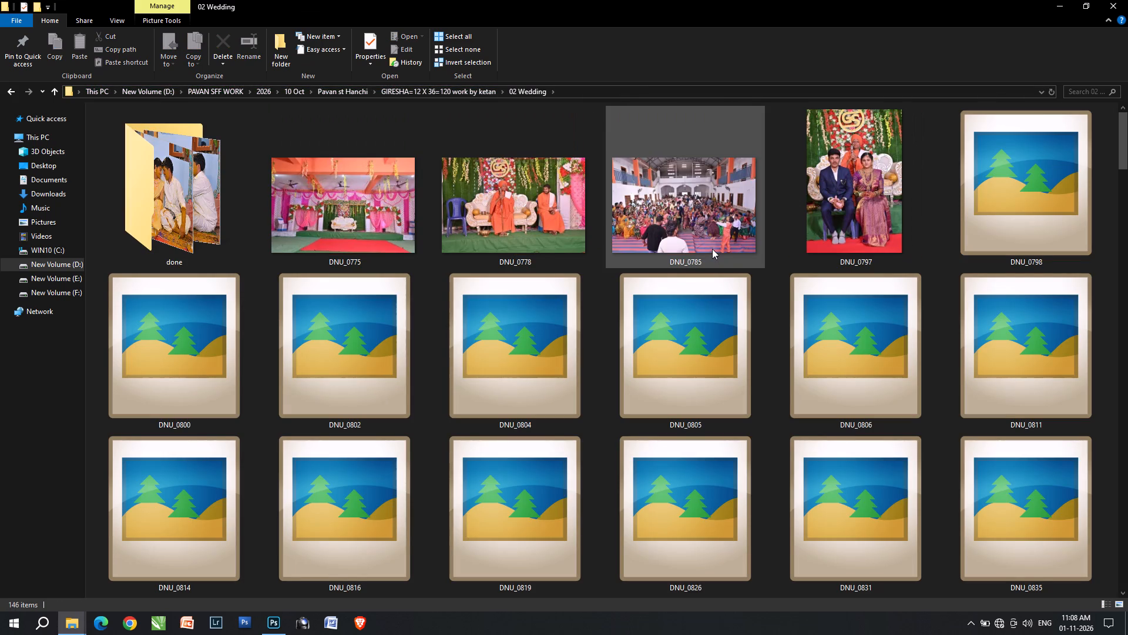
# Open the photos DNU_0775, DNU_0778 and DNU_0785 from the 02 Wedding folder as separate documents in Photoshop.
pyautogui.scroll(1, 530, 234)
pyautogui.click(334, 219)
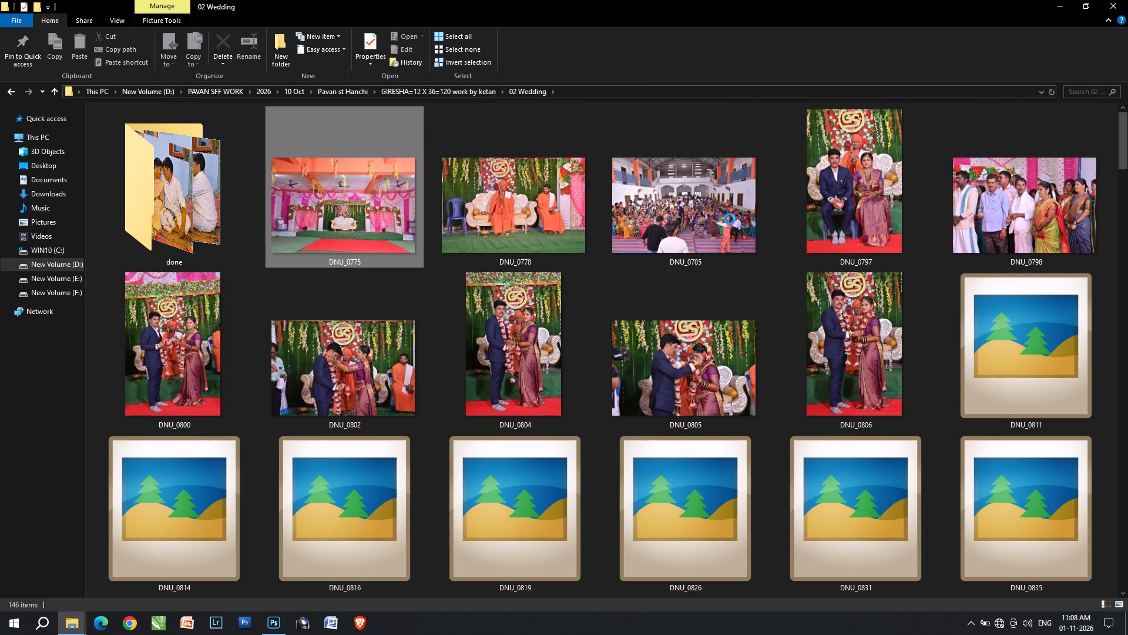
pyautogui.keyDown('shift'); pyautogui.click(730, 219); pyautogui.keyUp('shift')
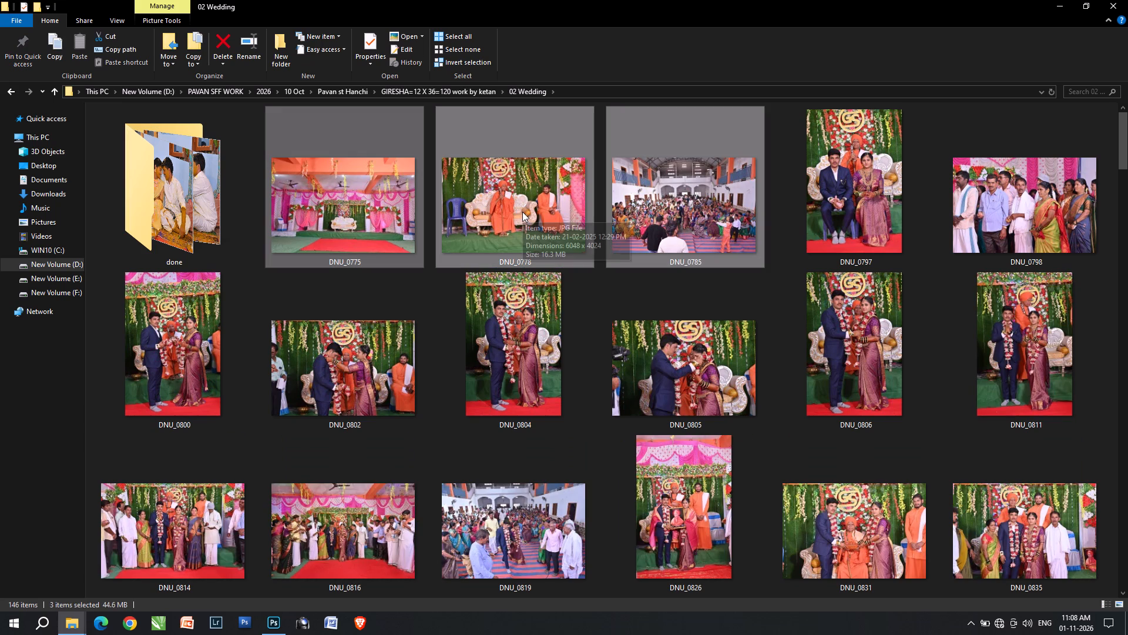
pyautogui.moveTo(522, 212); pyautogui.dragTo(518, 255)
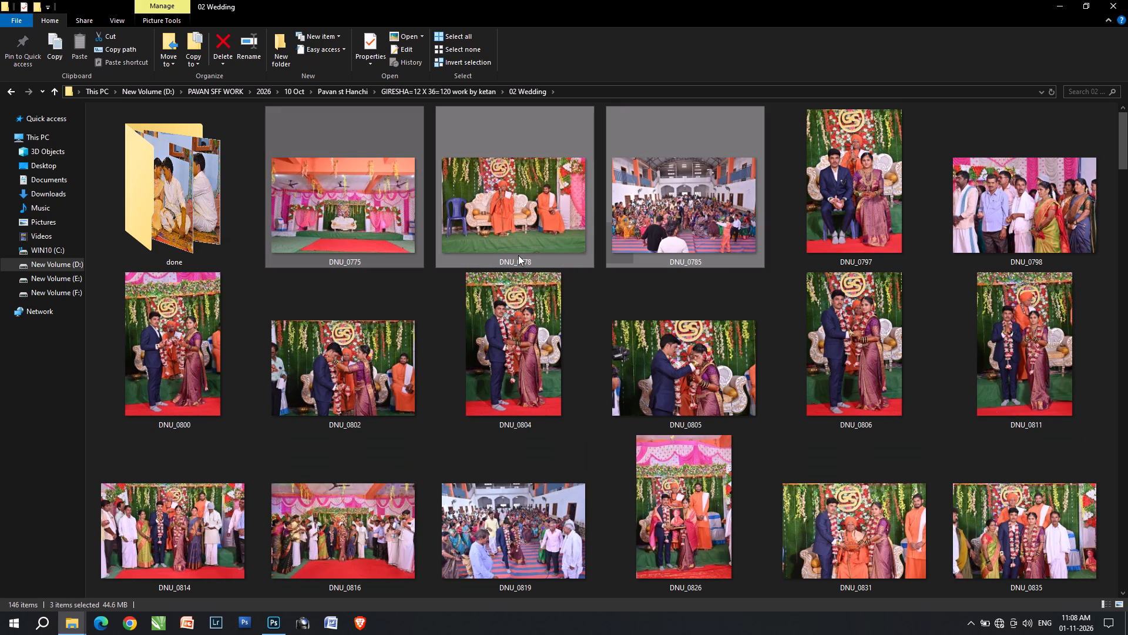
pyautogui.moveTo(518, 255); pyautogui.dragTo(531, 32)
pyautogui.hotkey('alt', 'Tab')
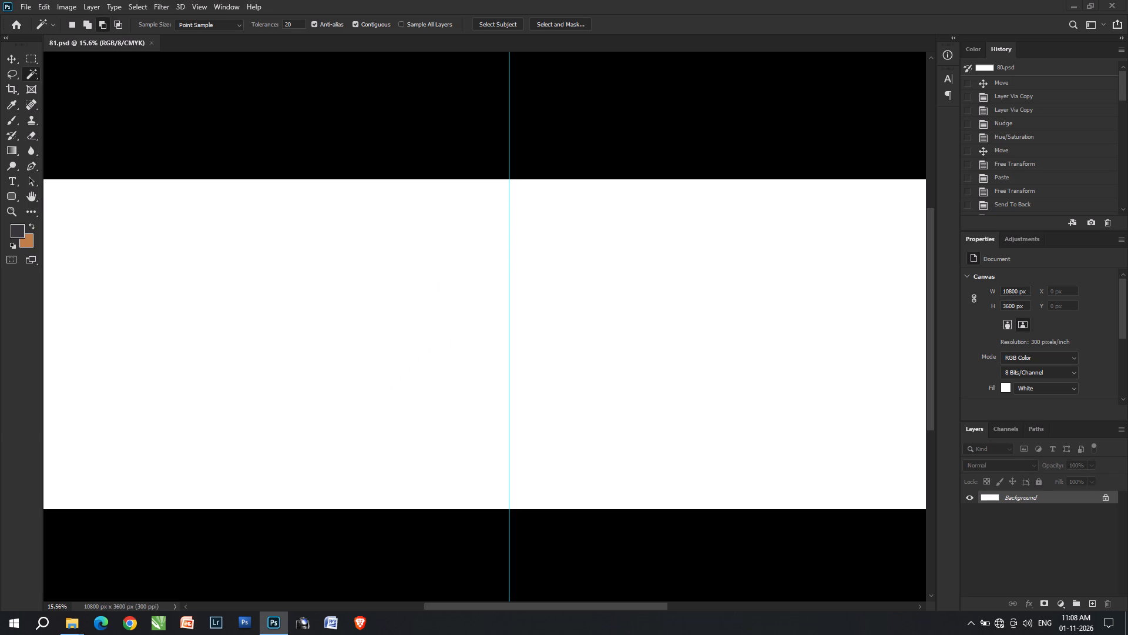
pyautogui.moveTo(531, 32); pyautogui.dragTo(531, 37)
pyautogui.click(531, 37)
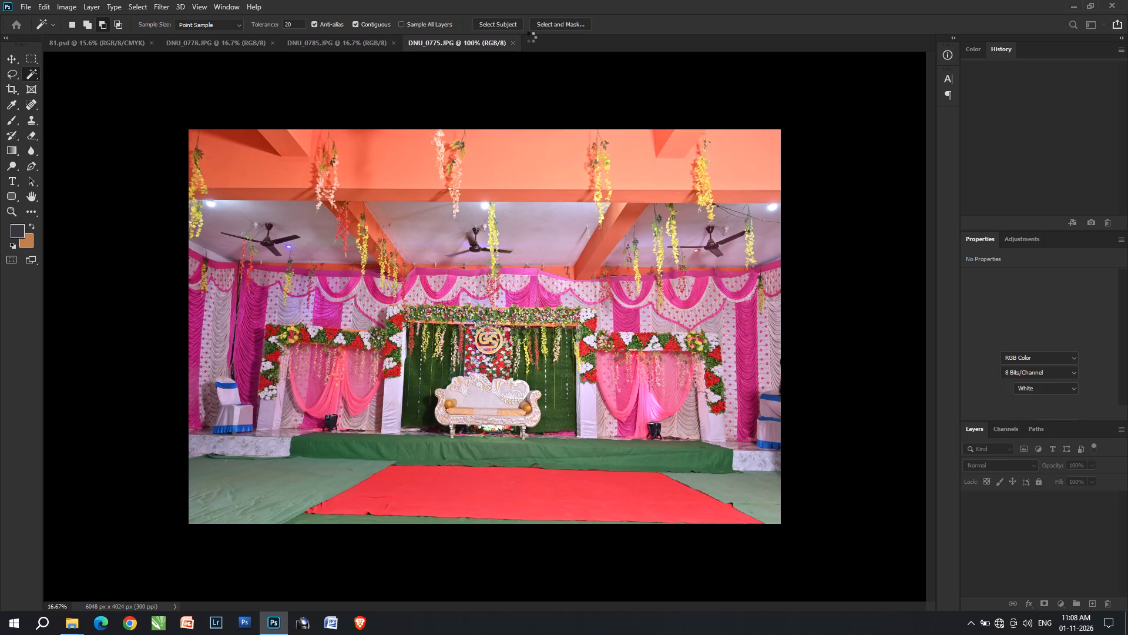
# Open the Camera Raw Filter on the decorated stage photo DNU_0775.
pyautogui.hotkey('ctrl', 'shift', 'a')
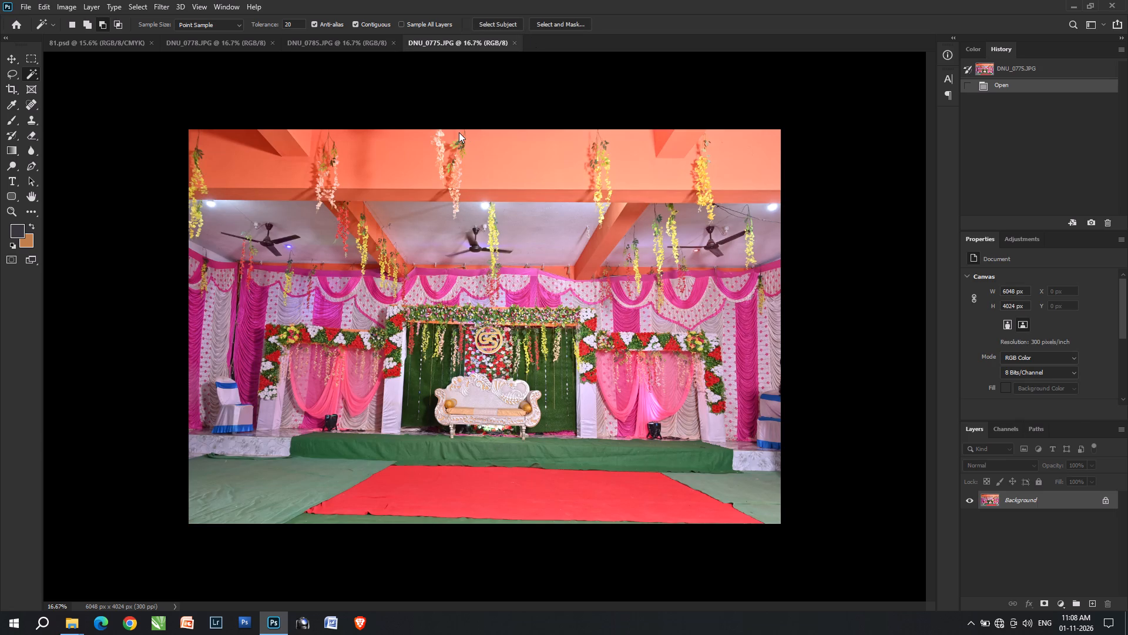
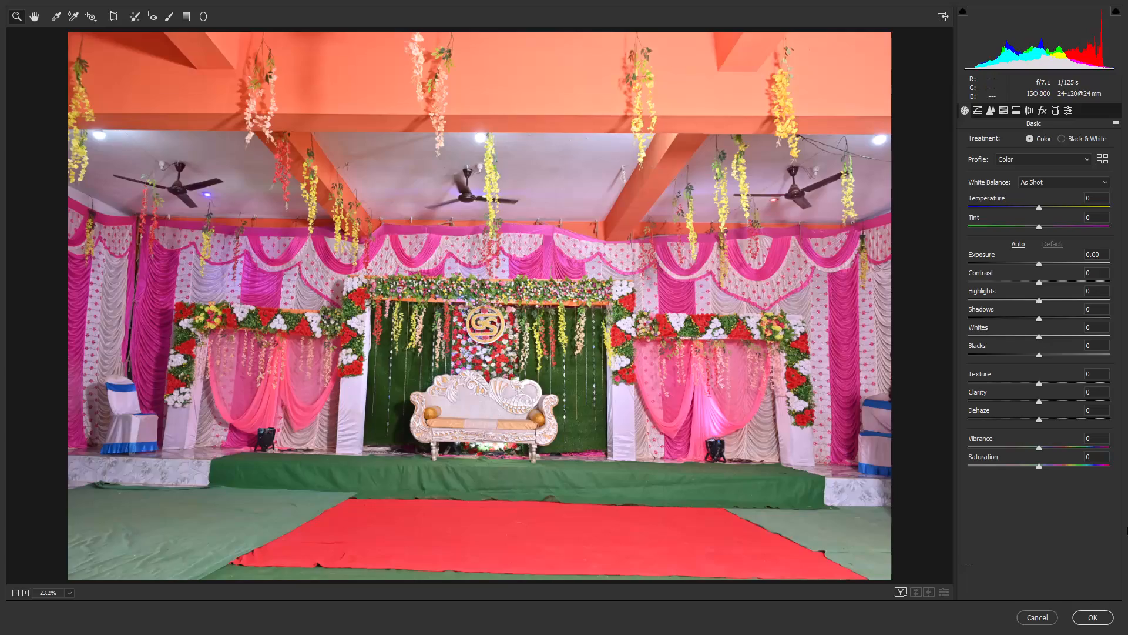
# Apply the Previous Conversion settings to the stage photo DNU_0775 in Camera Raw.
pyautogui.click(1115, 124)
pyautogui.moveTo(1109, 149); pyautogui.dragTo(1109, 151)
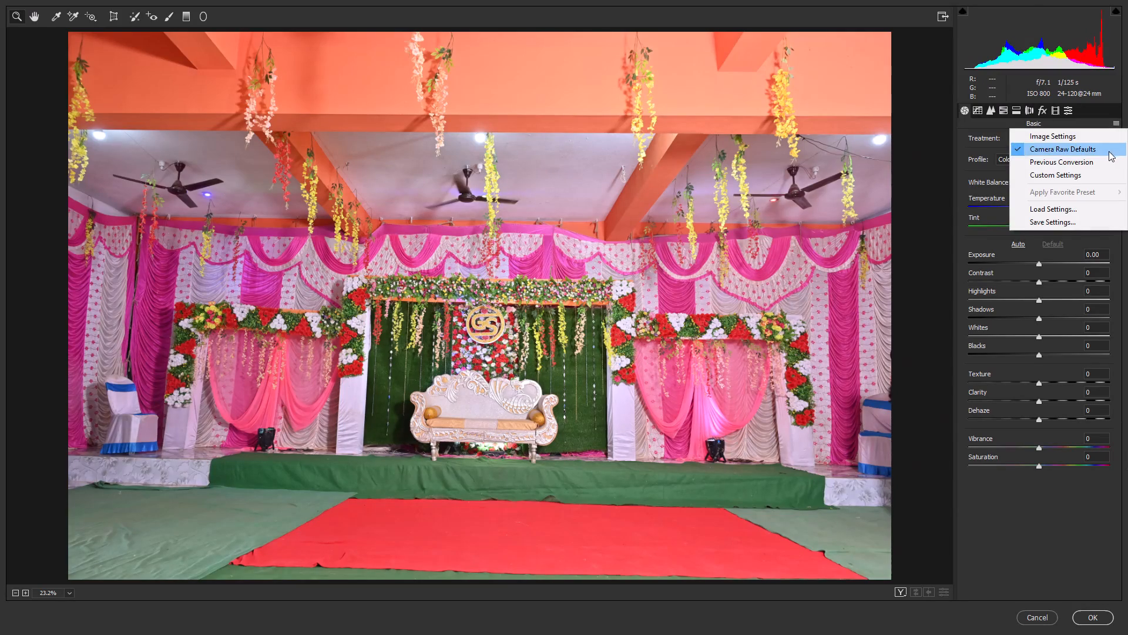
pyautogui.moveTo(1109, 151); pyautogui.dragTo(1109, 161)
# Set Exposure to +0.50, Highlights to -49, Whites to -48 and Blacks to -27, and apply the Camera Raw adjustments to DNU_0775.
pyautogui.click(1049, 263)
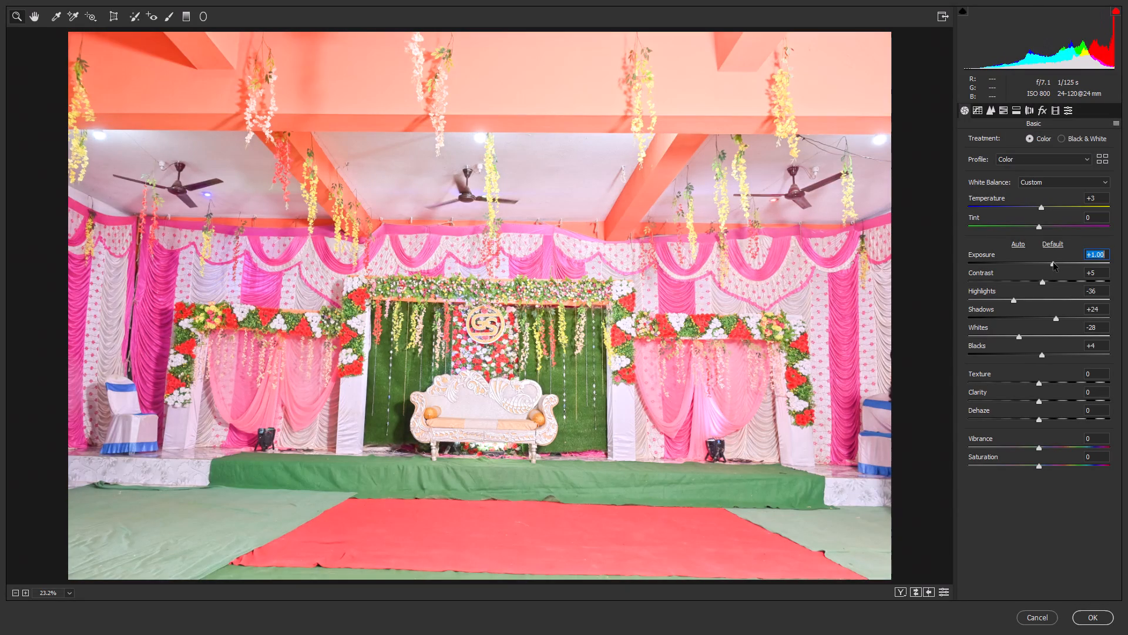
pyautogui.click(1009, 336)
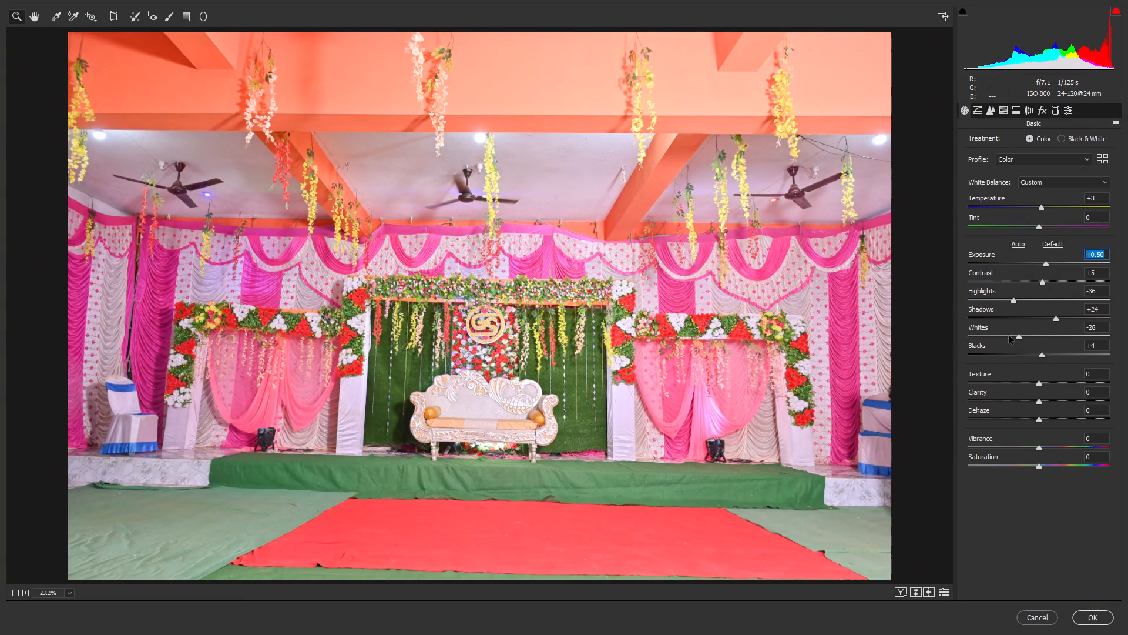
pyautogui.click(1003, 295)
pyautogui.click(1004, 303)
pyautogui.click(1018, 352)
pyautogui.click(1022, 355)
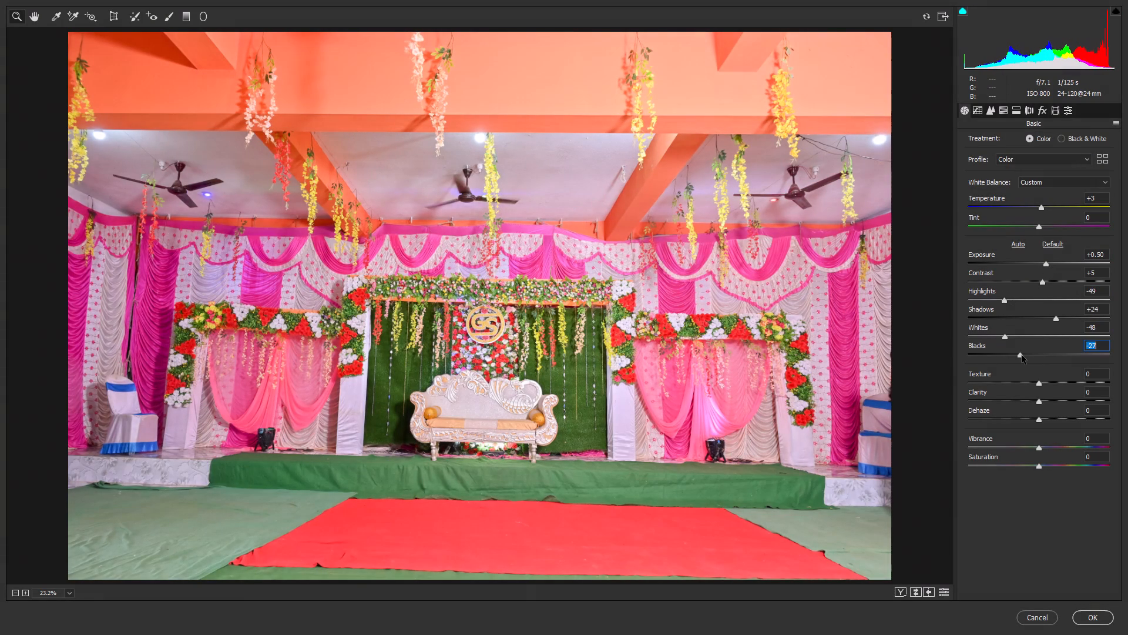
pyautogui.press('Return')
pyautogui.press('Return')
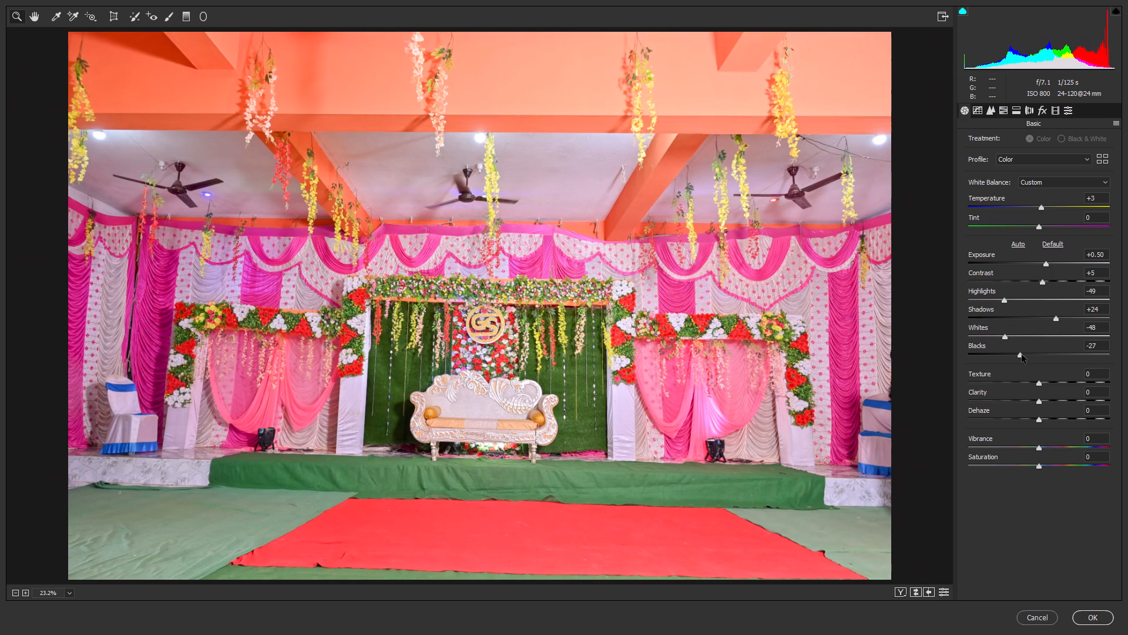
pyautogui.press('Return')
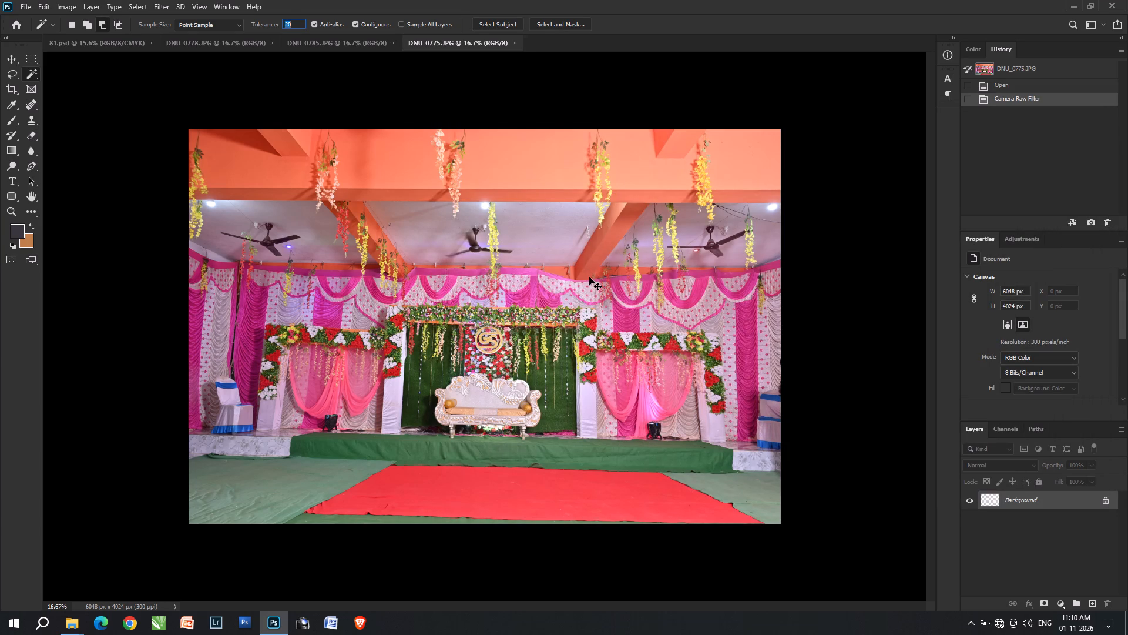
# Cut the entire adjusted DNU_0775 stage photo and paste it onto the blank sheet 81.psd.
pyautogui.hotkey('ctrl', 'a')
pyautogui.hotkey('ctrl', 'x')
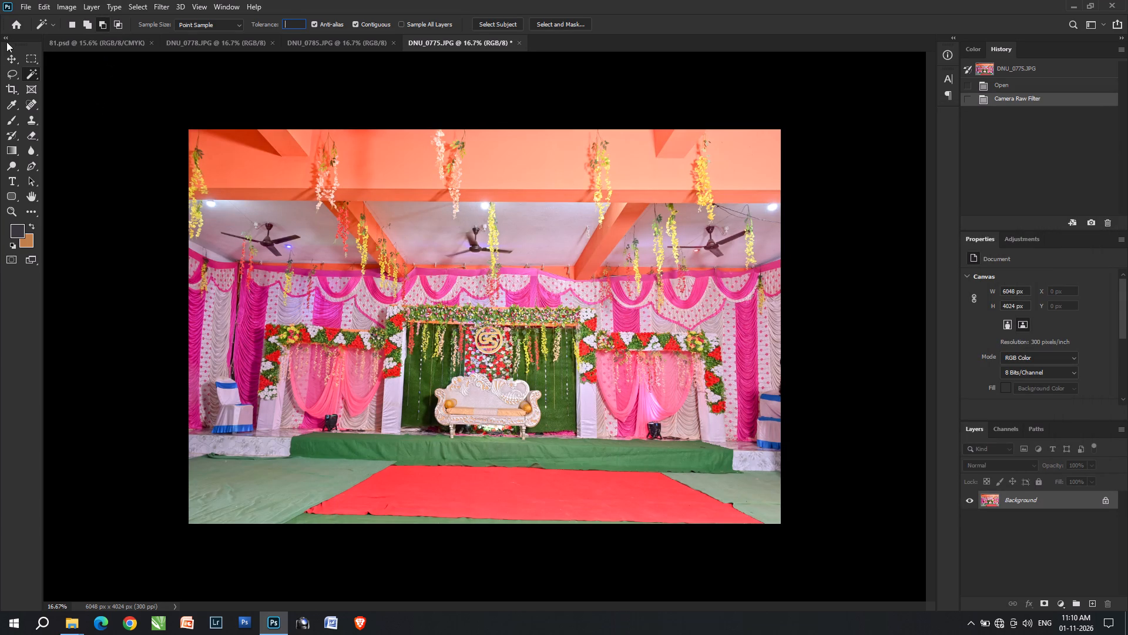
pyautogui.click(8, 57)
pyautogui.press('Return')
pyautogui.hotkey('ctrl', 'a')
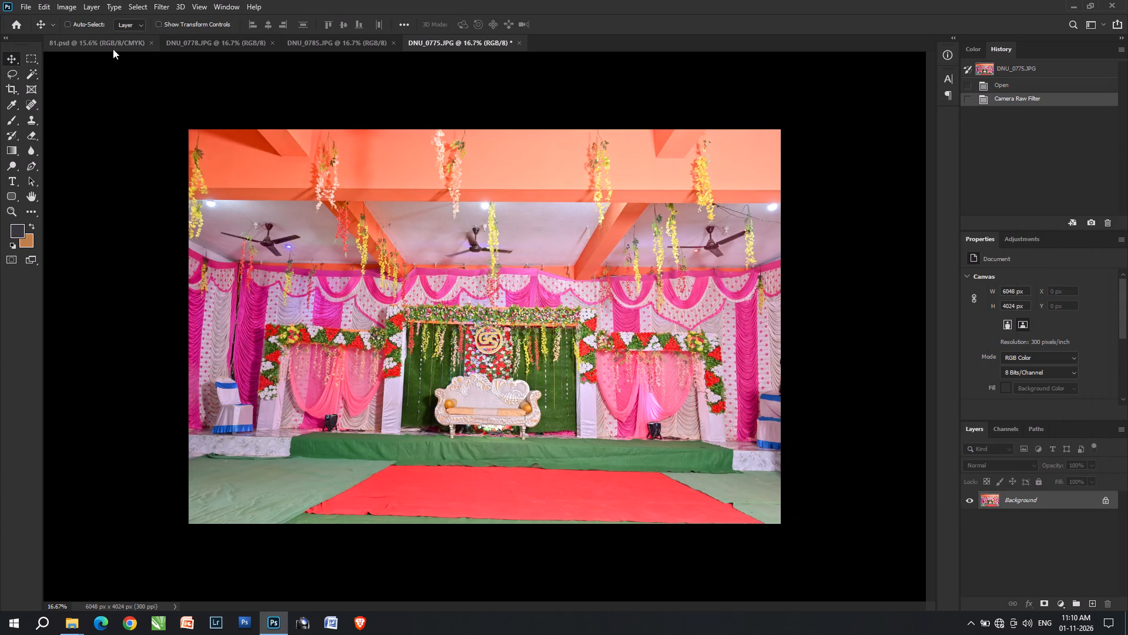
pyautogui.hotkey('ctrl', 'x')
pyautogui.click(66, 45)
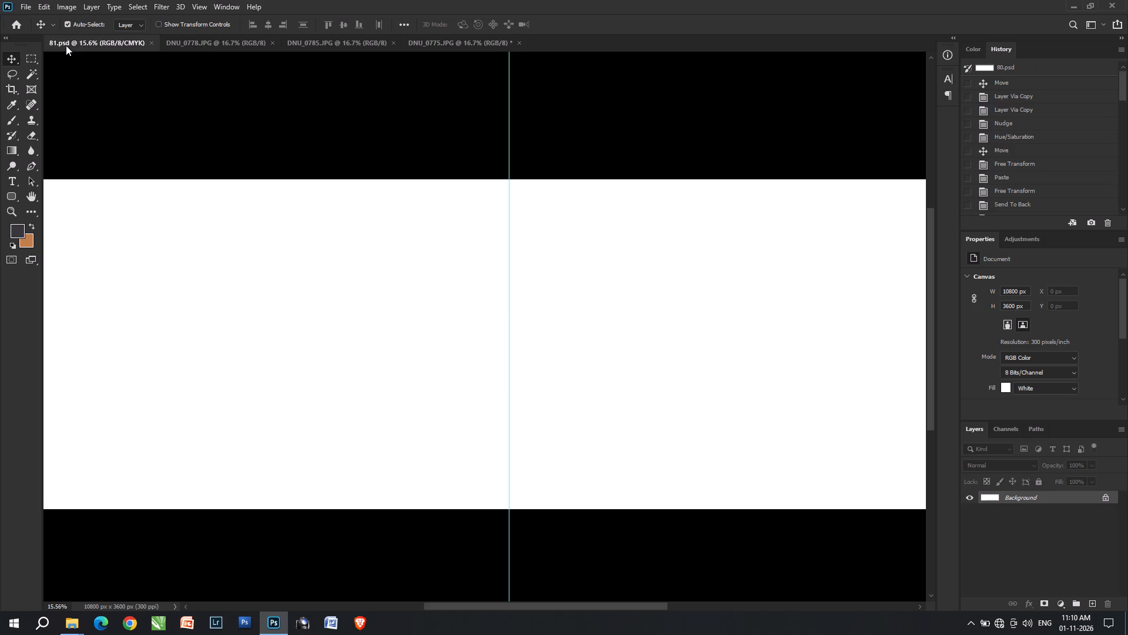
pyautogui.hotkey('ctrl', 'v')
# Scale the pasted stage photo to about 68% and place it in the sheet's top-left corner, overhanging the top edge.
pyautogui.hotkey('ctrl', 't')
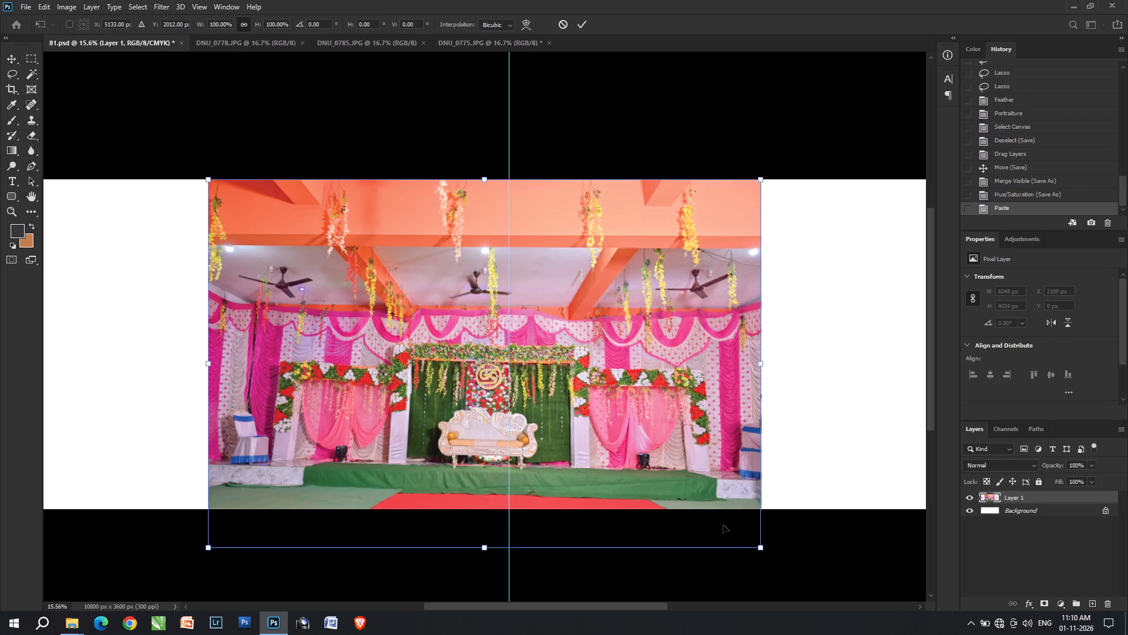
pyautogui.moveTo(761, 549); pyautogui.dragTo(587, 373)
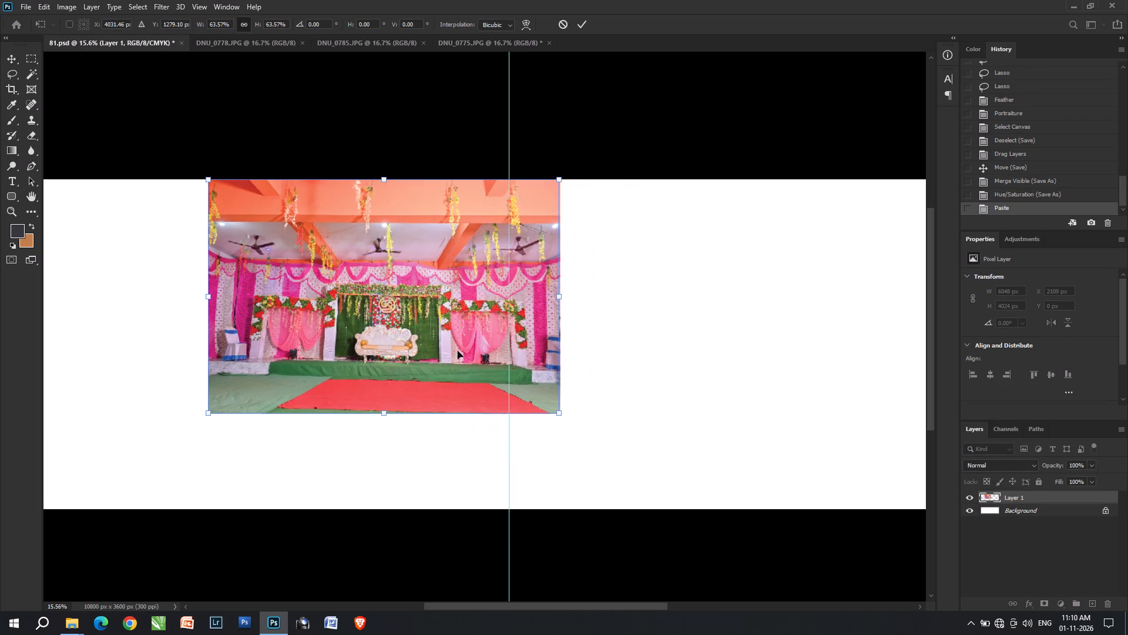
pyautogui.press('space')
pyautogui.keyDown('ctrl'); pyautogui.moveTo(413, 336); pyautogui.dragTo(738, 334); pyautogui.keyUp('ctrl')
pyautogui.keyDown('alt'); pyautogui.scroll(-15, 737, 352); pyautogui.keyUp('alt')
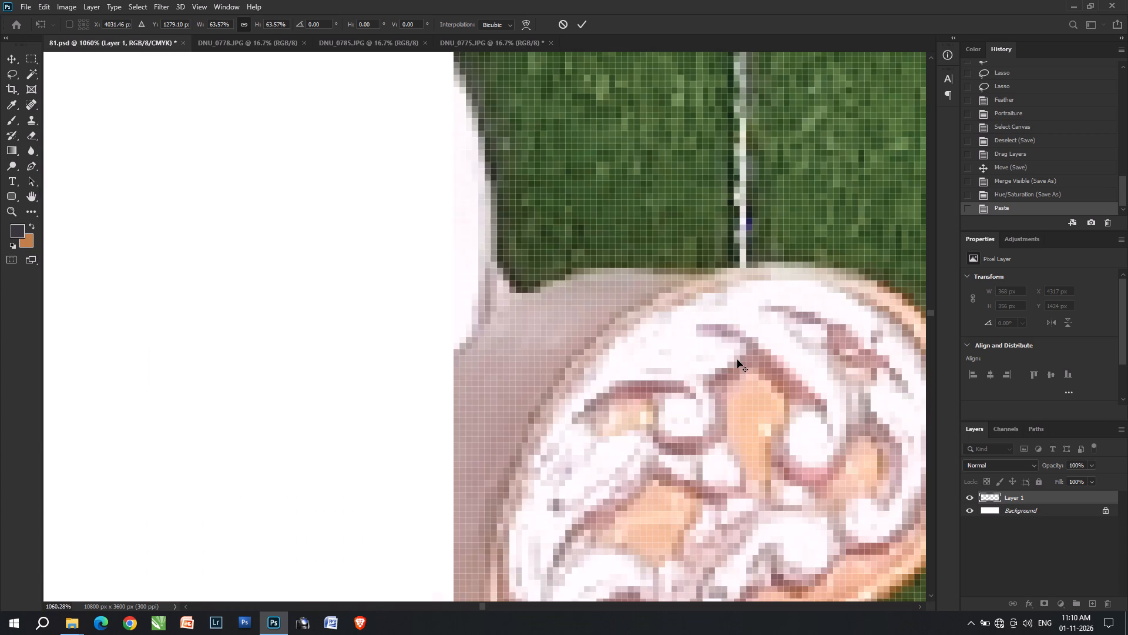
pyautogui.keyDown('alt'); pyautogui.scroll(-20, 737, 360); pyautogui.keyUp('alt')
pyautogui.keyDown('alt'); pyautogui.scroll(-16, 737, 360); pyautogui.keyUp('alt')
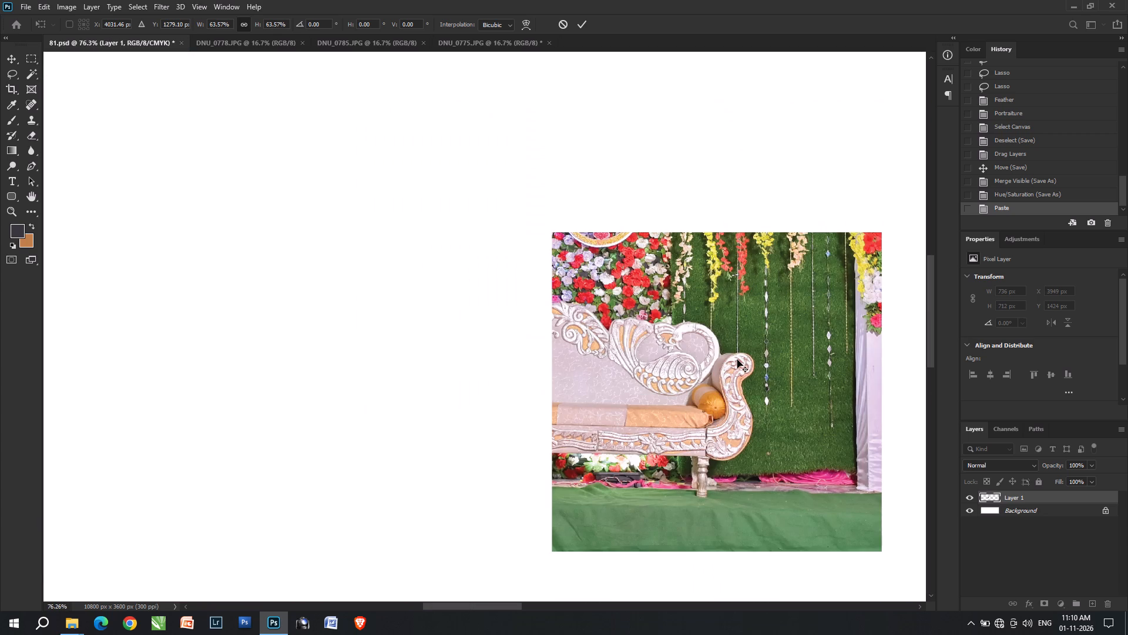
pyautogui.keyDown('alt'); pyautogui.scroll(-17, 737, 360); pyautogui.keyUp('alt')
pyautogui.moveTo(387, 329); pyautogui.dragTo(280, 306)
pyautogui.moveTo(377, 313); pyautogui.dragTo(240, 292)
pyautogui.moveTo(384, 269); pyautogui.dragTo(401, 265)
pyautogui.moveTo(381, 270); pyautogui.dragTo(381, 263)
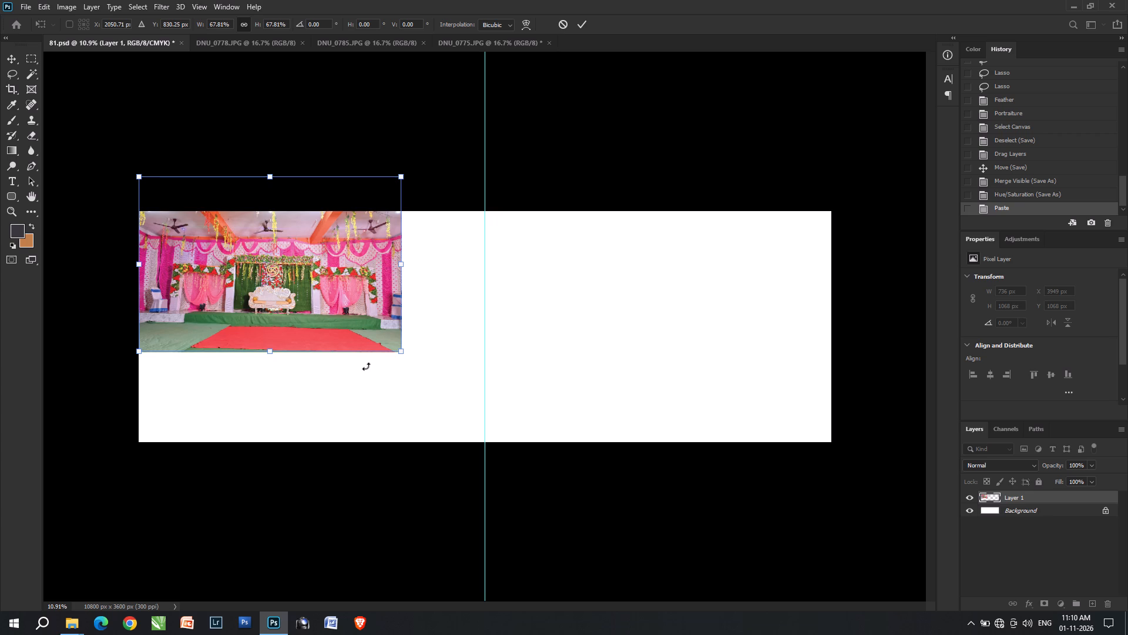
pyautogui.press('Return')
# Scale the stage photo to about 97% and shift it further up, keeping it against the sheet's left edge.
pyautogui.hotkey('ctrl', 't')
pyautogui.click(398, 350)
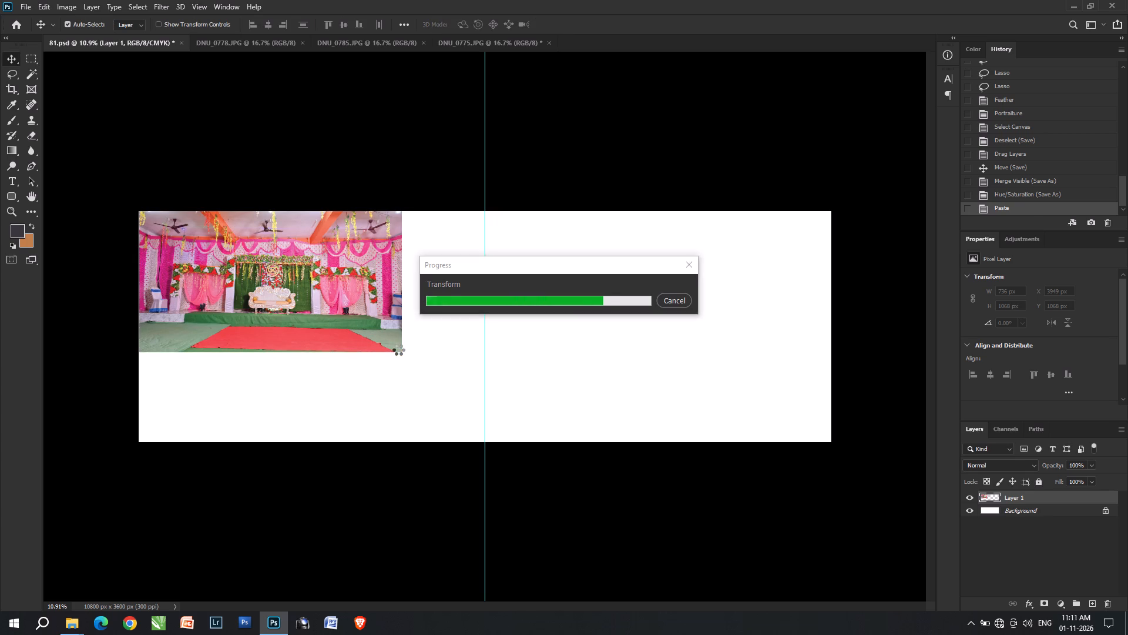
pyautogui.hotkey('ctrl', 't')
pyautogui.moveTo(407, 357); pyautogui.dragTo(405, 358)
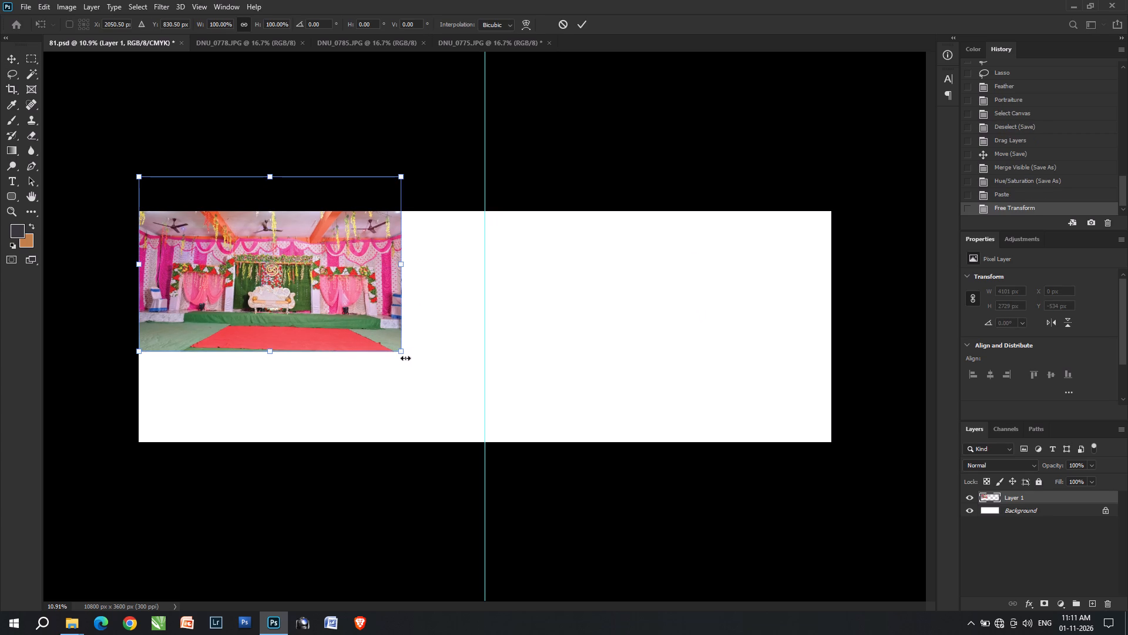
pyautogui.moveTo(405, 358); pyautogui.dragTo(399, 351)
pyautogui.moveTo(319, 315); pyautogui.dragTo(320, 308)
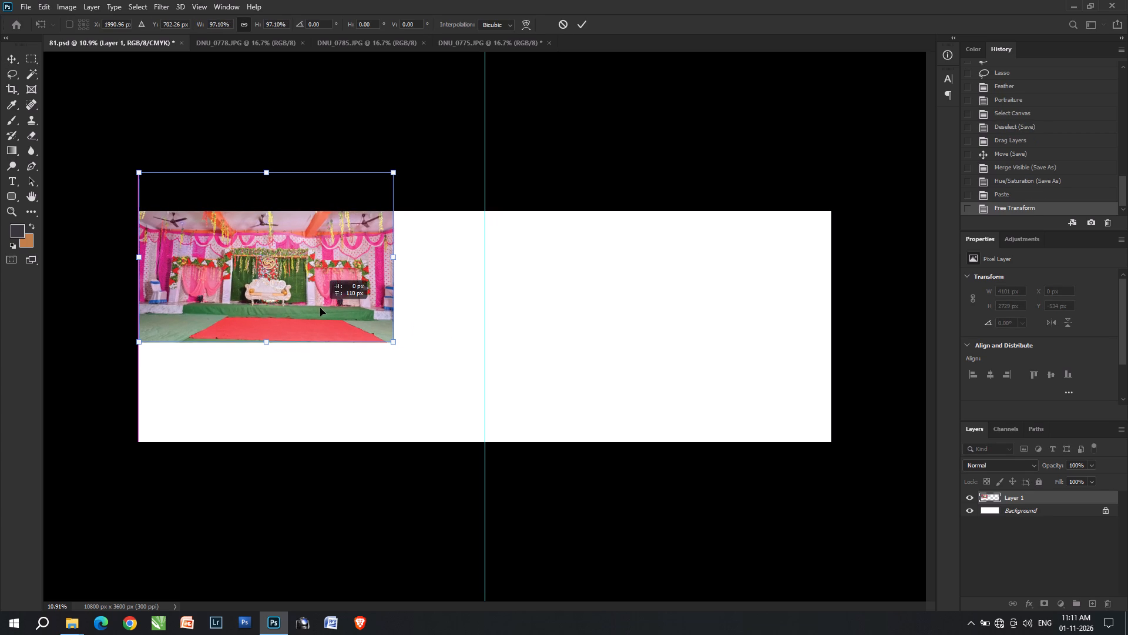
pyautogui.moveTo(320, 308); pyautogui.dragTo(320, 305)
pyautogui.press('Return')
# Examine the stage photo's detail and lower edge up close, and check its placement on the whole sheet.
pyautogui.keyDown('alt'); pyautogui.scroll(4, 347, 317); pyautogui.keyUp('alt')
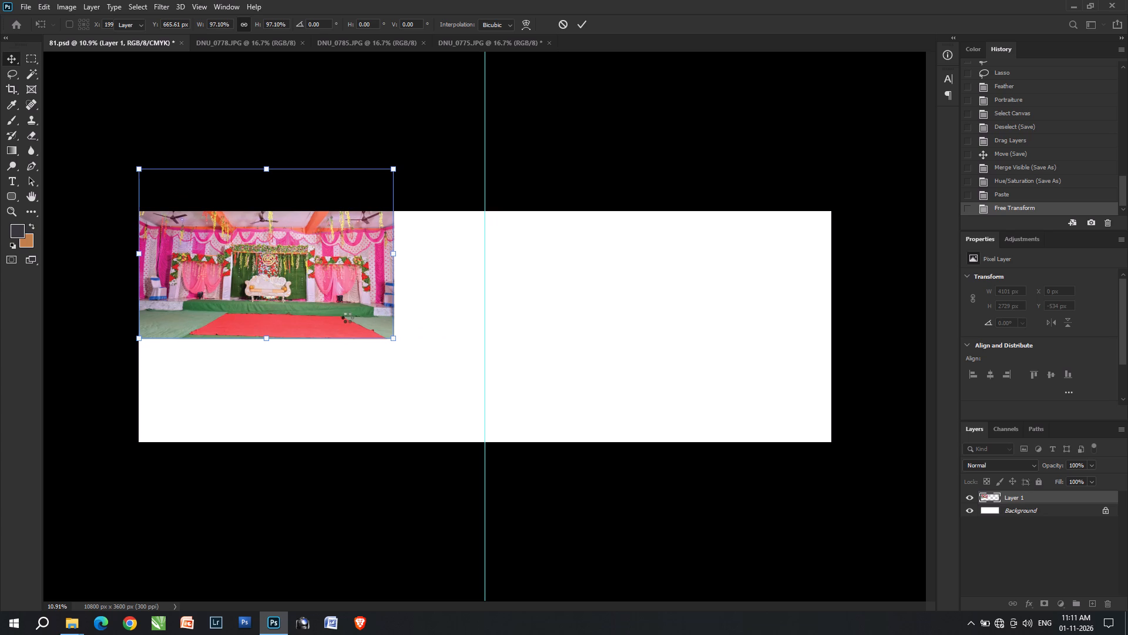
pyautogui.keyDown('alt'); pyautogui.scroll(16, 347, 317); pyautogui.keyUp('alt')
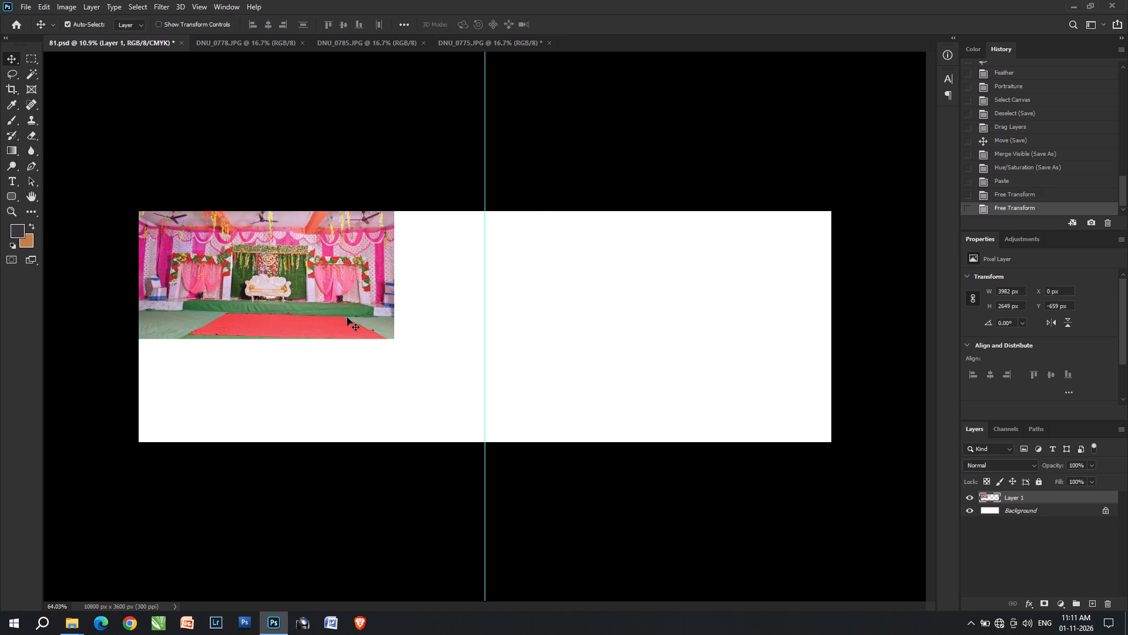
pyautogui.press('space')
pyautogui.press('space')
pyautogui.press('space')
pyautogui.moveTo(341, 321); pyautogui.dragTo(572, 329)
pyautogui.keyDown('alt'); pyautogui.scroll(-17, 574, 332); pyautogui.keyUp('alt')
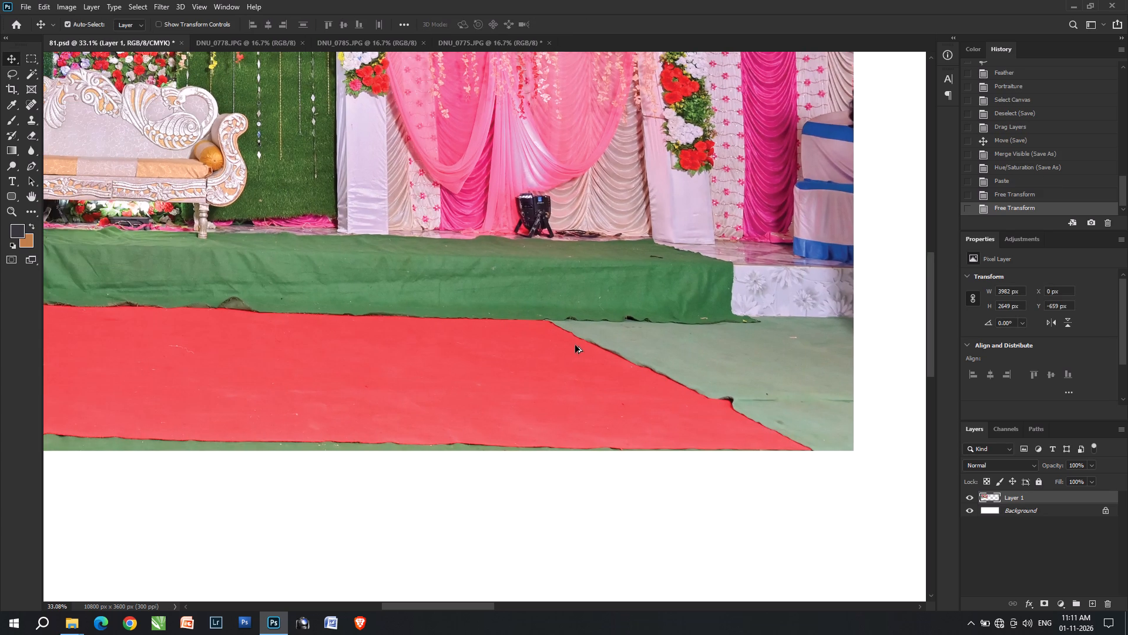
pyautogui.press('v')
pyautogui.press('v')
pyautogui.rightClick(401, 301)
pyautogui.click(355, 260)
pyautogui.keyDown('alt'); pyautogui.scroll(-20, 364, 266); pyautogui.keyUp('alt')
pyautogui.keyDown('alt'); pyautogui.scroll(-1, 364, 266); pyautogui.keyUp('alt')
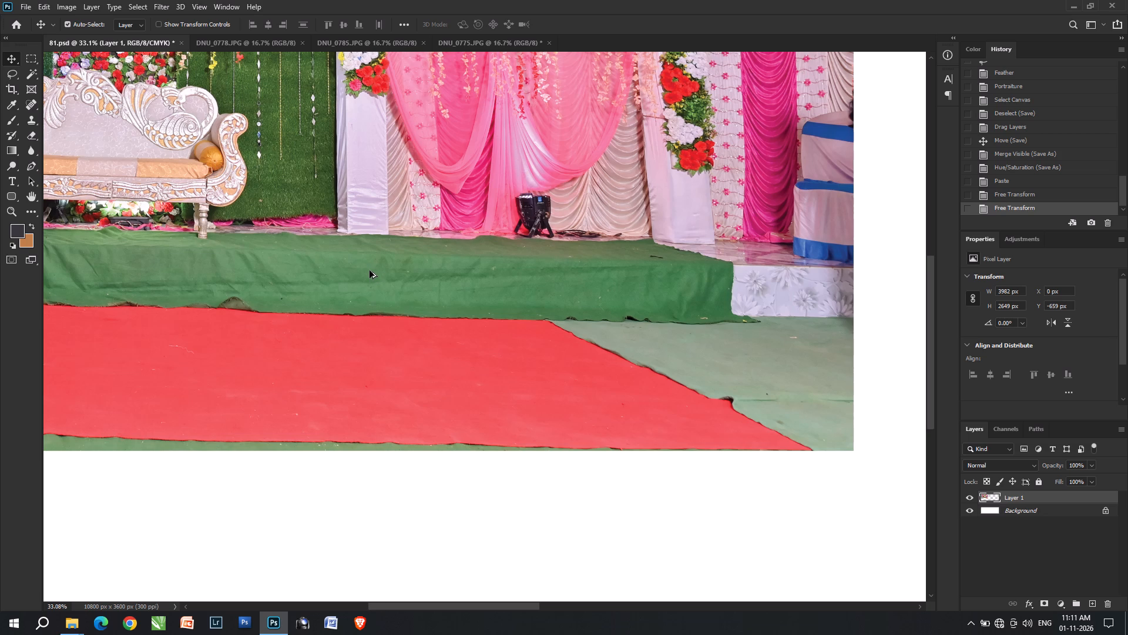
pyautogui.keyDown('alt'); pyautogui.scroll(-7, 370, 270); pyautogui.keyUp('alt')
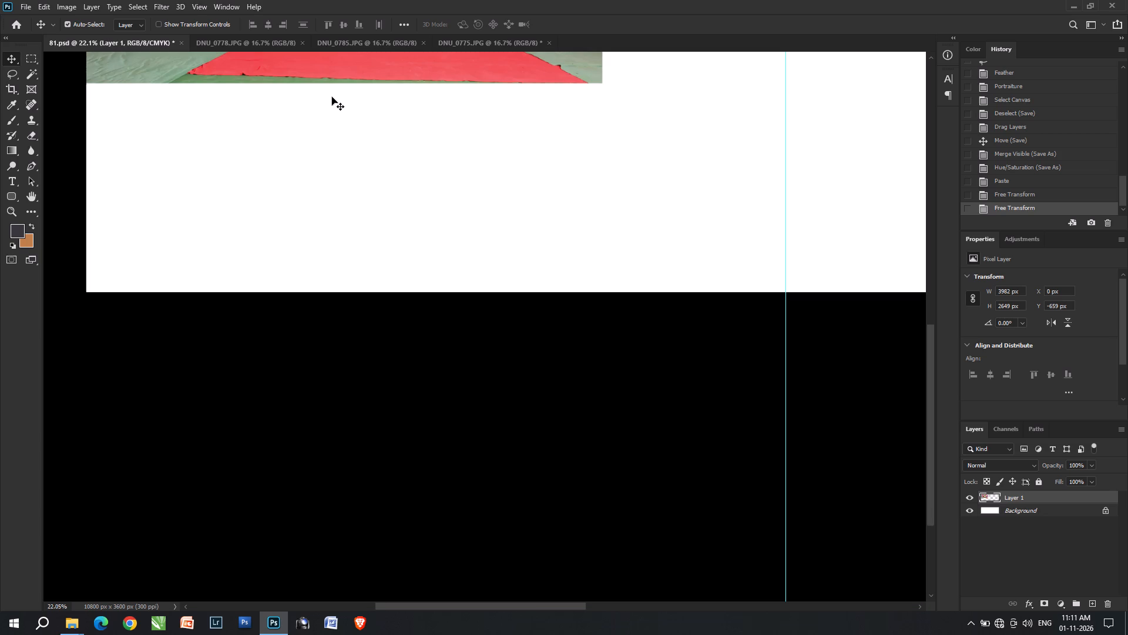
pyautogui.keyDown('alt'); pyautogui.scroll(-12, 365, 184); pyautogui.keyUp('alt')
pyautogui.keyDown('alt'); pyautogui.scroll(6, 340, 375); pyautogui.keyUp('alt')
pyautogui.press('space')
pyautogui.moveTo(340, 373); pyautogui.dragTo(663, 379)
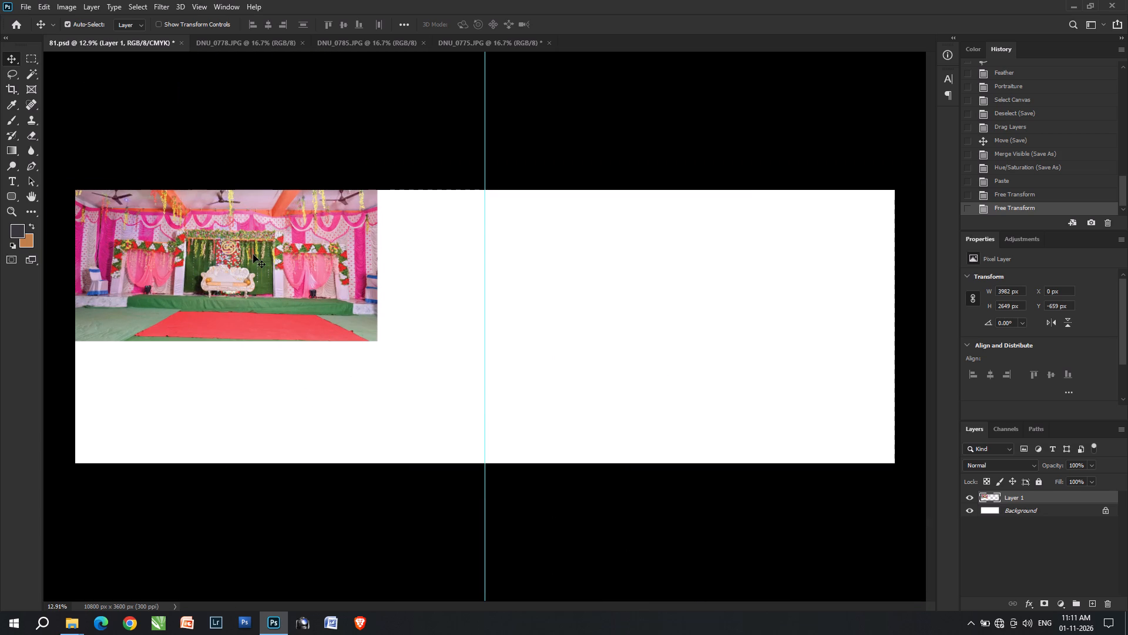
# Duplicate the stage photo straight downward and fill the duplicate with the orange-brown background colour, preserving its shape.
pyautogui.click(253, 255)
pyautogui.keyDown('alt'); pyautogui.moveTo(264, 250); pyautogui.dragTo(266, 326); pyautogui.keyUp('alt')
pyautogui.hotkey('ctrl', 'shift', 'BackSpace')
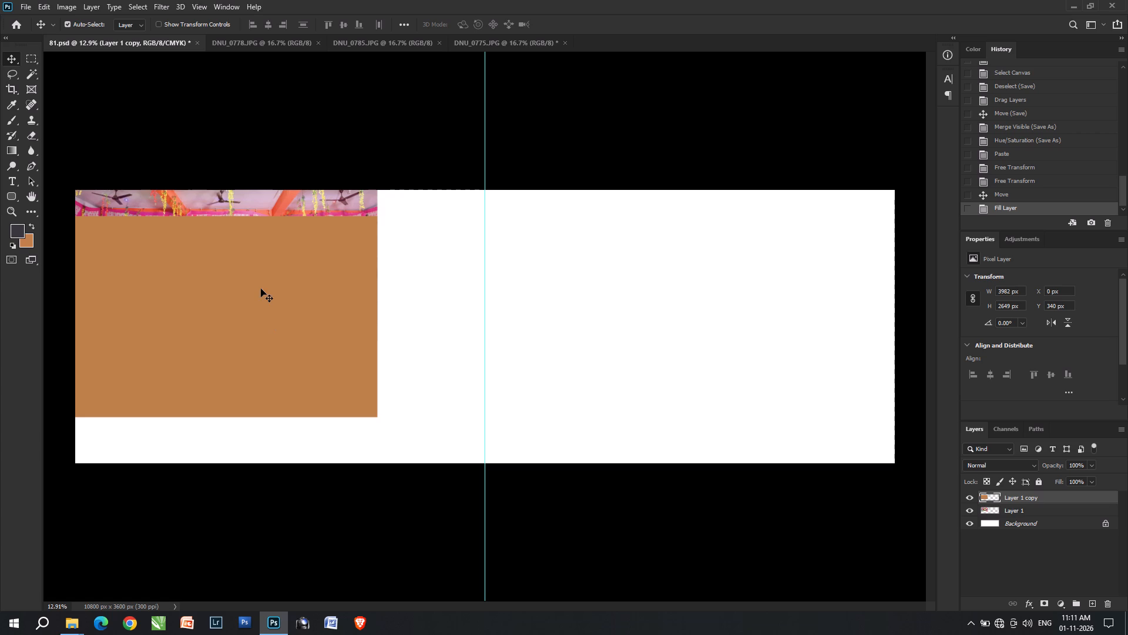
# Scale the brown placeholder down proportionally to about 1932 × 1285 px, centred directly below the stage photo.
pyautogui.hotkey('ctrl', 't')
pyautogui.moveTo(230, 215); pyautogui.dragTo(240, 304)
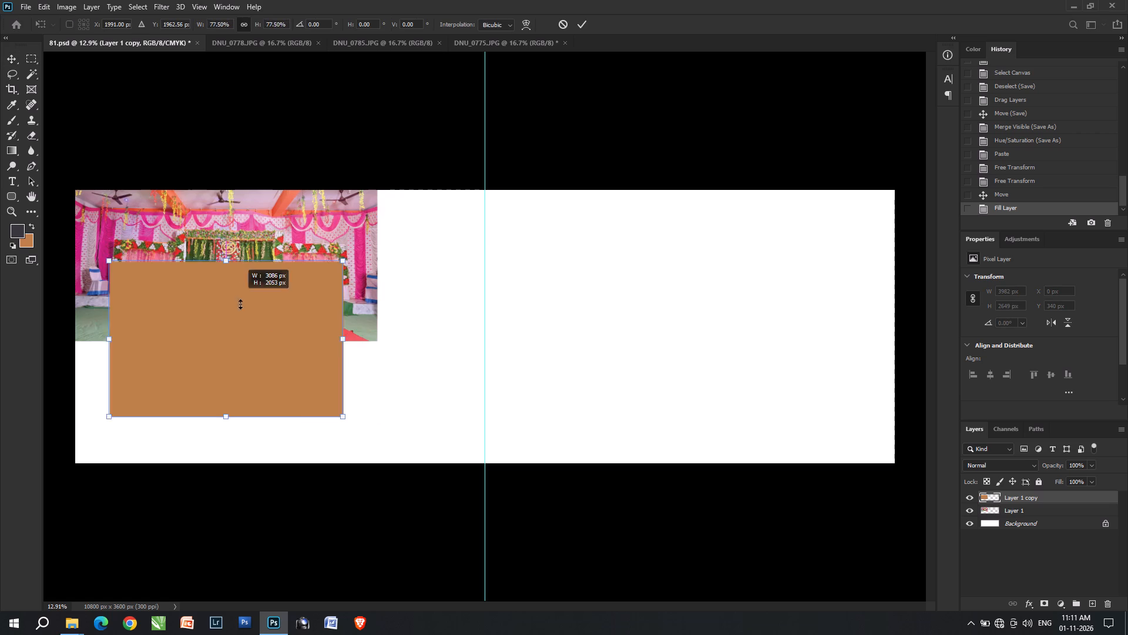
pyautogui.moveTo(240, 304); pyautogui.dragTo(249, 340)
pyautogui.moveTo(226, 420); pyautogui.dragTo(228, 442)
pyautogui.press('Return')
# Duplicate the brown placeholder to its right and nudge the duplicate left to X 2984 px, leaving a narrow gap between them.
pyautogui.keyDown('alt'); pyautogui.keyDown('shift'); pyautogui.moveTo(233, 419); pyautogui.dragTo(388, 415); pyautogui.keyUp('shift'); pyautogui.keyUp('alt')
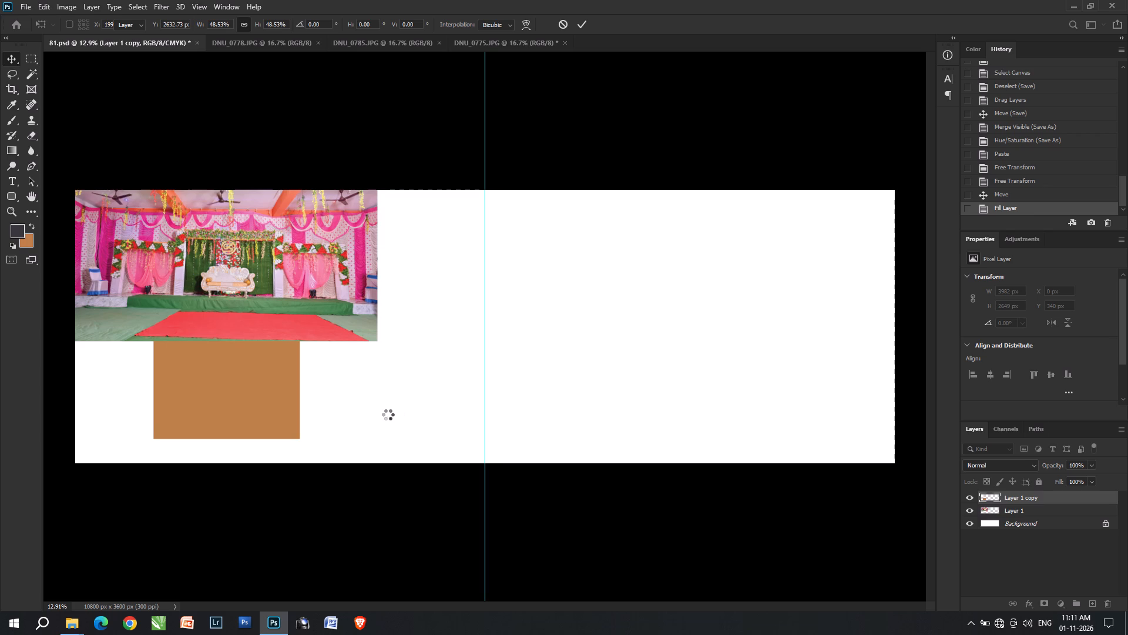
pyautogui.keyDown('alt'); pyautogui.keyDown('shift'); pyautogui.moveTo(388, 415); pyautogui.dragTo(385, 415); pyautogui.keyUp('shift'); pyautogui.keyUp('alt')
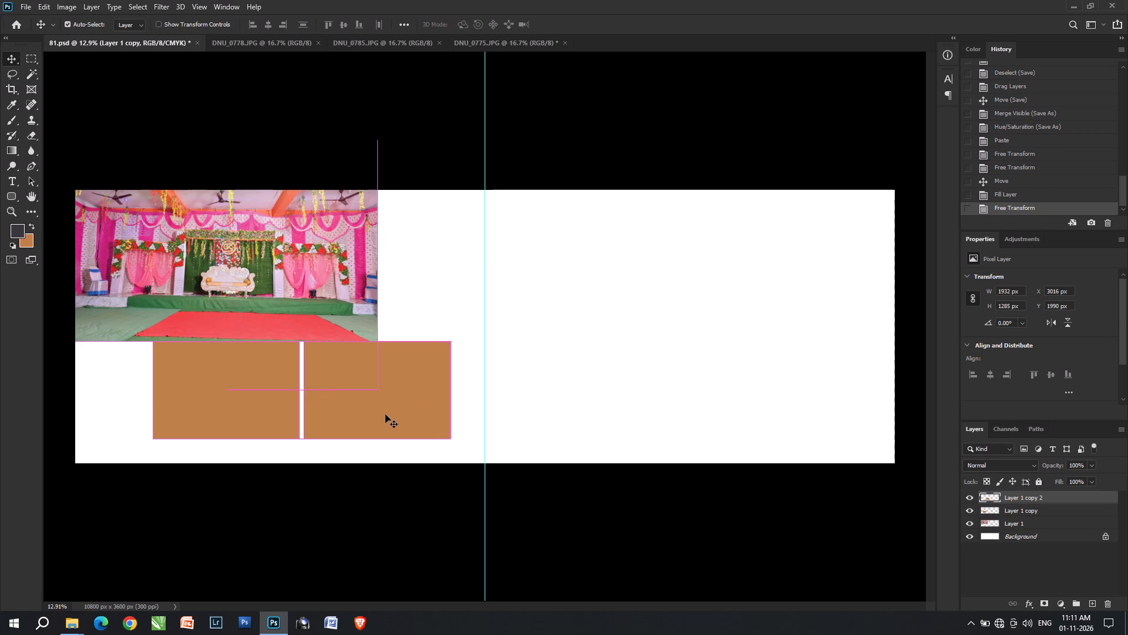
pyautogui.press('Left')
pyautogui.press('Left')
pyautogui.press('Left')
pyautogui.press('Left')
pyautogui.press('Left')
pyautogui.press('Left')
pyautogui.press('Left')
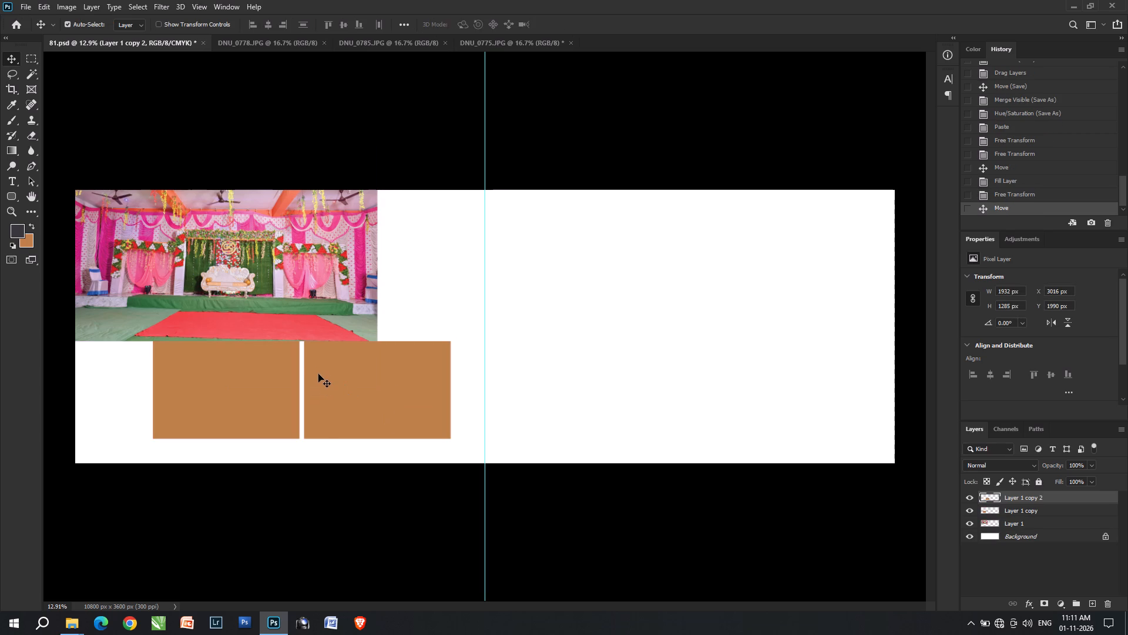
pyautogui.click(323, 452)
pyautogui.click(323, 422)
pyautogui.press('Left')
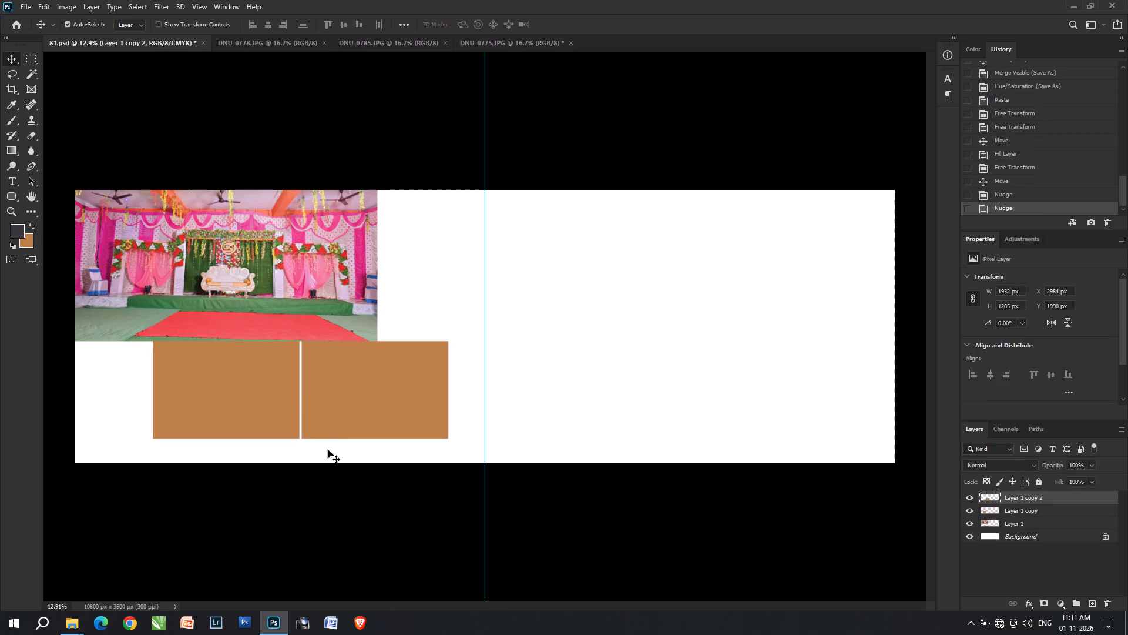
# Select both brown placeholders, scale them together to about 109%, and nudge them slightly left.
pyautogui.moveTo(328, 451); pyautogui.dragTo(284, 411)
pyautogui.hotkey('ctrl', 't')
pyautogui.moveTo(150, 390); pyautogui.dragTo(139, 390)
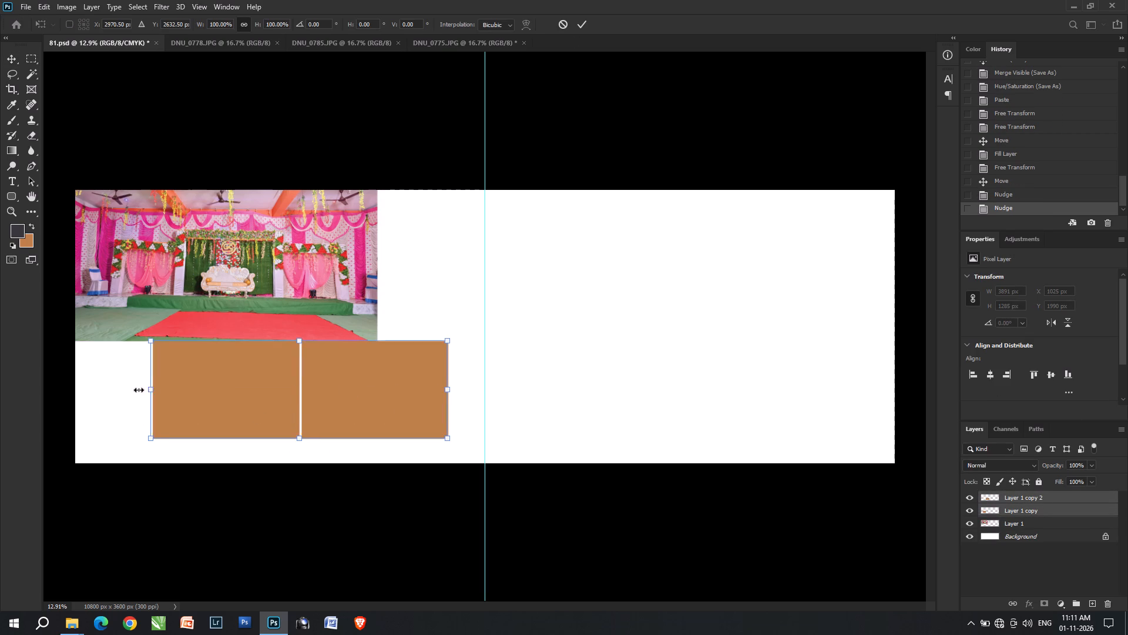
pyautogui.moveTo(139, 390); pyautogui.dragTo(123, 387)
pyautogui.press('Return')
pyautogui.press('Left')
pyautogui.press('Left')
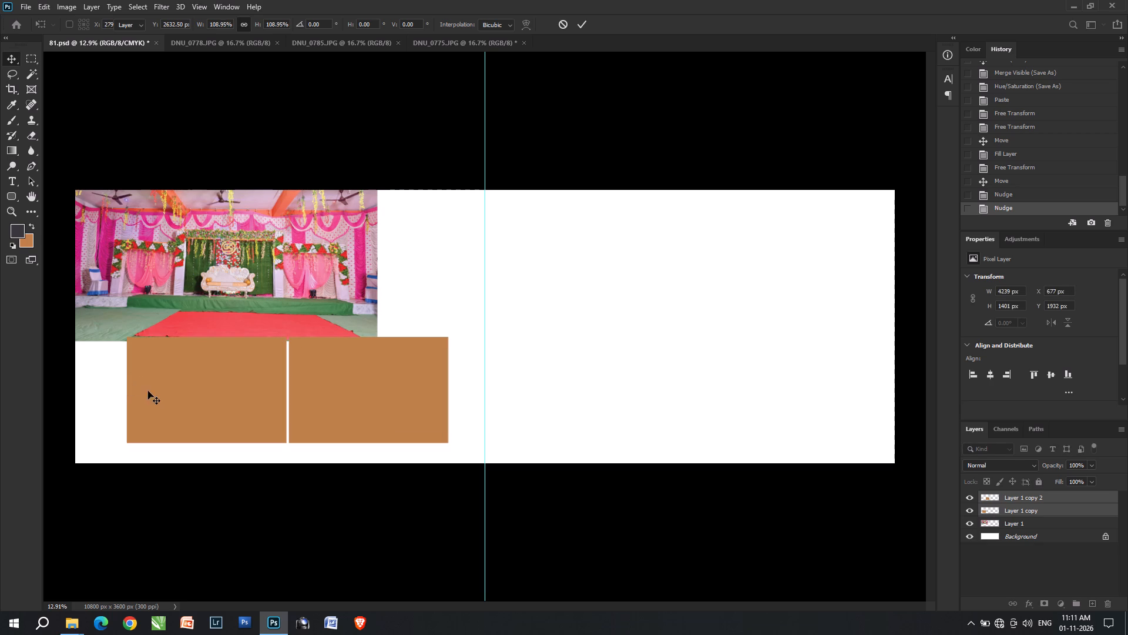
# Enlarge both placeholders together to about 106% and move them up to overlap the stage photo's bottom edge.
pyautogui.hotkey('ctrl', 't')
pyautogui.moveTo(125, 344); pyautogui.dragTo(113, 325)
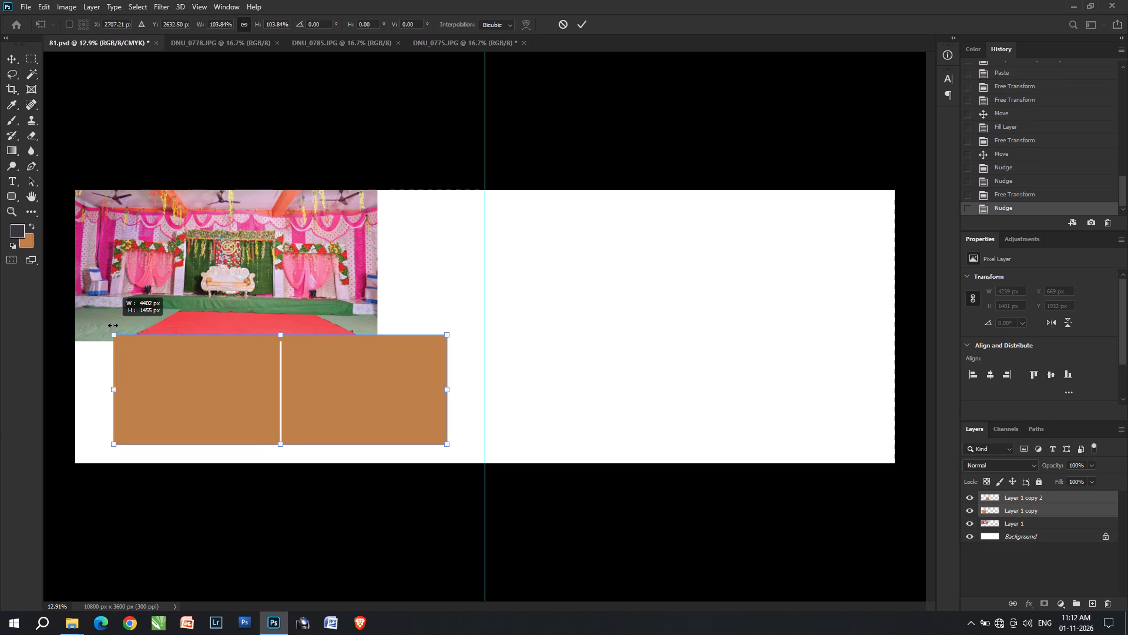
pyautogui.moveTo(113, 325); pyautogui.dragTo(105, 323)
pyautogui.click(162, 387)
pyautogui.press('Return')
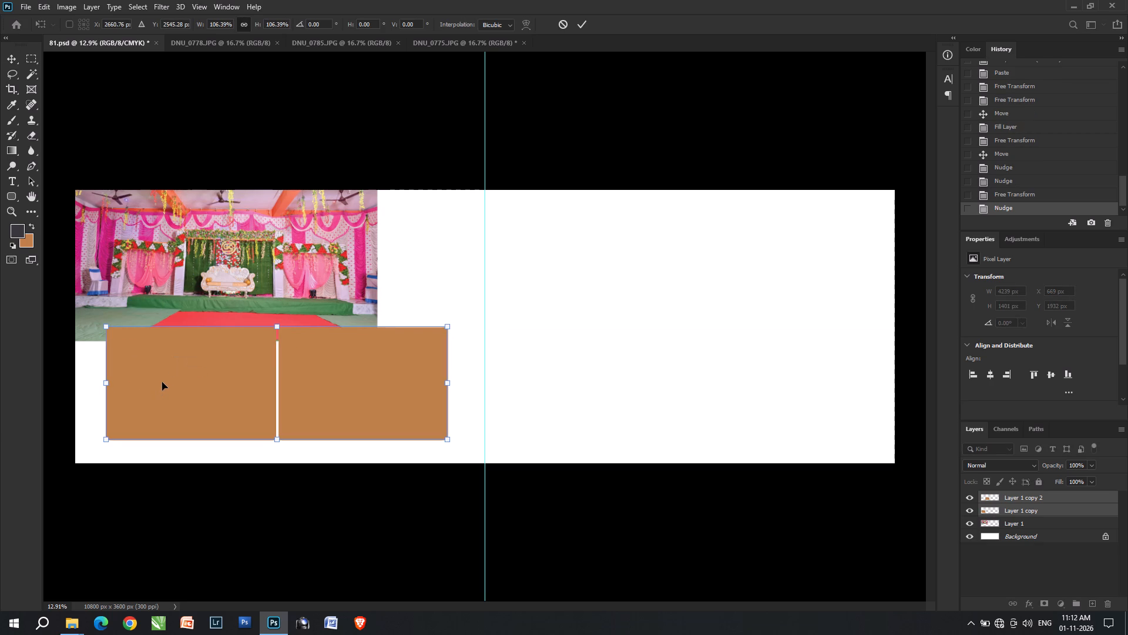
pyautogui.press('Down')
# Make the left brown placeholder's layer active and pick its area with the Magic Wand.
pyautogui.rightClick(164, 384)
pyautogui.click(182, 396)
pyautogui.press('w')
pyautogui.click(182, 396)
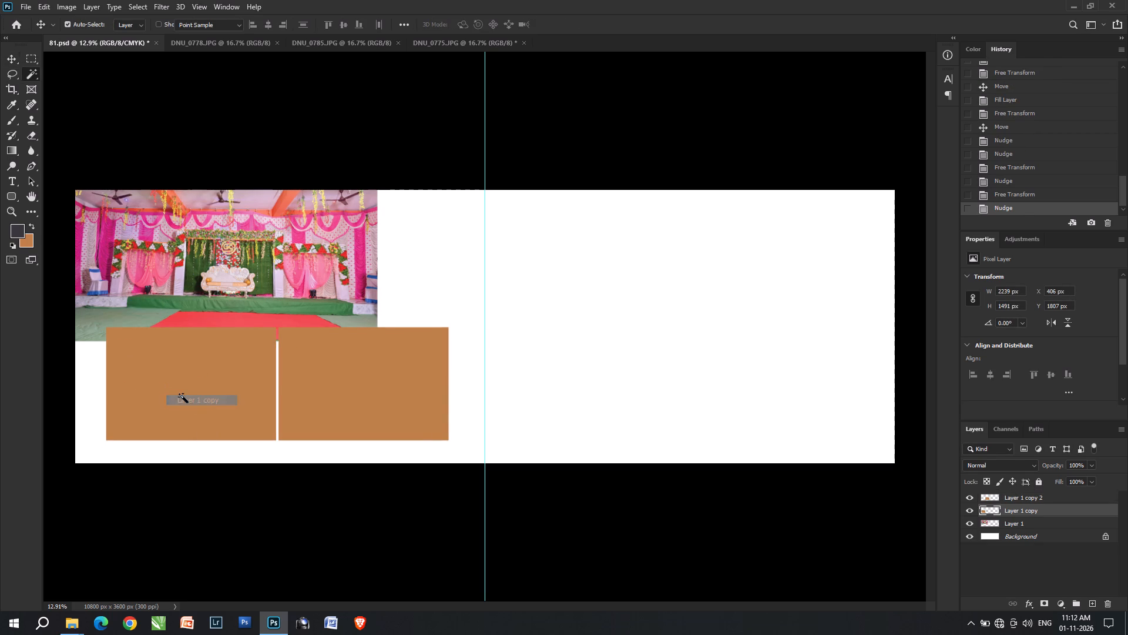
# Switch to the photo DNU_0778 and reapply the last-used Camera Raw Filter to it.
pyautogui.press('Tab')
pyautogui.hotkey('ctrl', 'Tab')
pyautogui.press('Tab')
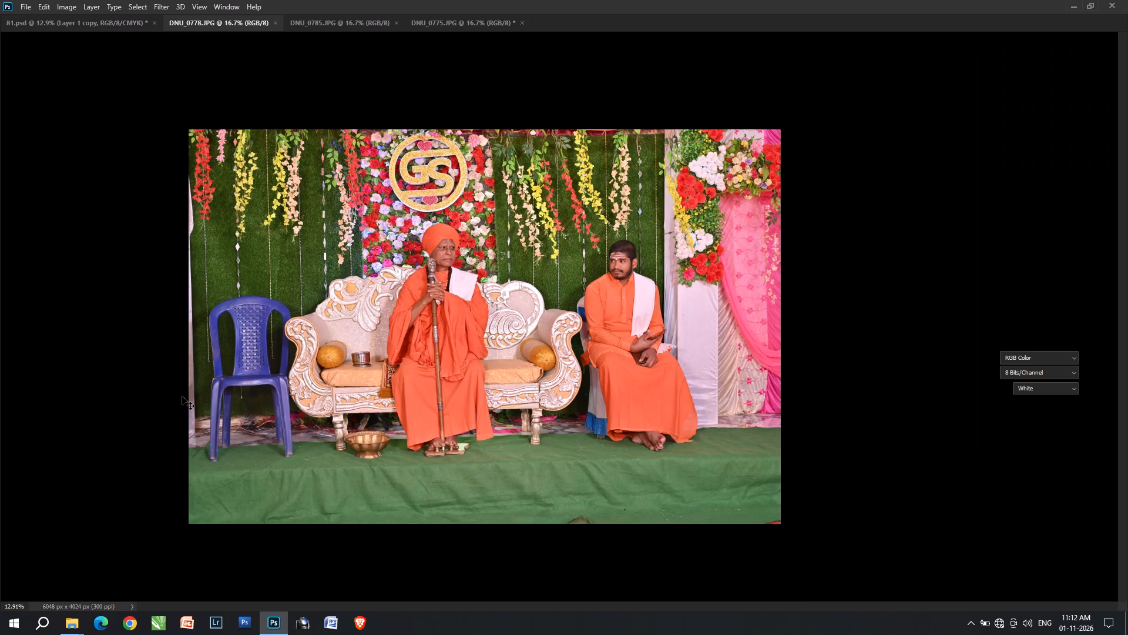
pyautogui.hotkey('ctrl', 'alt', 'f')
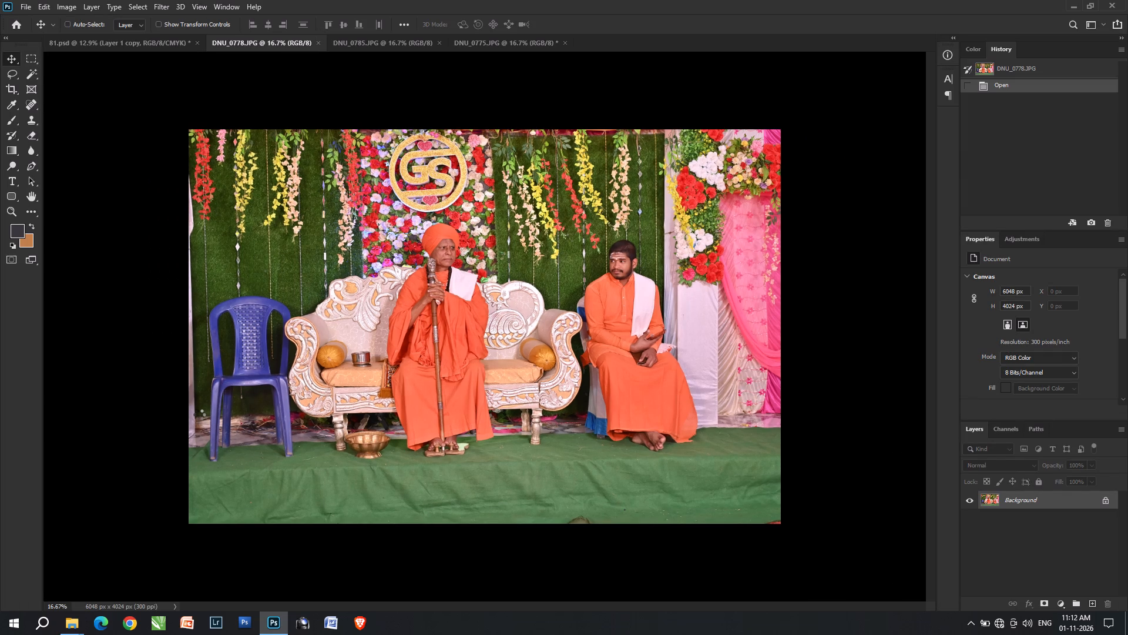
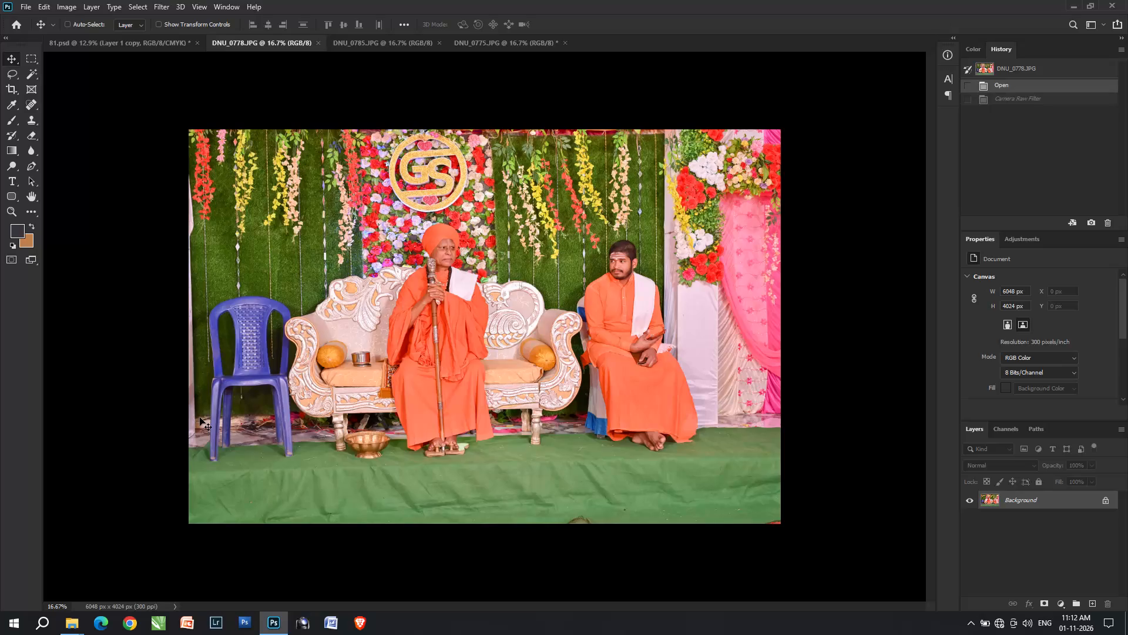
# Restore the Camera Raw Filter on DNU_0778 and brighten it with Levels, setting midtones to 1.09 and adjusting the white input.
pyautogui.hotkey('ctrl', 'shift', 'z')
pyautogui.hotkey('ctrl', 'l')
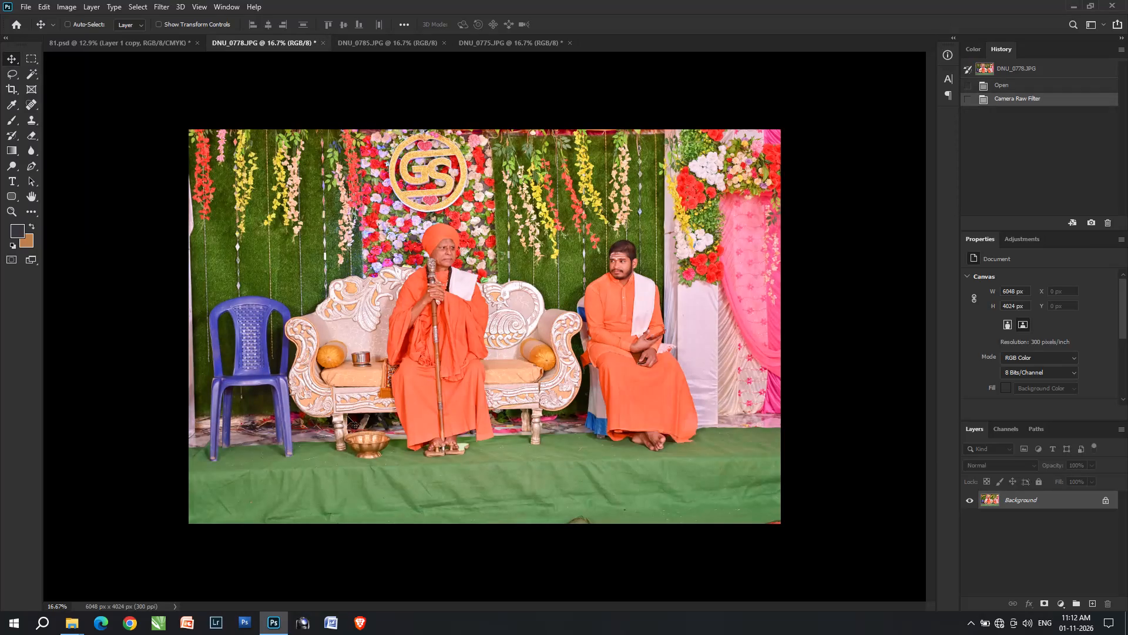
pyautogui.click(869, 376)
pyautogui.scroll(-6, 898, 381)
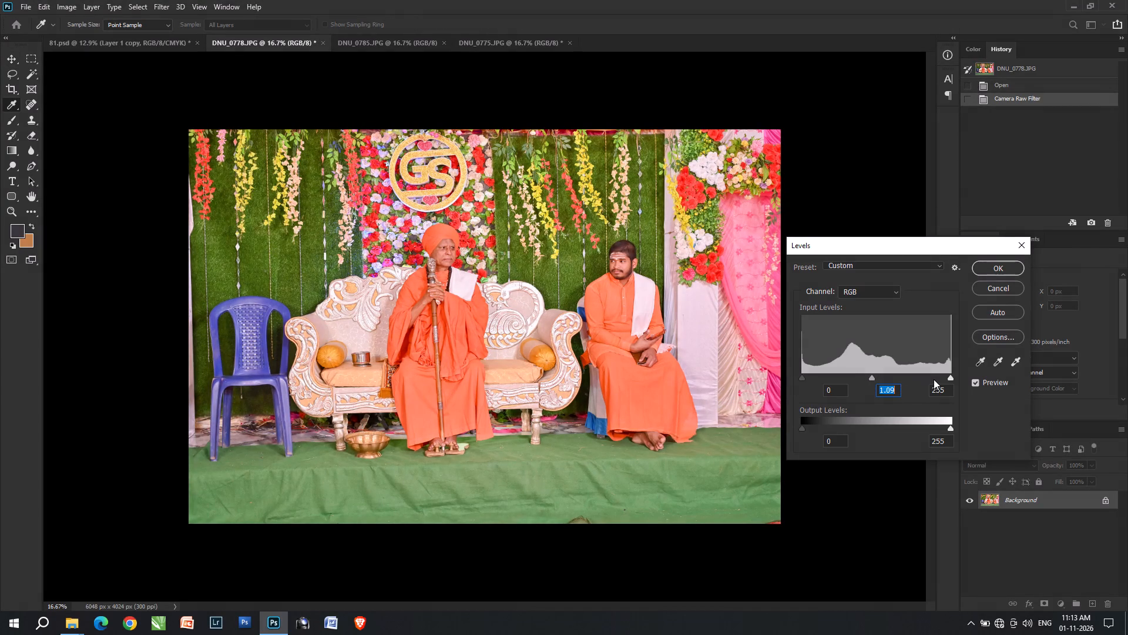
pyautogui.click(950, 378)
pyautogui.scroll(-3, 950, 378)
pyautogui.press('Return')
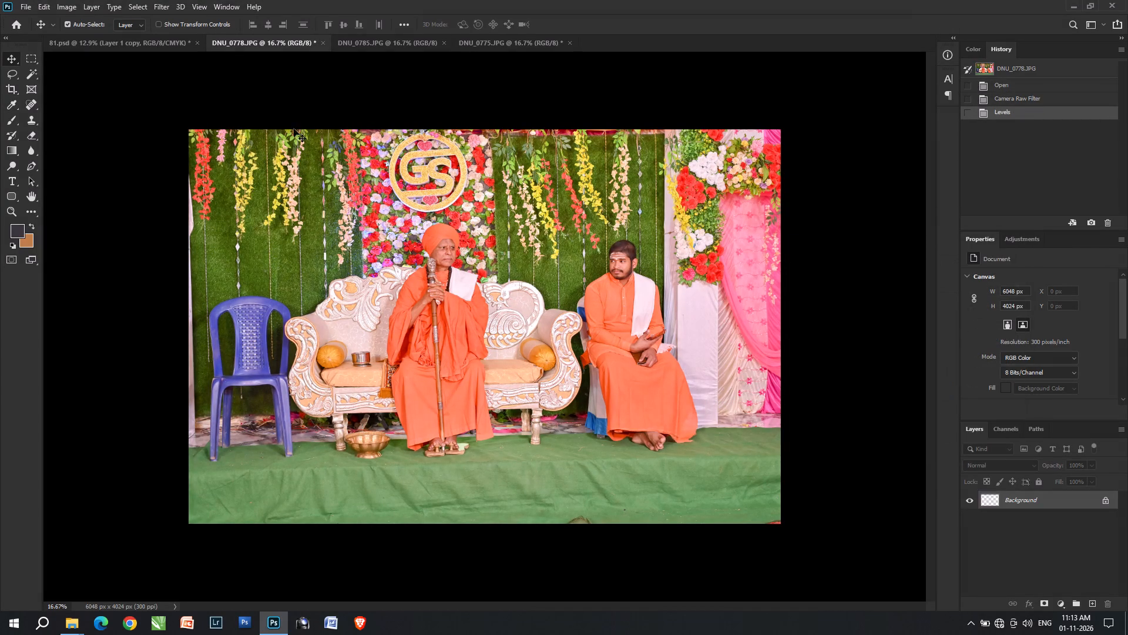
# Cut the entire corrected DNU_0778 picture and return to the album sheet 81.psd.
pyautogui.hotkey('ctrl', 'a')
pyautogui.hotkey('ctrl', 'x')
pyautogui.click(151, 51)
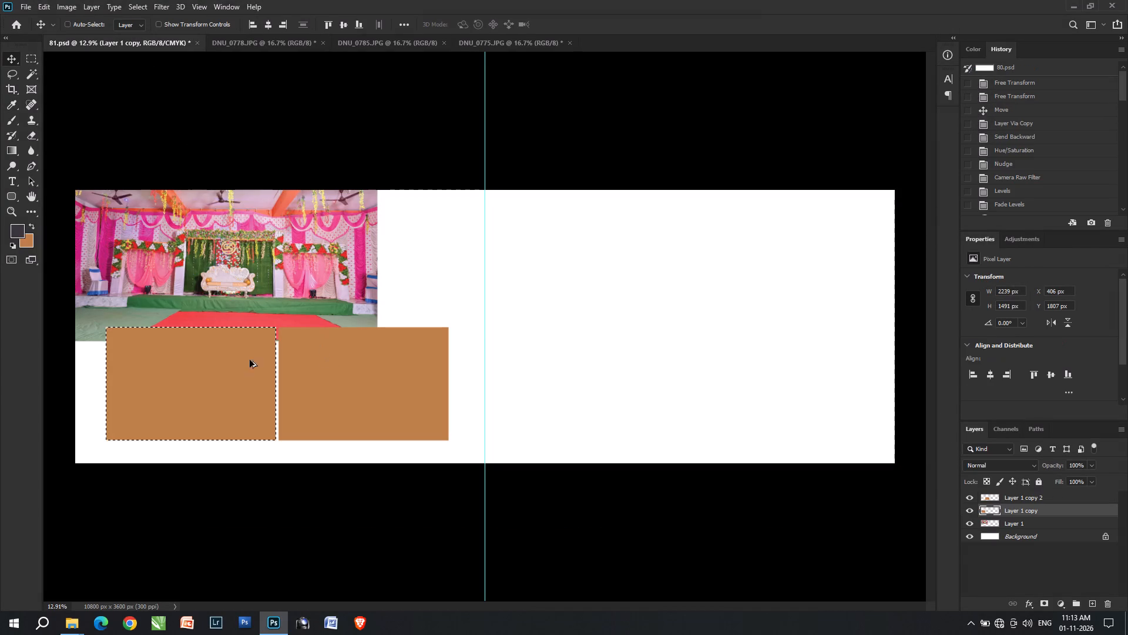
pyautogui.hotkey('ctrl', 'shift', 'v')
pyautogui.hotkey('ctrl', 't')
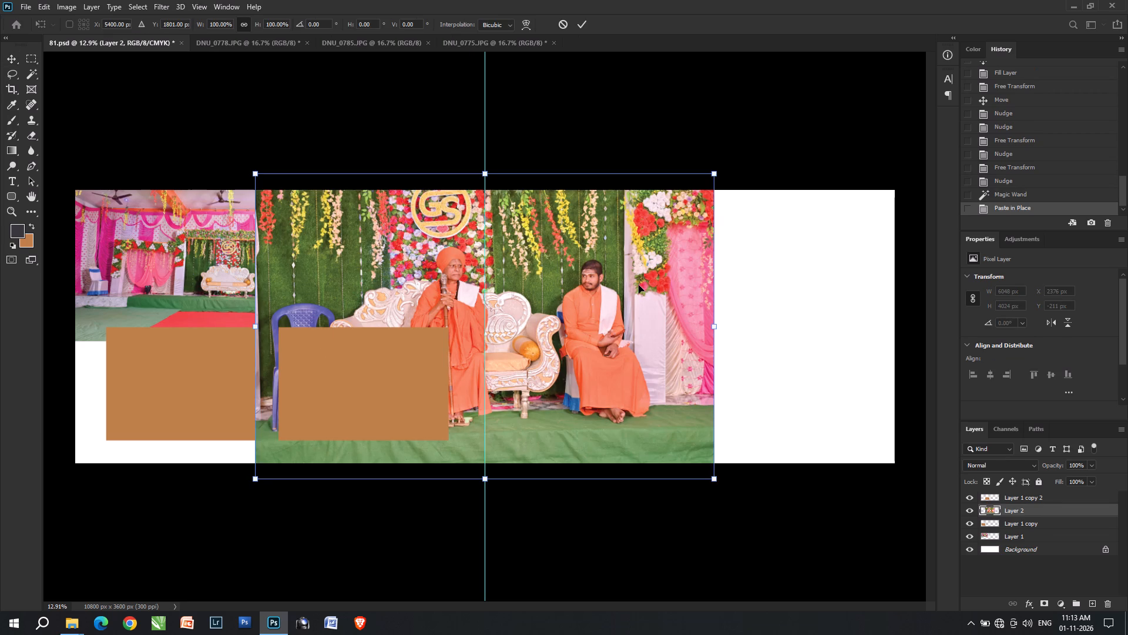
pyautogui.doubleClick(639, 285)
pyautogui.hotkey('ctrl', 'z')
# Paste the photo into the left placeholder's selection, scale it to about 48%, and position it to frame the two seated men.
pyautogui.hotkey('ctrl', 'alt', 'shift', 'v')
pyautogui.hotkey('ctrl', 'y')
pyautogui.hotkey('ctrl', 't')
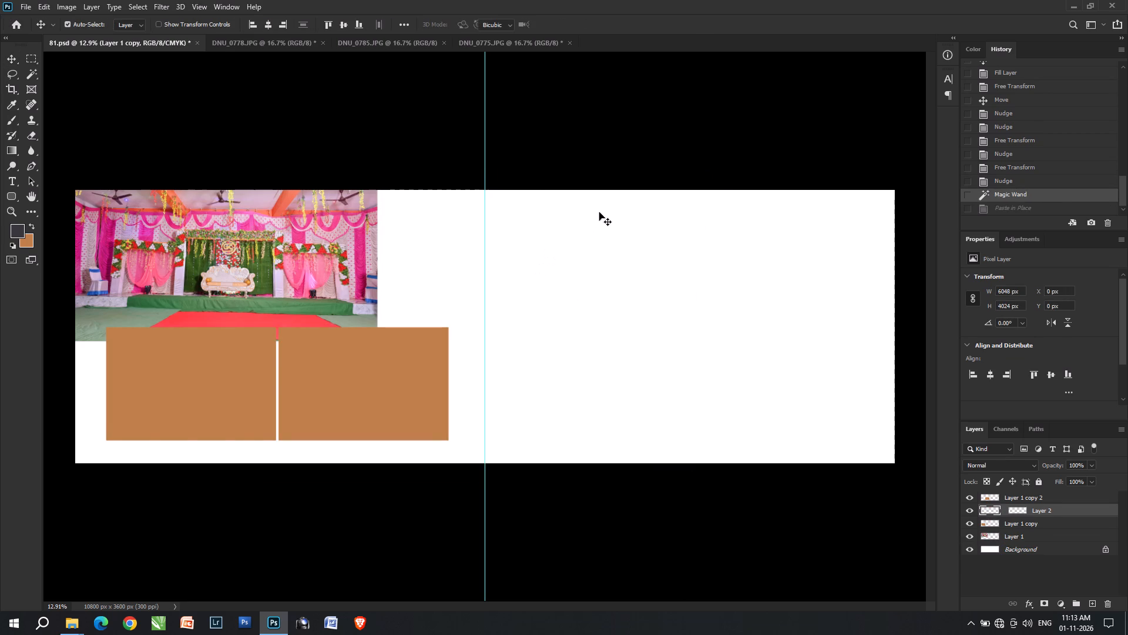
pyautogui.moveTo(533, 191); pyautogui.dragTo(275, 386)
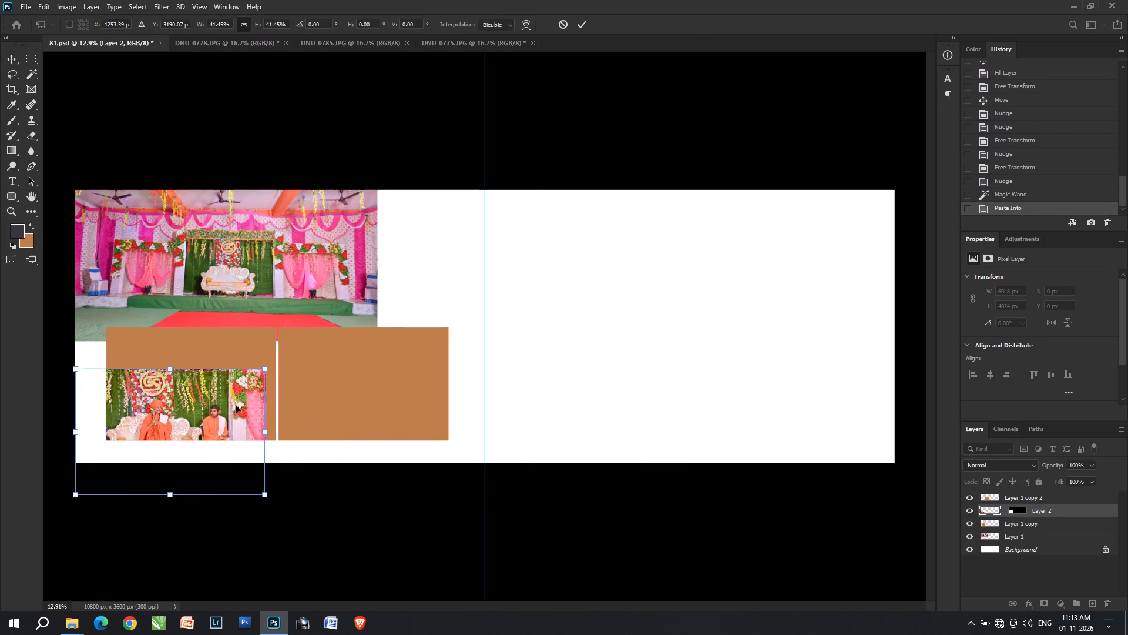
pyautogui.moveTo(236, 405); pyautogui.dragTo(246, 352)
pyautogui.click(183, 443)
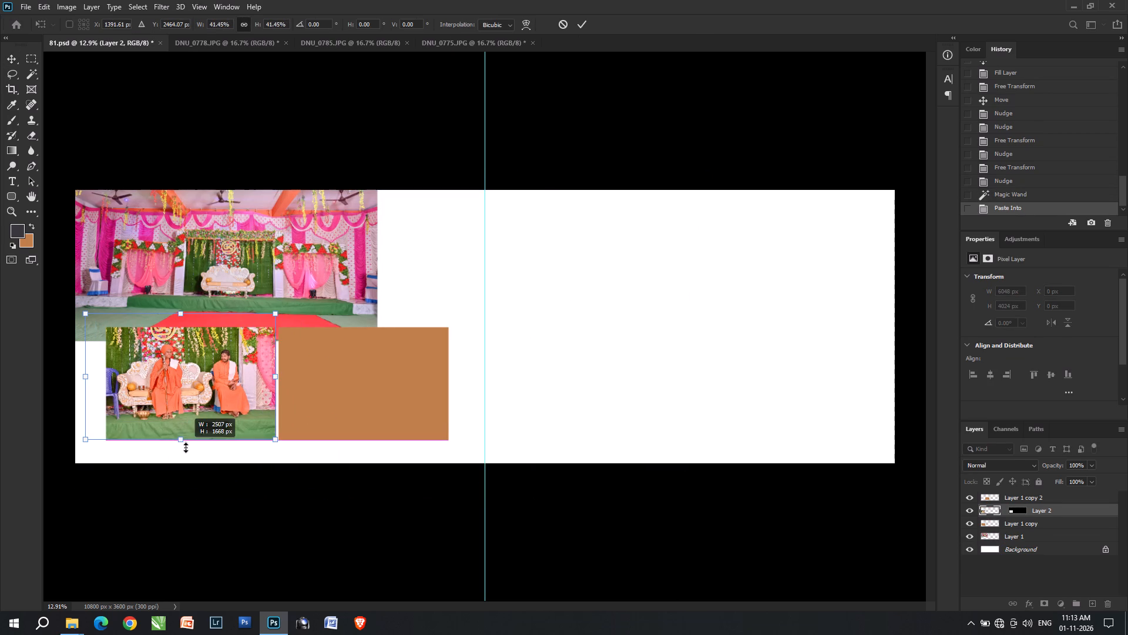
pyautogui.moveTo(206, 403); pyautogui.dragTo(211, 403)
pyautogui.moveTo(288, 382); pyautogui.dragTo(310, 382)
pyautogui.moveTo(253, 413); pyautogui.dragTo(245, 412)
pyautogui.press('Up')
pyautogui.press('Up')
pyautogui.press('Right')
pyautogui.press('Return')
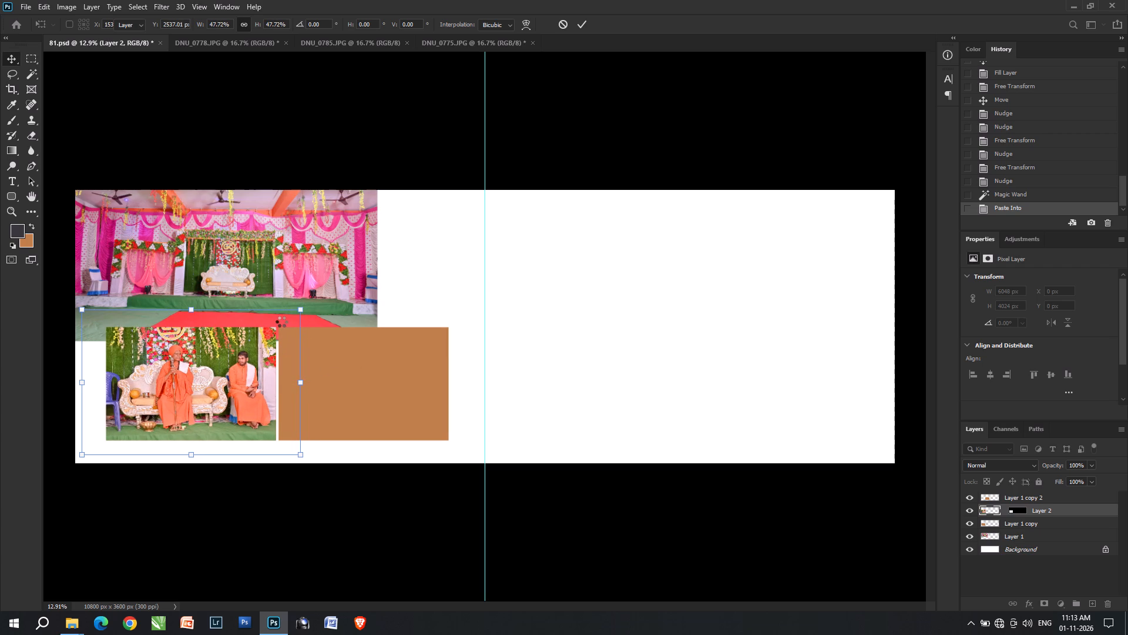
# Make the right brown placeholder's layer active and pick its area with the Magic Wand.
pyautogui.press('v')
pyautogui.click(330, 367)
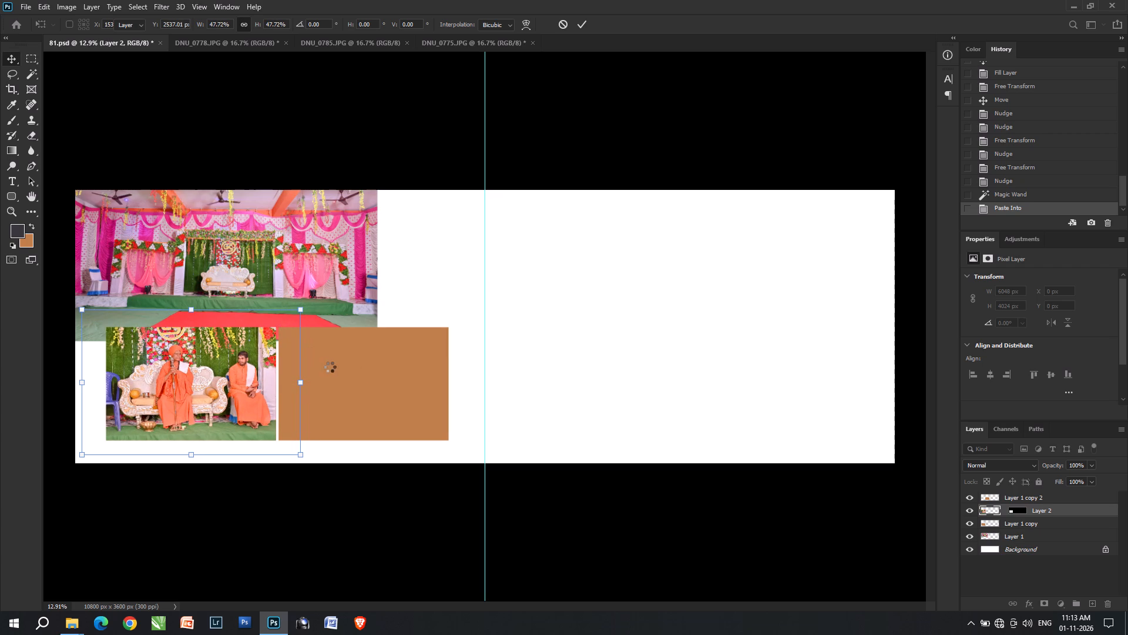
pyautogui.click(330, 367)
pyautogui.press('w')
pyautogui.click(330, 367)
# Switch to the photo DNU_0785 and reapply the last-used Camera Raw Filter to it.
pyautogui.click(471, 37)
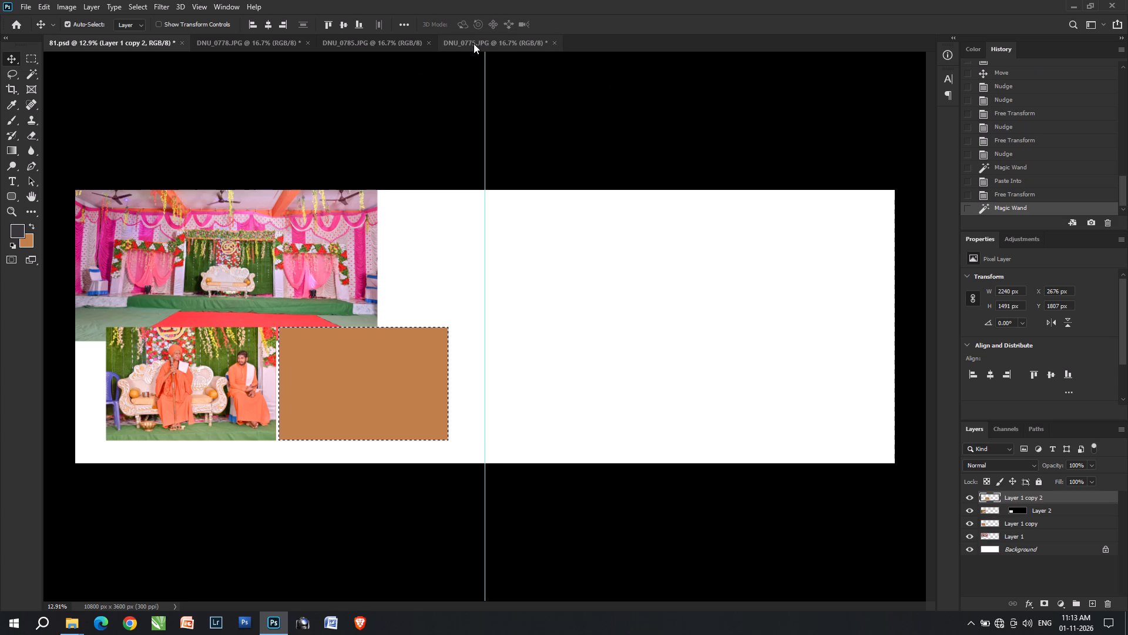
pyautogui.click(477, 46)
pyautogui.click(401, 43)
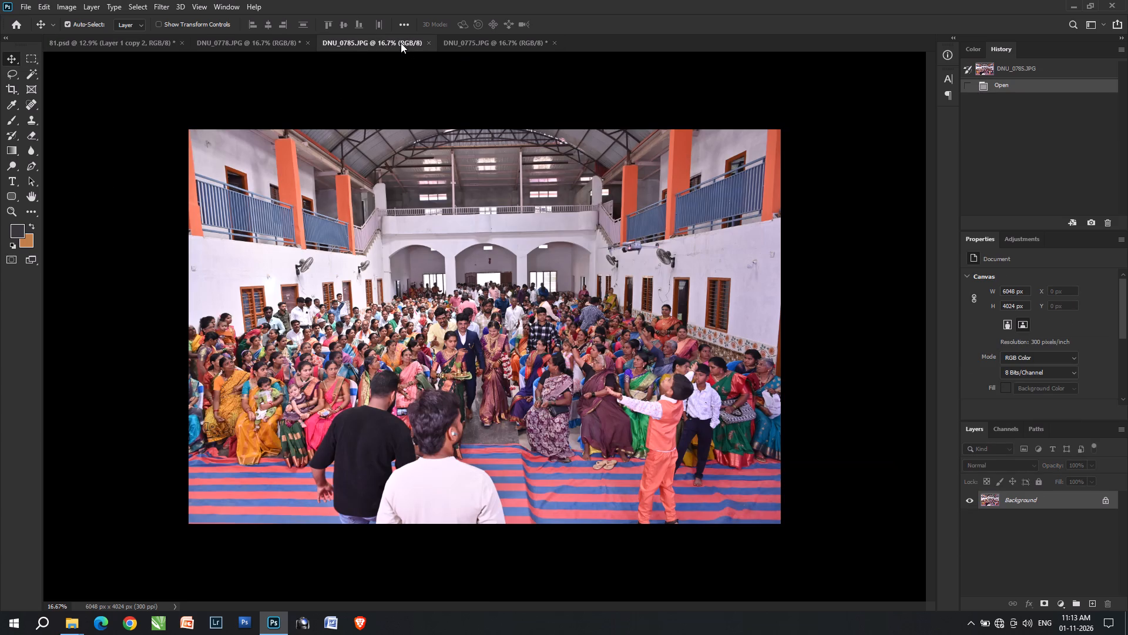
pyautogui.hotkey('ctrl', 'alt', 'f')
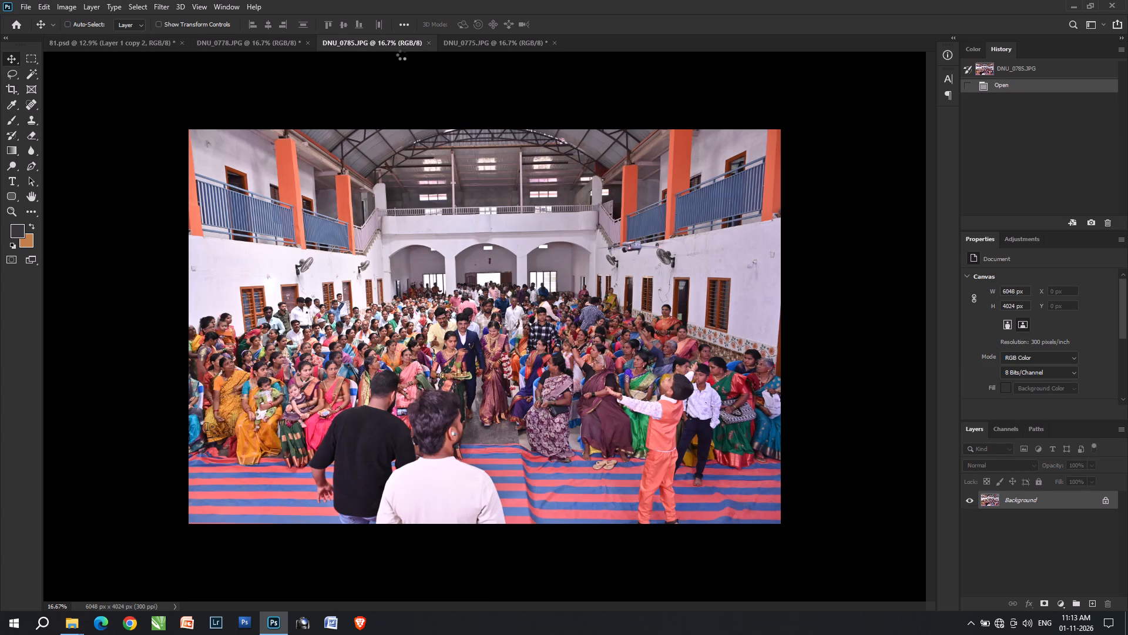
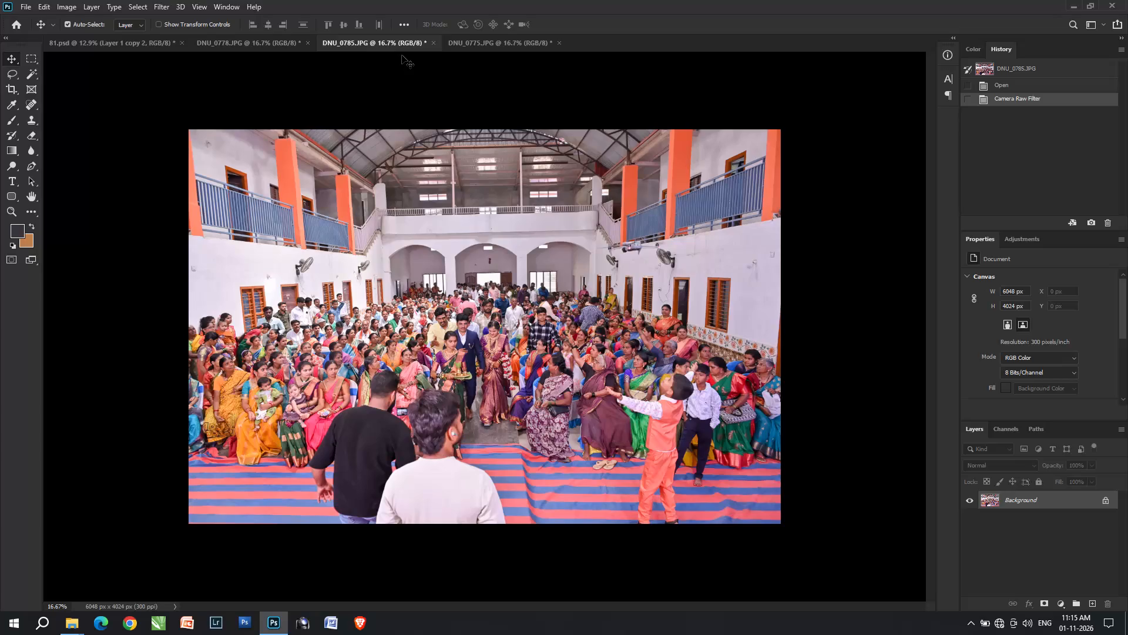
# Cut the entire corrected DNU_0785 picture and return to the album sheet 81.psd.
pyautogui.hotkey('ctrl', 'z')
pyautogui.hotkey('ctrl', 'shift', 'z')
pyautogui.hotkey('ctrl', 'z')
pyautogui.hotkey('ctrl', 'shift', 'z')
pyautogui.hotkey('ctrl', 'a')
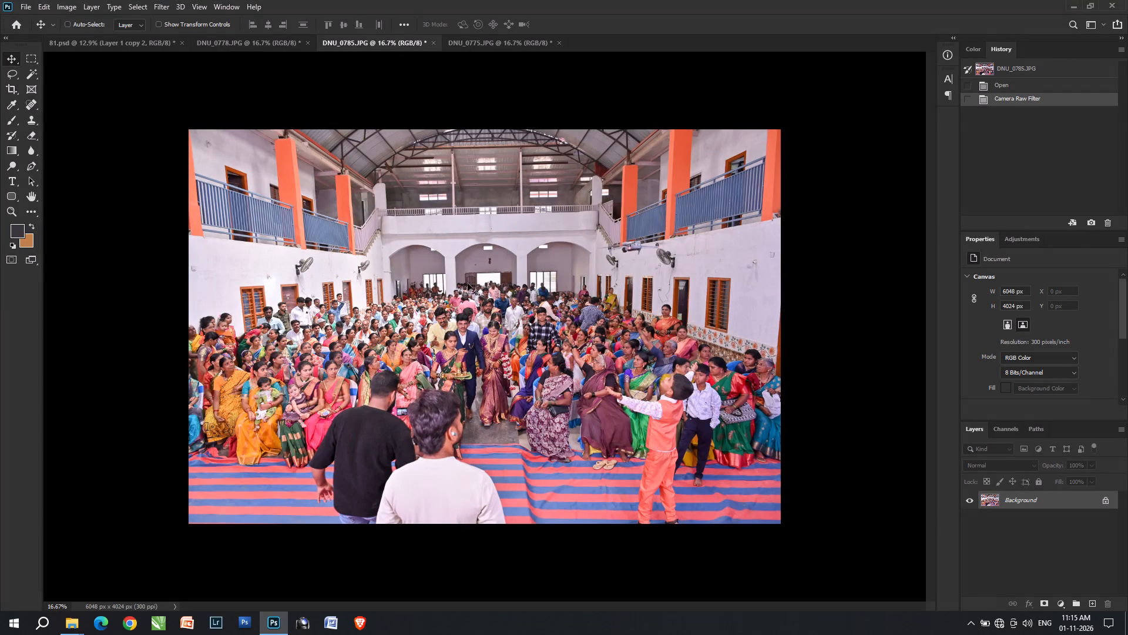
pyautogui.hotkey('ctrl', 'x')
pyautogui.click(102, 49)
# Paste the crowd photo into the right placeholder's selection, scale it to about 40%, and position it to fill the frame.
pyautogui.hotkey('ctrl', 'alt', 'shift', 'v')
pyautogui.hotkey('ctrl', 't')
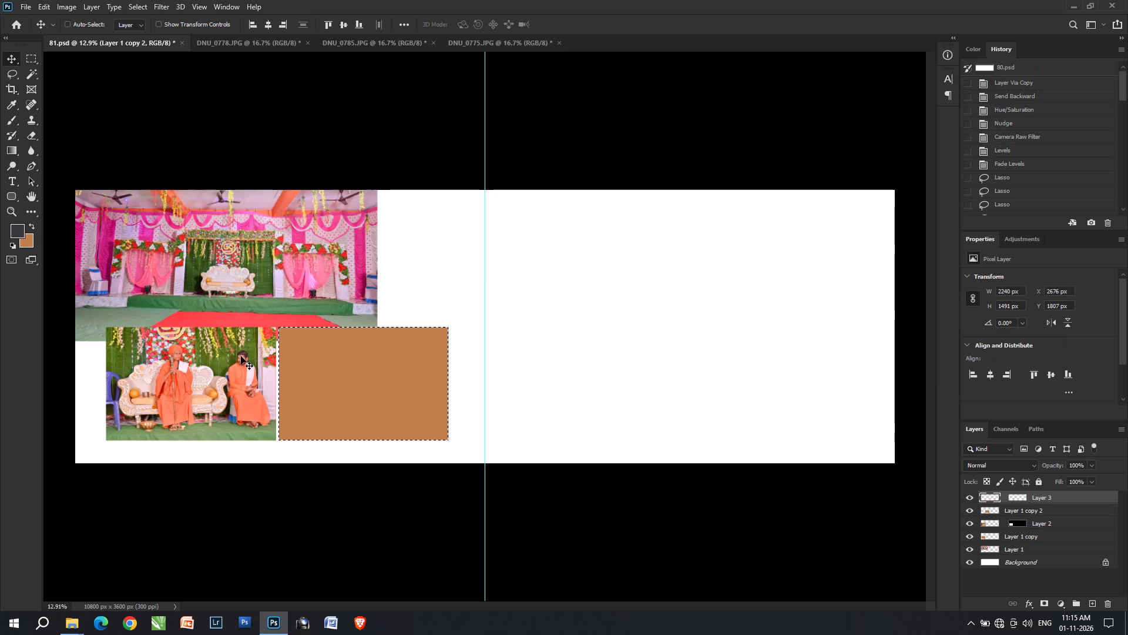
pyautogui.hotkey('ctrl', 'shift', 't')
pyautogui.moveTo(308, 343); pyautogui.dragTo(409, 342)
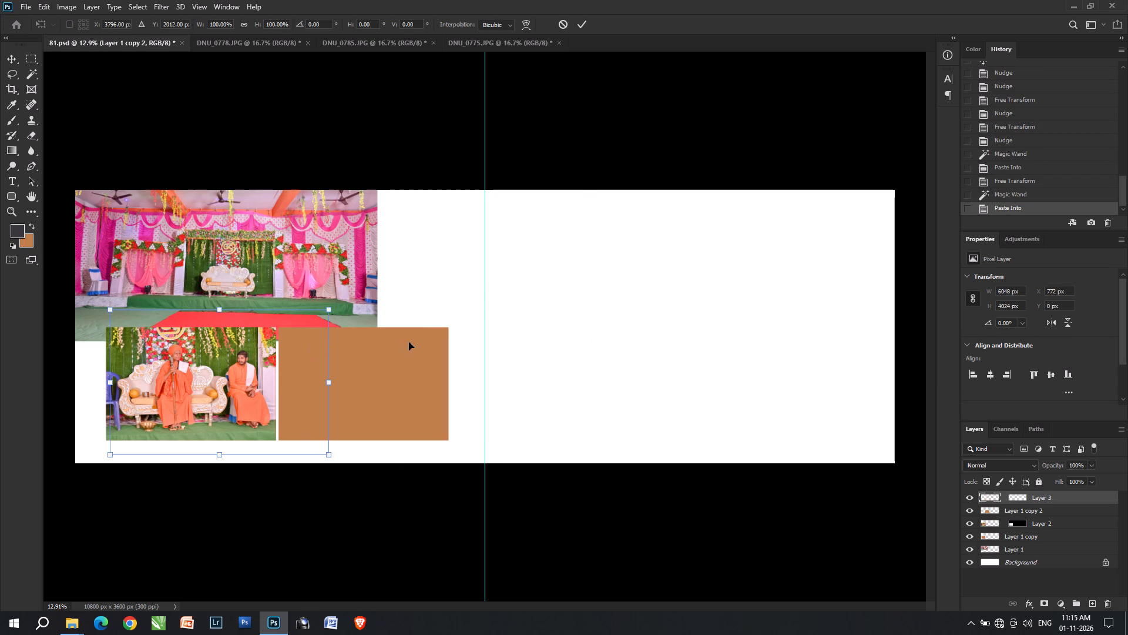
pyautogui.moveTo(409, 342); pyautogui.dragTo(435, 342)
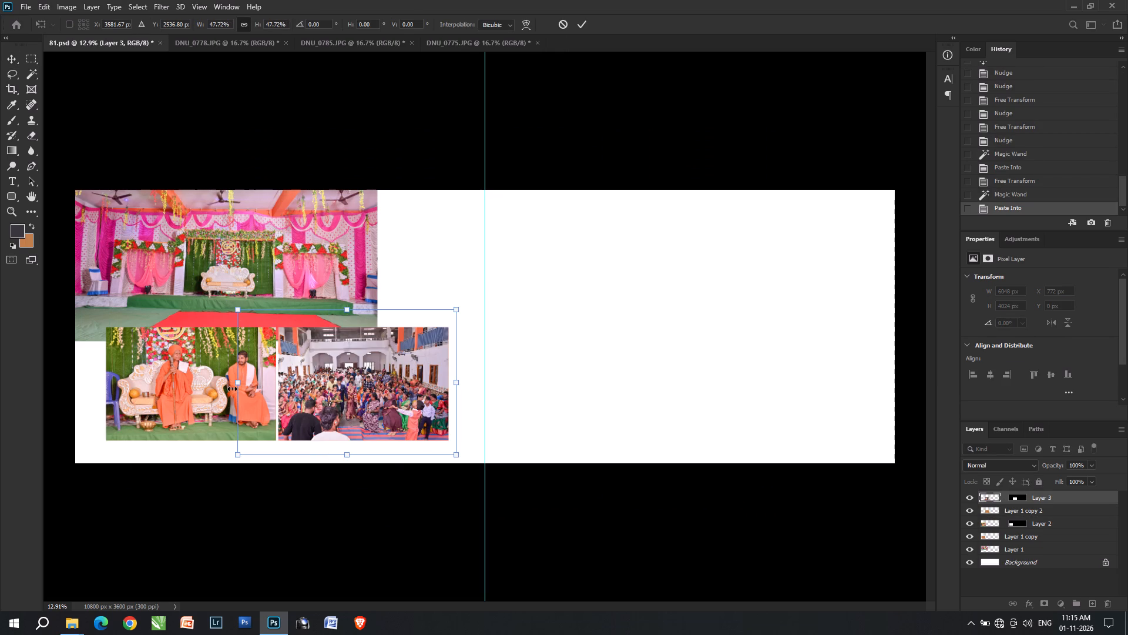
pyautogui.moveTo(233, 386); pyautogui.dragTo(265, 386)
pyautogui.click(372, 383)
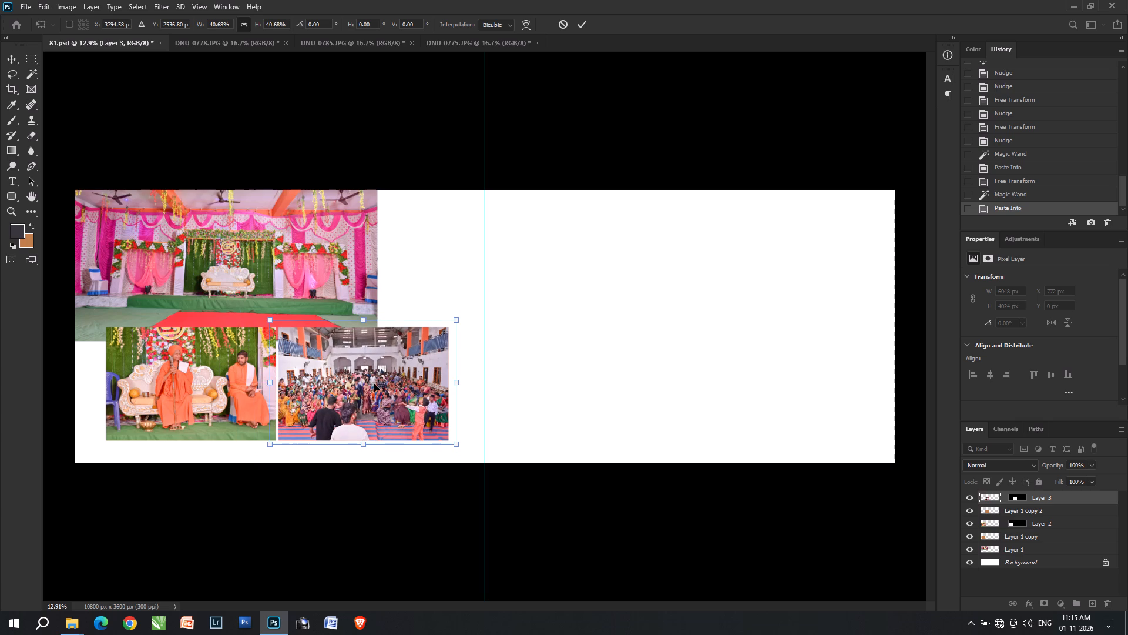
pyautogui.moveTo(457, 324); pyautogui.dragTo(452, 325)
pyautogui.press('Right')
pyautogui.press('Right')
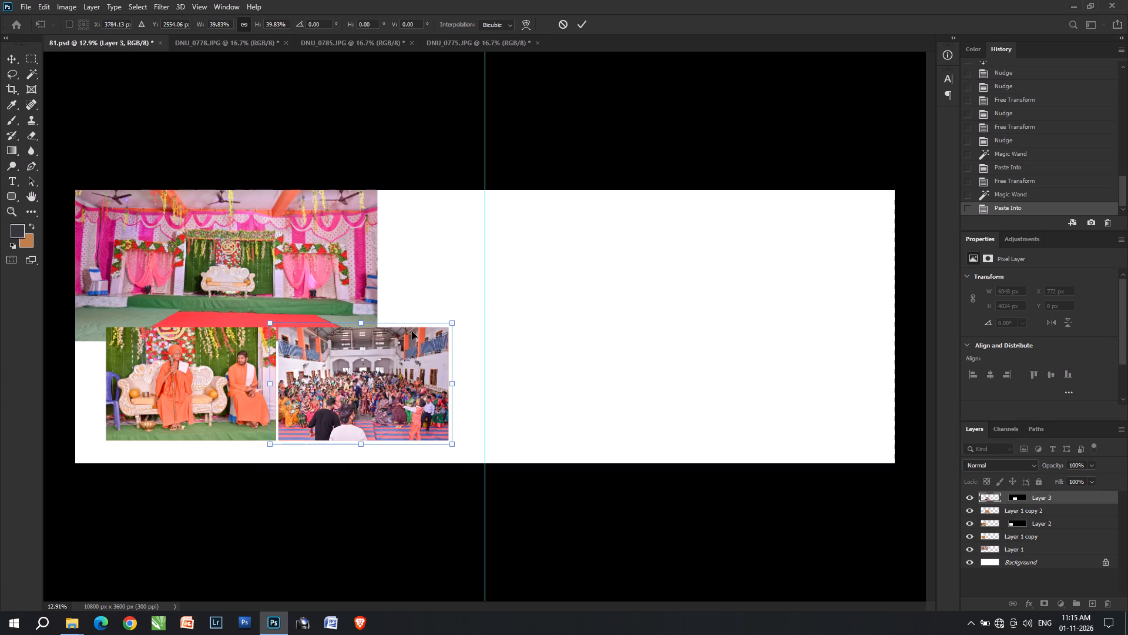
pyautogui.press('Right')
pyautogui.press('Right')
pyautogui.press('Right')
pyautogui.press('Return')
# Save the album sheet 81.psd with Maximize Compatibility on.
pyautogui.hotkey('ctrl', 's')
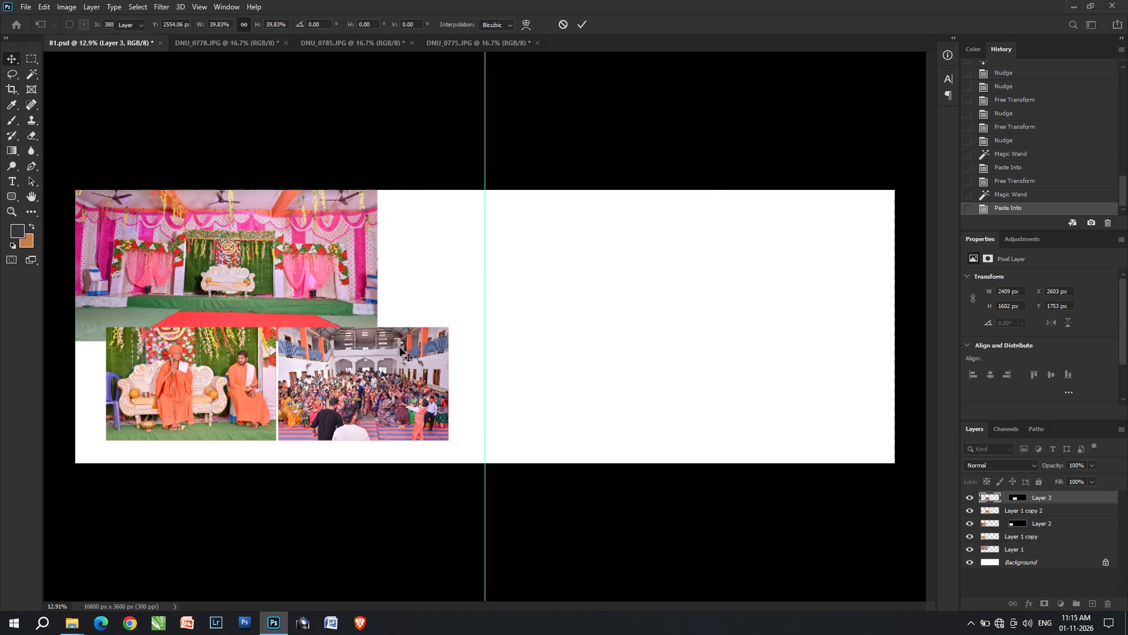
pyautogui.click(690, 189)
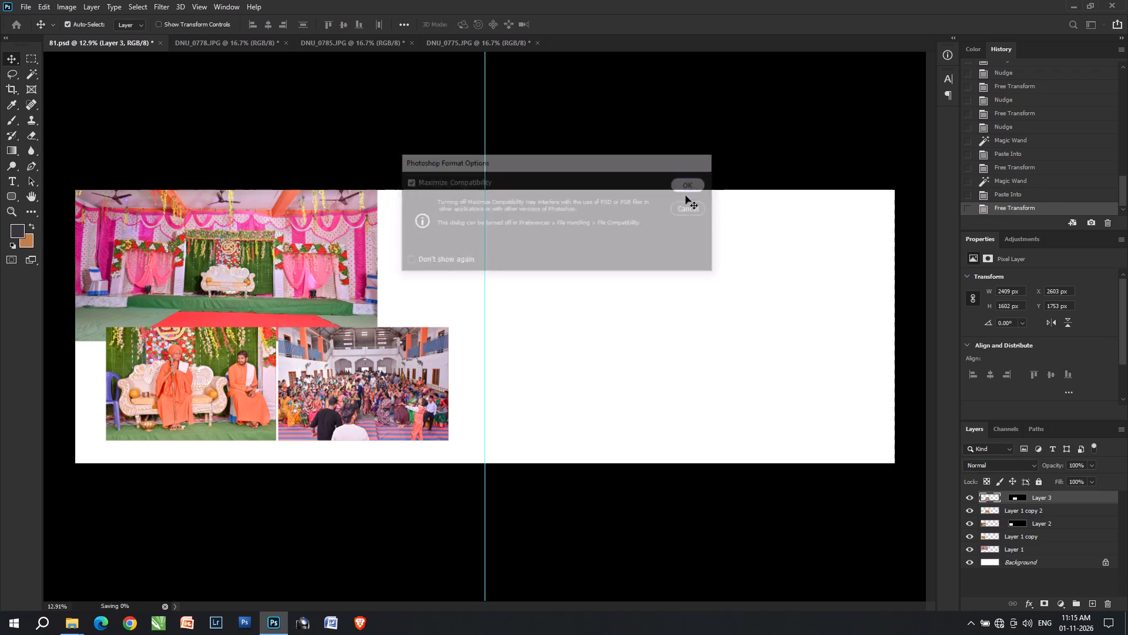
# Copy a white Background area about 4184 × 1131 px behind the two small photos to a new layer and bring it above the stage photo.
pyautogui.keyDown('alt'); pyautogui.scroll(2, 570, 336); pyautogui.keyUp('alt')
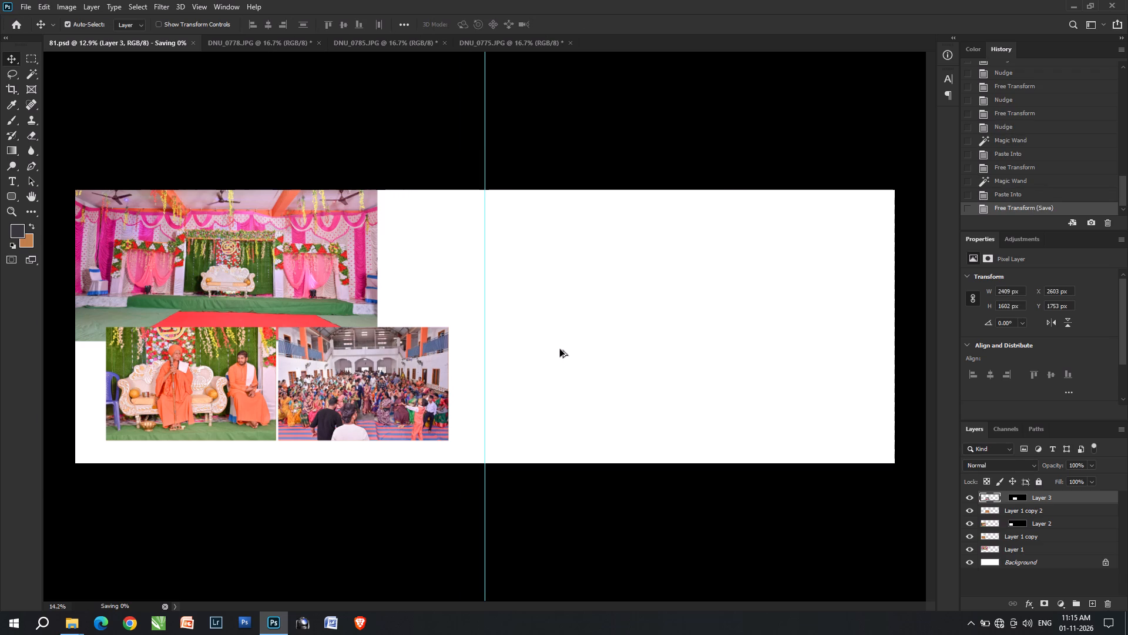
pyautogui.keyDown('alt'); pyautogui.scroll(3, 560, 349); pyautogui.keyUp('alt')
pyautogui.press('space')
pyautogui.moveTo(352, 399); pyautogui.dragTo(671, 395)
pyautogui.press('v')
pyautogui.press('v')
pyautogui.press('m')
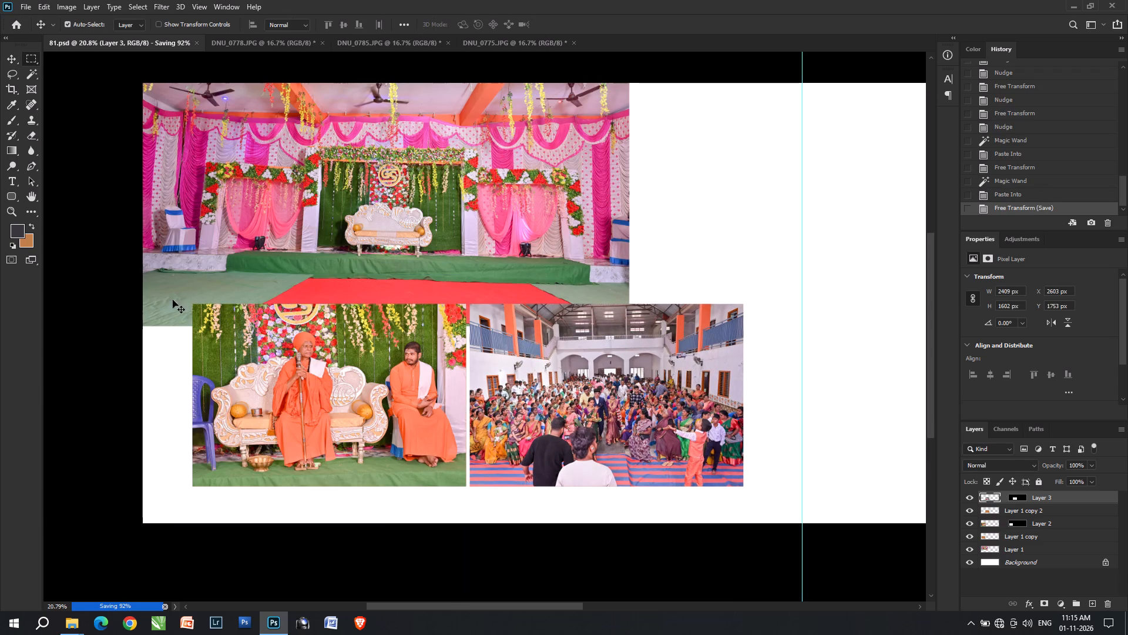
pyautogui.moveTo(175, 293); pyautogui.dragTo(686, 430)
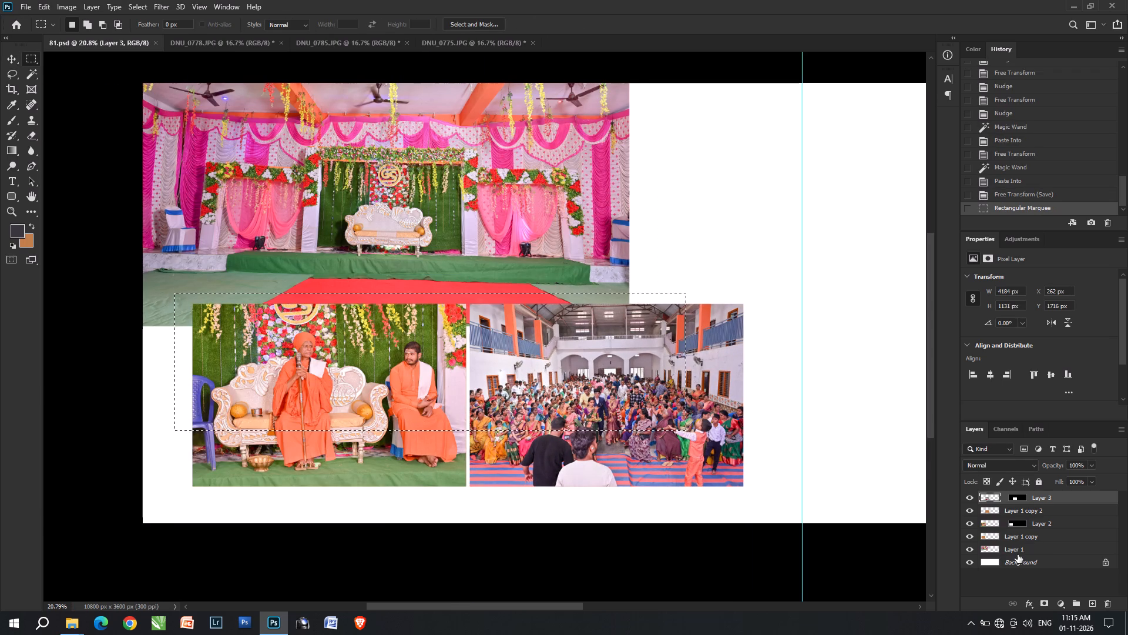
pyautogui.scroll(-1, 1018, 556)
pyautogui.click(1018, 560)
pyautogui.hotkey('ctrl', 'j')
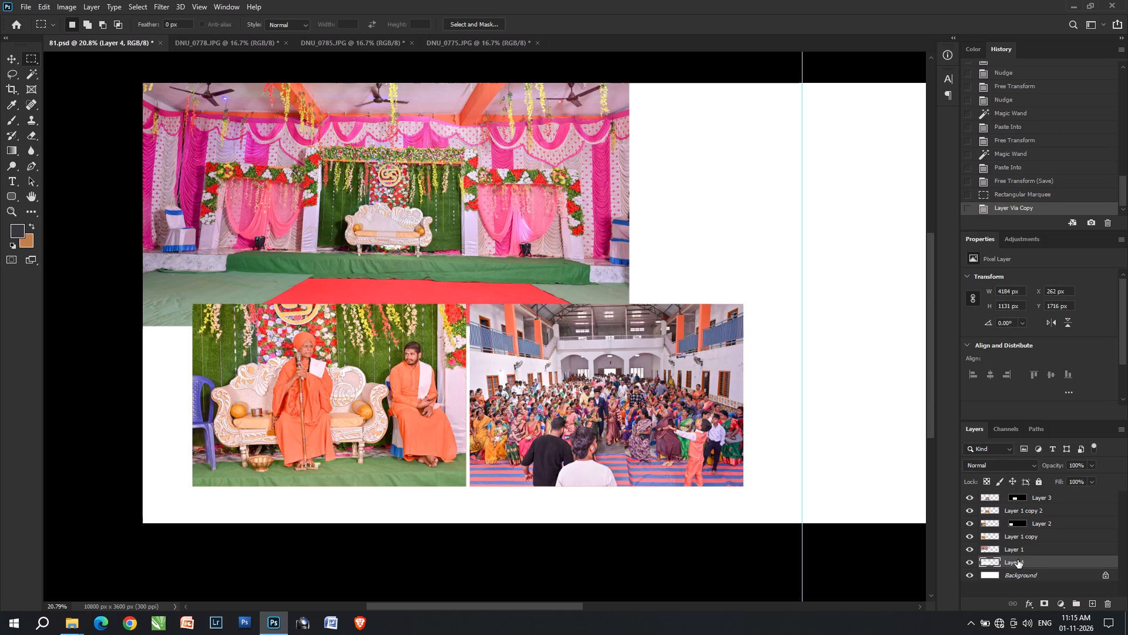
pyautogui.hotkey('ctrl', ']')
# Nudge the white border layer about 60 px right and 20 px down around the two small photos.
pyautogui.write('vv')
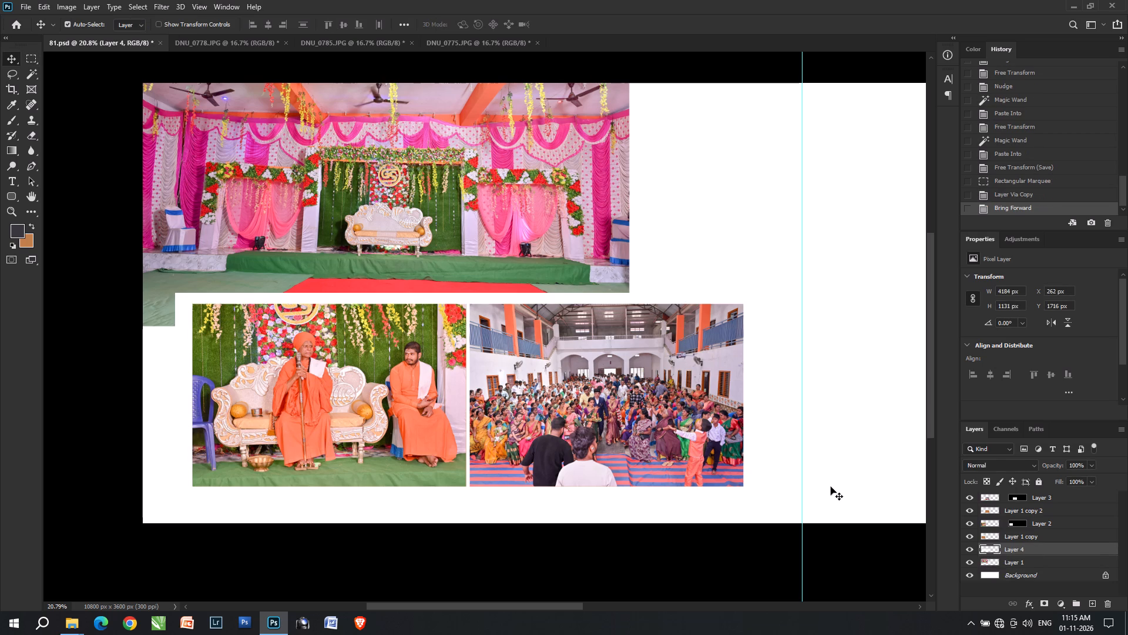
pyautogui.press('Right')
pyautogui.press('Down')
pyautogui.press('Right')
pyautogui.press('Down')
pyautogui.press('Down')
pyautogui.press('Right')
pyautogui.press('Down')
pyautogui.press('Right')
pyautogui.press('Down')
pyautogui.press('Right')
pyautogui.press('Right')
pyautogui.press('Right')
pyautogui.press('Right')
pyautogui.press('Right')
pyautogui.press('Right')
pyautogui.press('Right')
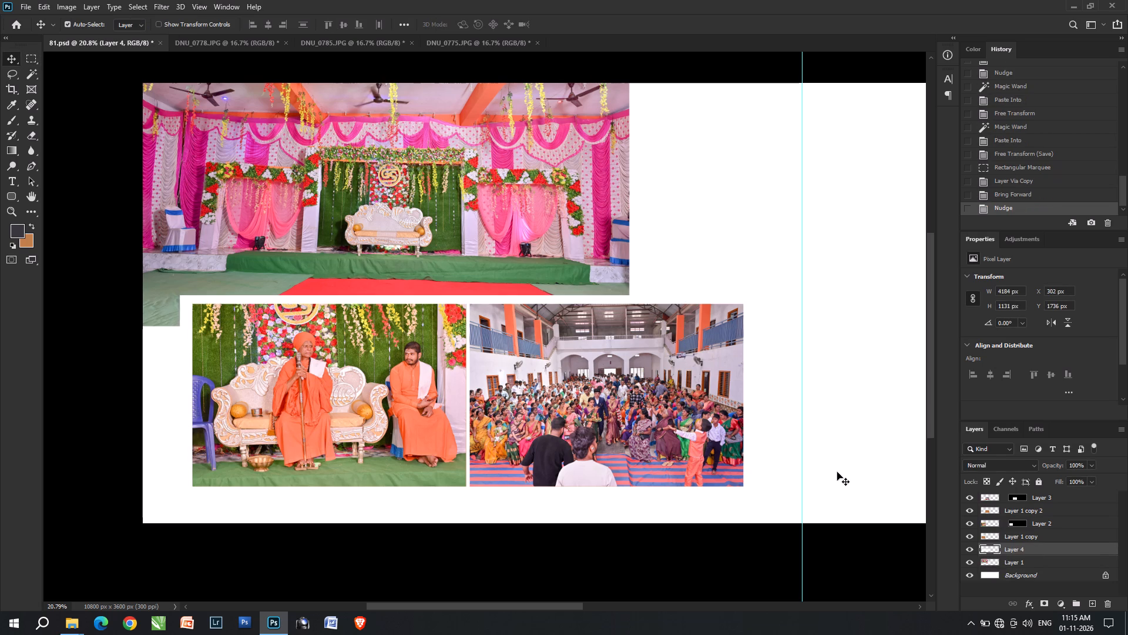
pyautogui.press('Right')
pyautogui.press('Right')
pyautogui.press('Right')
pyautogui.press('Right')
# Save the album sheet with the new white border.
pyautogui.keyDown('alt'); pyautogui.scroll(-5, 726, 437); pyautogui.keyUp('alt')
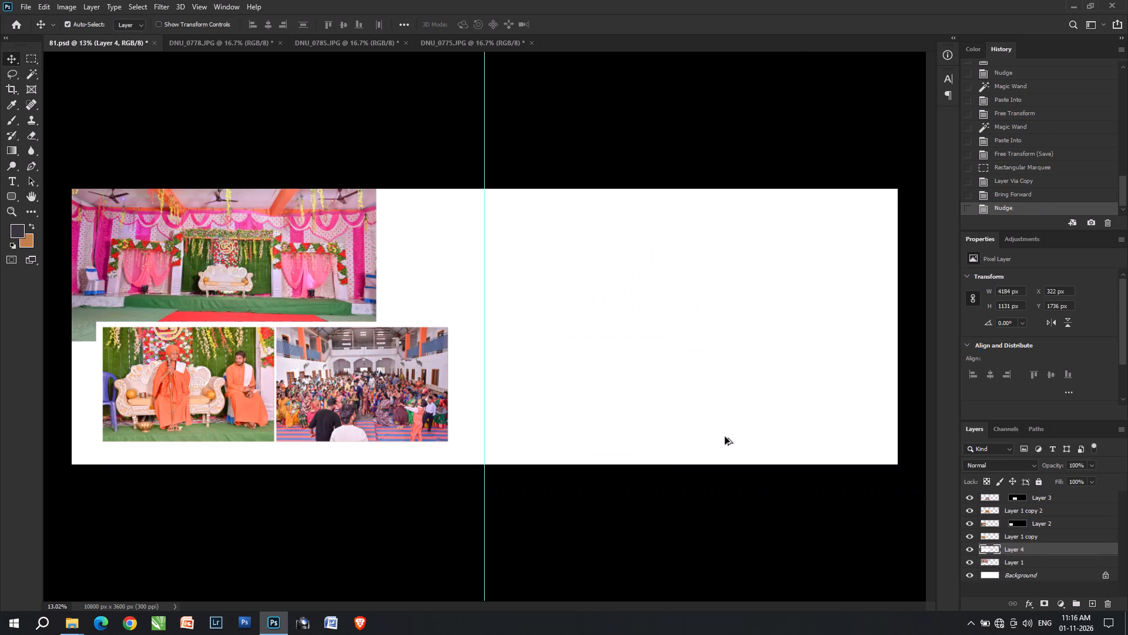
pyautogui.hotkey('ctrl', 's')
pyautogui.hotkey('ctrl', 's')
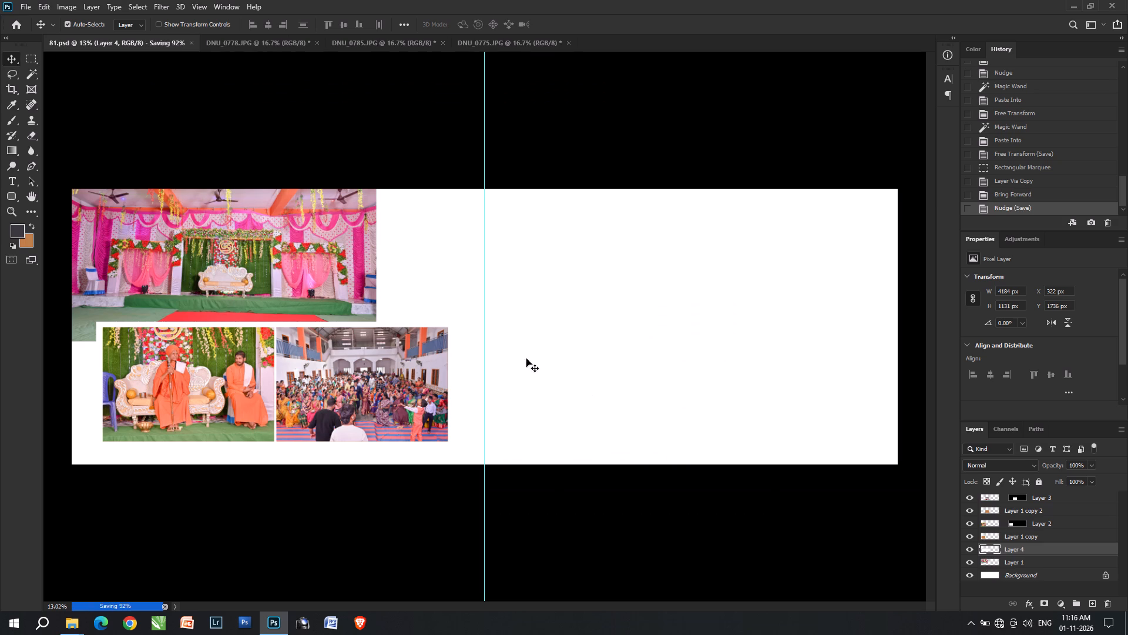
# Enlarge the stage photo to about 108%, rotate it about -0.6°, and reposition it against the sheet's left edge.
pyautogui.press('v')
pyautogui.press('v')
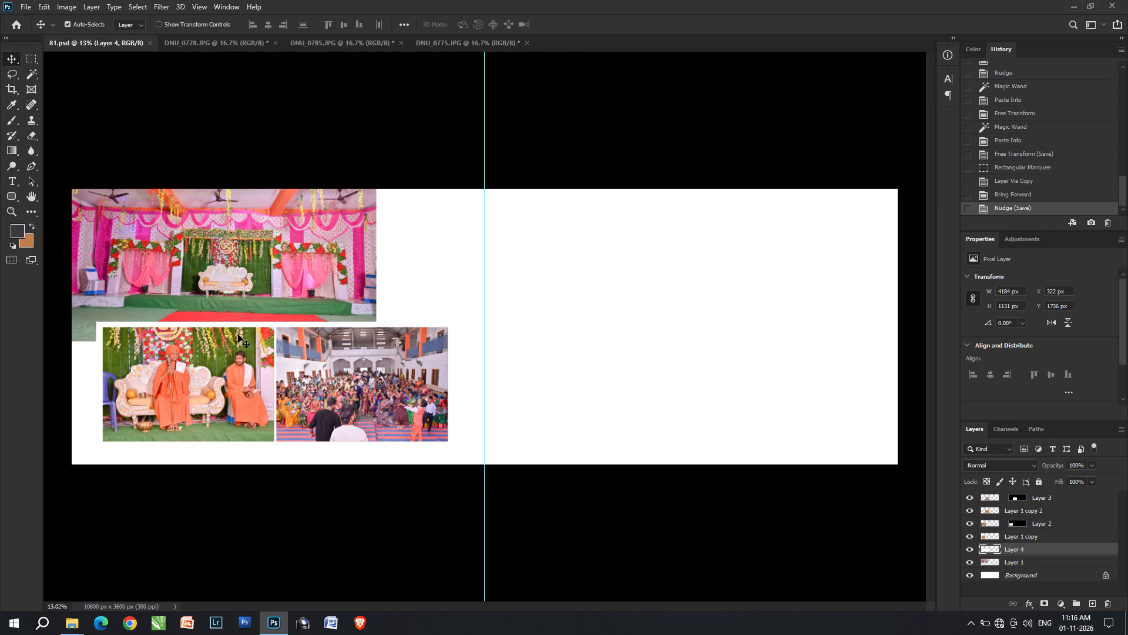
pyautogui.click(251, 271)
pyautogui.hotkey('ctrl', 't')
pyautogui.moveTo(375, 341); pyautogui.dragTo(398, 345)
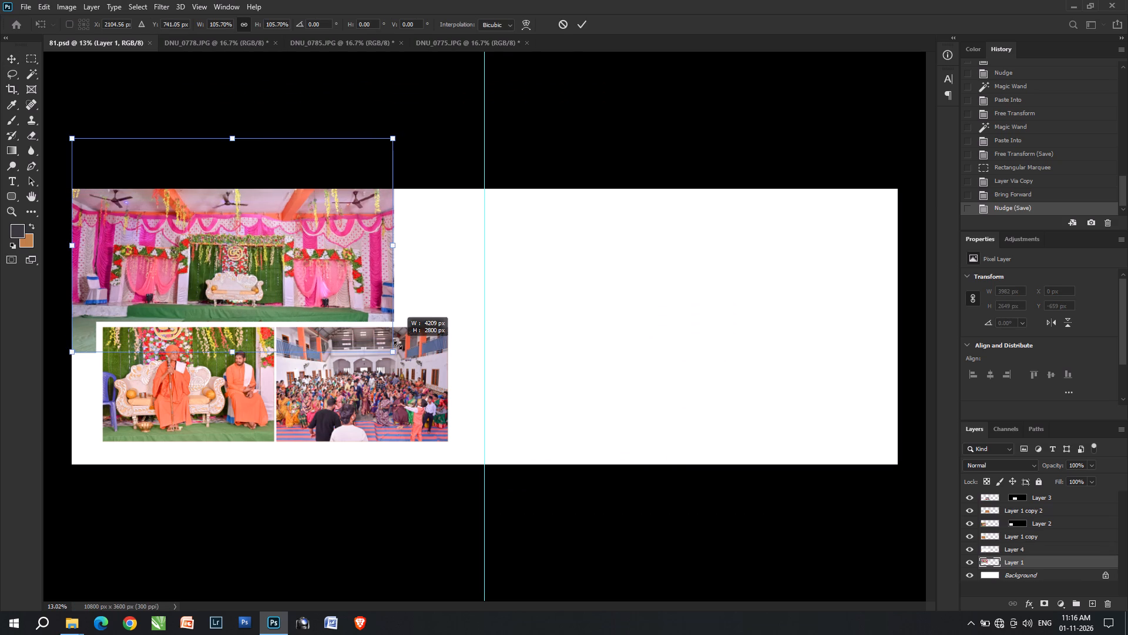
pyautogui.moveTo(398, 345); pyautogui.dragTo(396, 344)
pyautogui.press('Up')
pyautogui.press('Up')
pyautogui.press('Up')
pyautogui.click(375, 406)
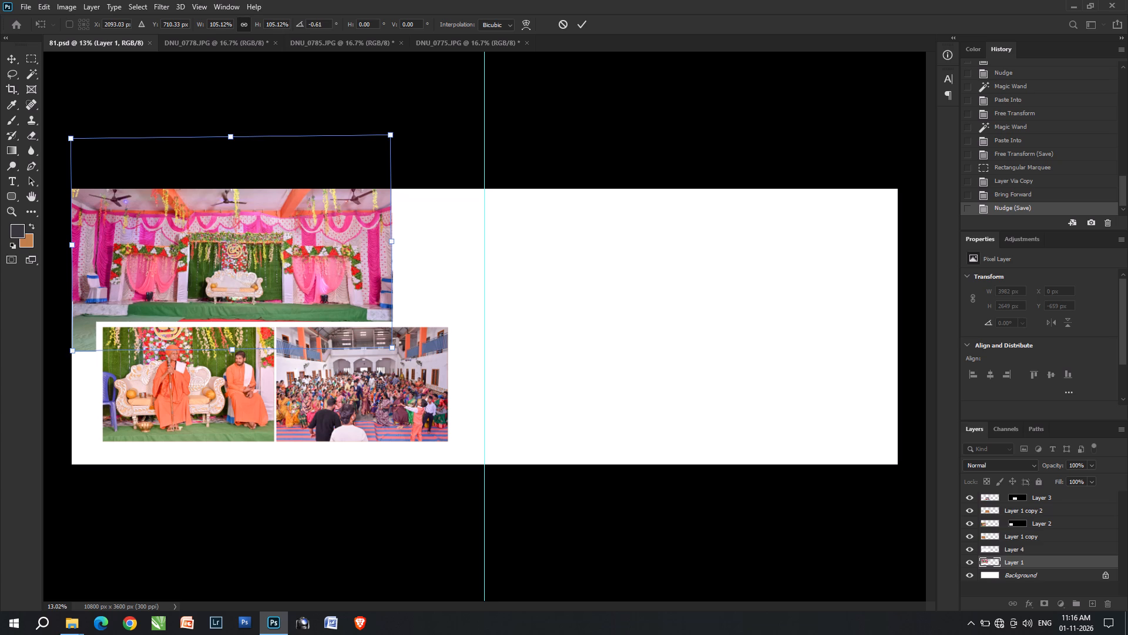
pyautogui.press('Right')
pyautogui.press('Up')
pyautogui.press('Up')
pyautogui.press('Right')
pyautogui.click(391, 143)
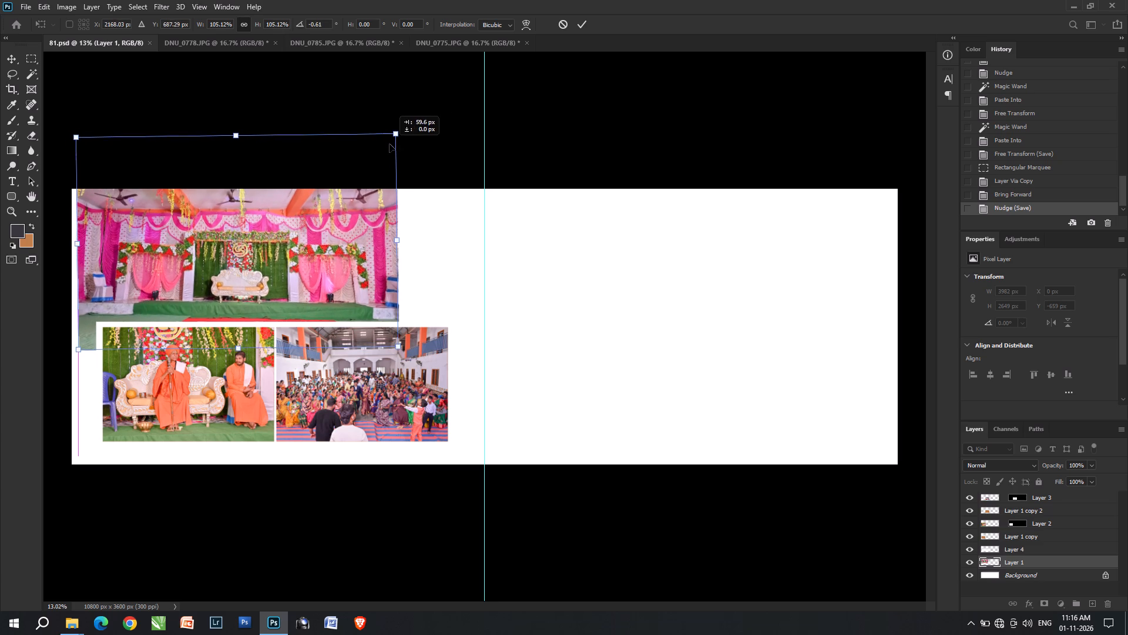
pyautogui.moveTo(390, 134); pyautogui.dragTo(399, 132)
pyautogui.press('Left')
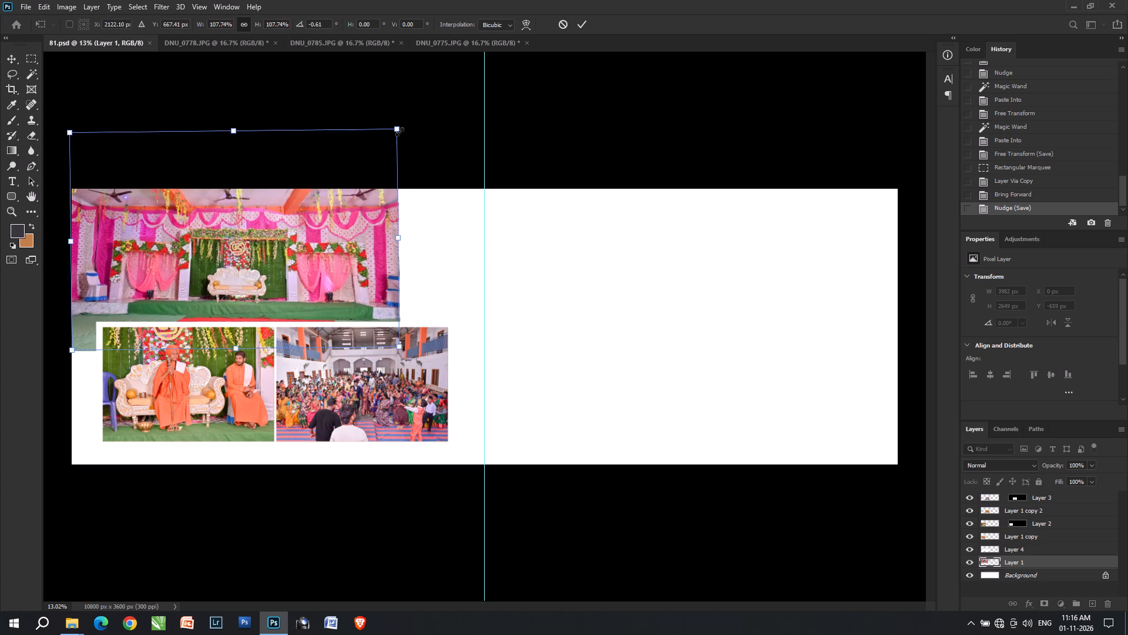
pyautogui.press('Left')
pyautogui.press('Left')
pyautogui.press('Return')
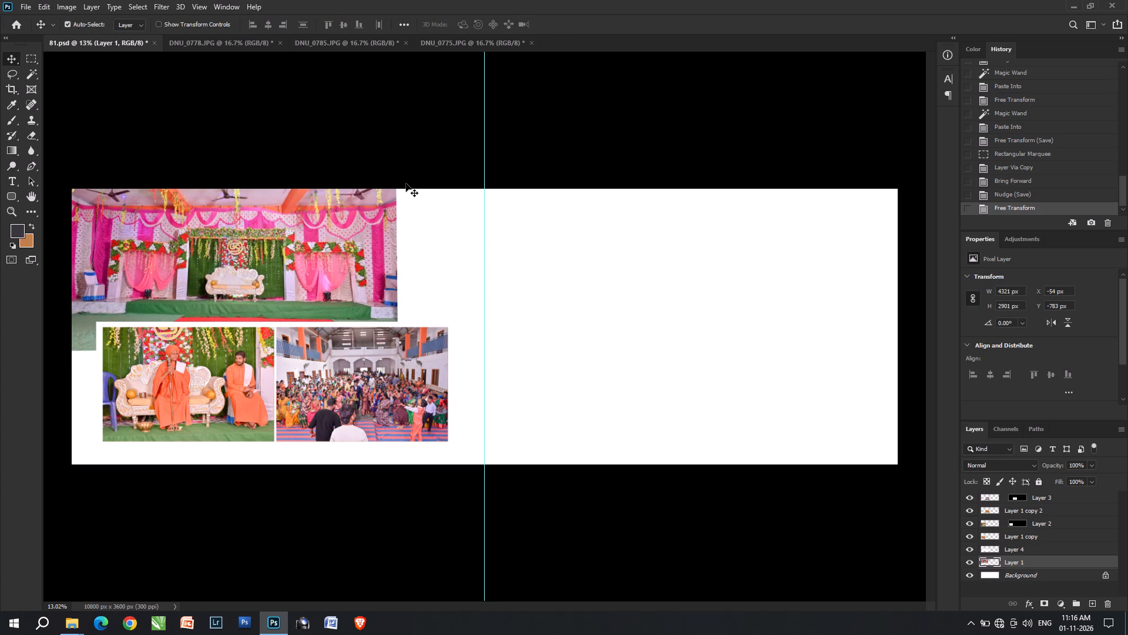
# Save the album sheet with the resized stage photo.
pyautogui.hotkey('ctrl', 's')
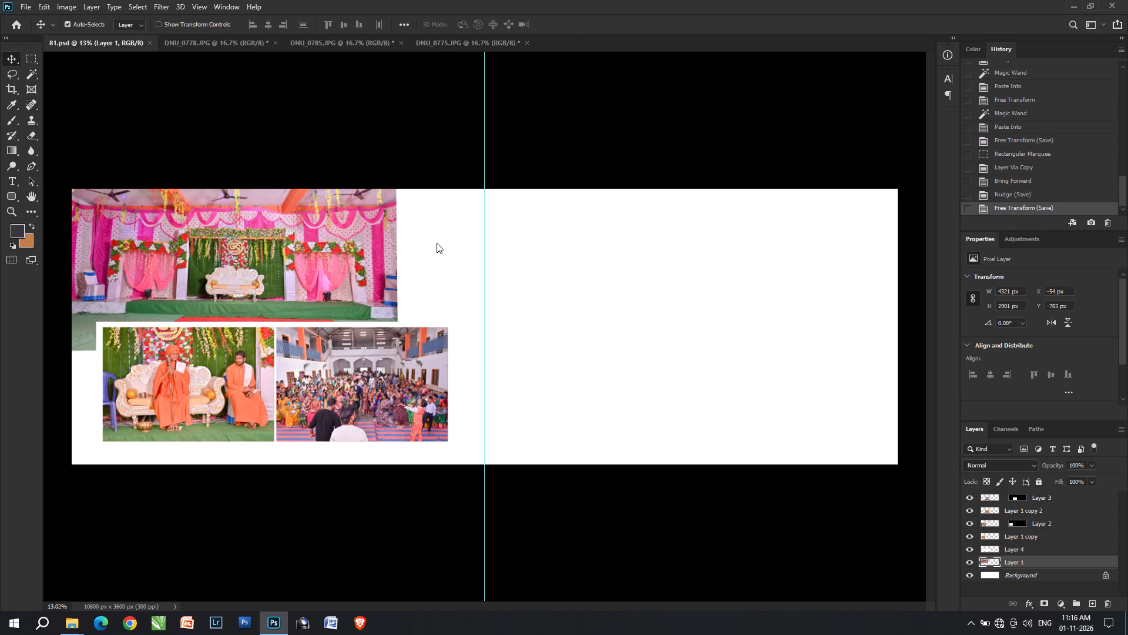
# Close the used photos DNU_0775, DNU_0785 and DNU_0778 without saving their changes.
pyautogui.hotkey('ctrl', 'Tab')
pyautogui.hotkey('ctrl', 'Tab')
pyautogui.hotkey('ctrl', 'Tab')
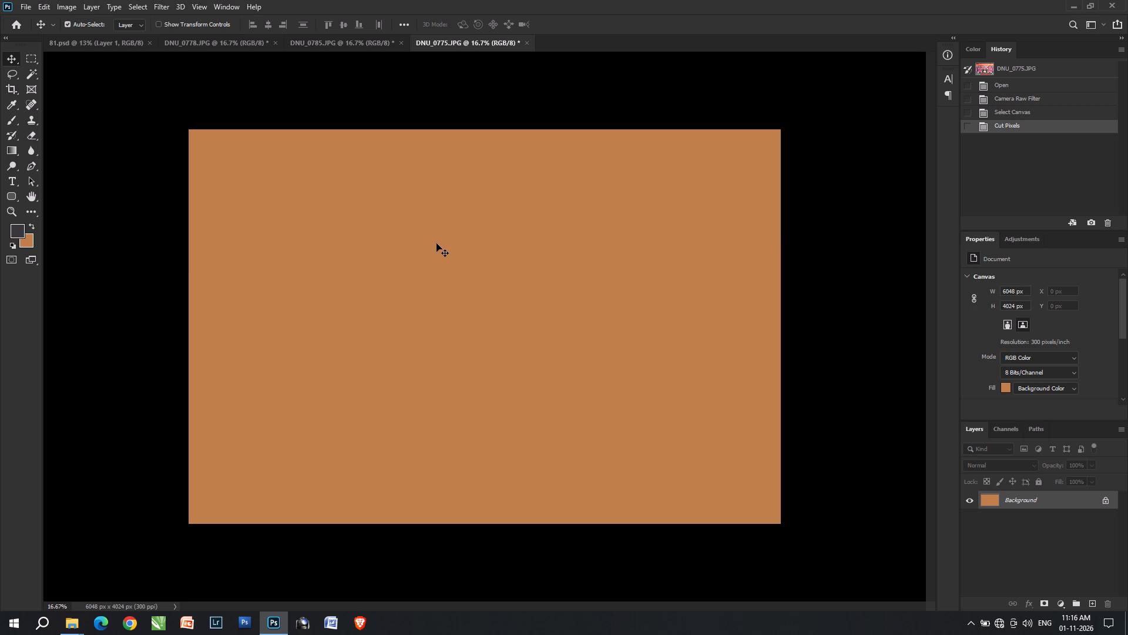
pyautogui.hotkey('ctrl', 'w')
pyautogui.press('Tab')
pyautogui.press('Return')
pyautogui.hotkey('ctrl', 'w')
pyautogui.press('Tab')
pyautogui.press('Return')
pyautogui.hotkey('ctrl', 'w')
pyautogui.press('Tab')
pyautogui.press('Return')
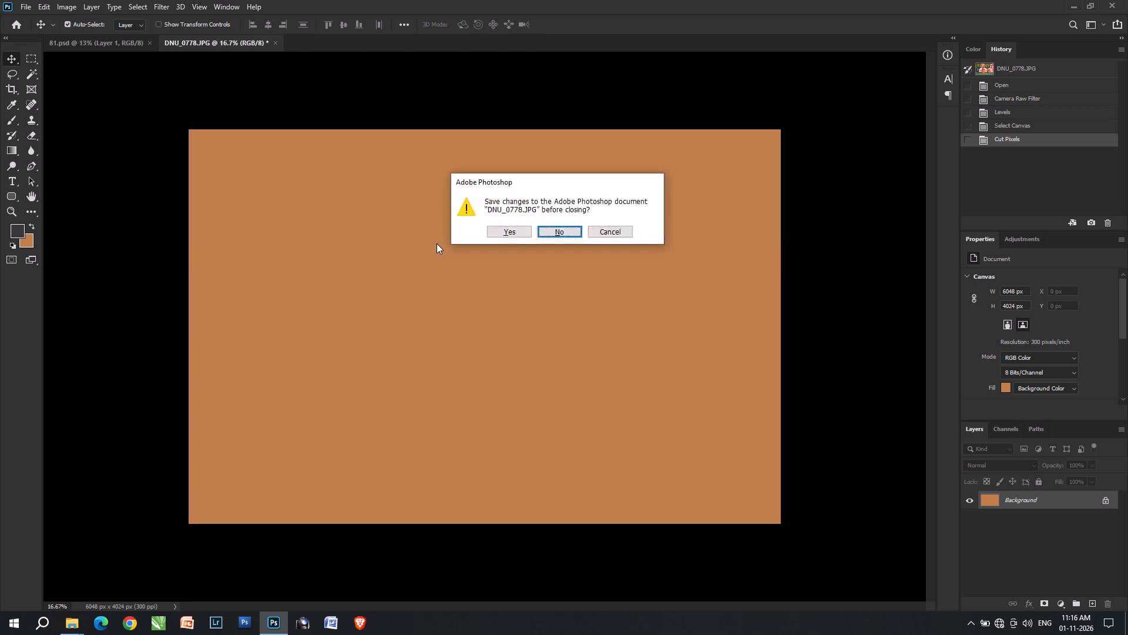
# Switch to the 02 Wedding folder in File Explorer and move DNU_0775, DNU_0778 and DNU_0785 into the done folder.
pyautogui.hotkey('alt', 'Tab')
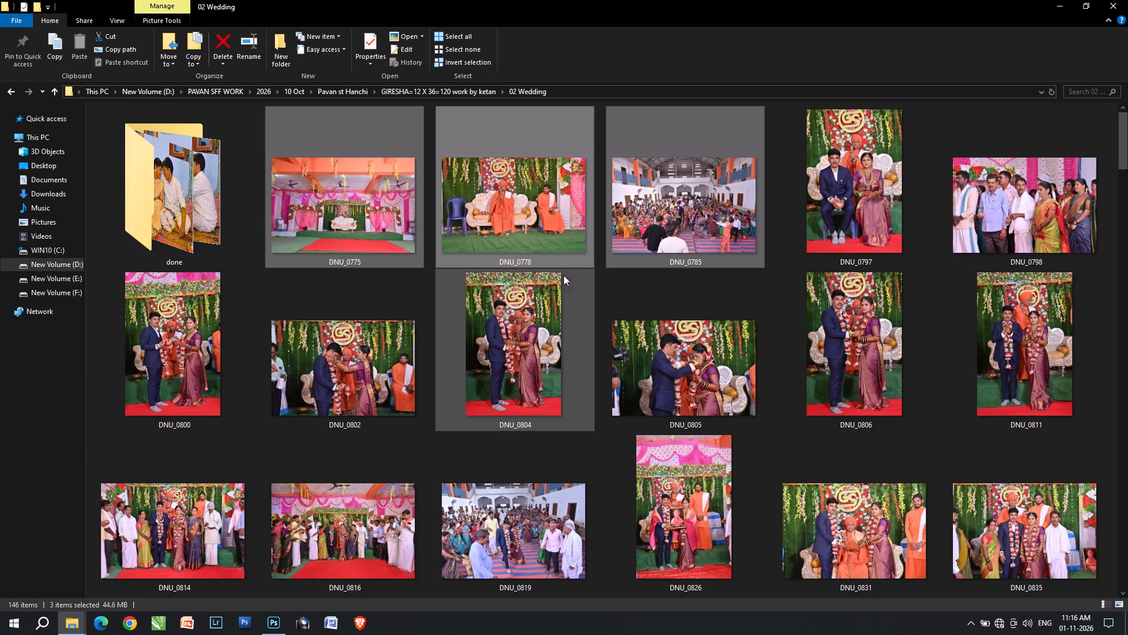
pyautogui.moveTo(623, 213); pyautogui.dragTo(202, 215)
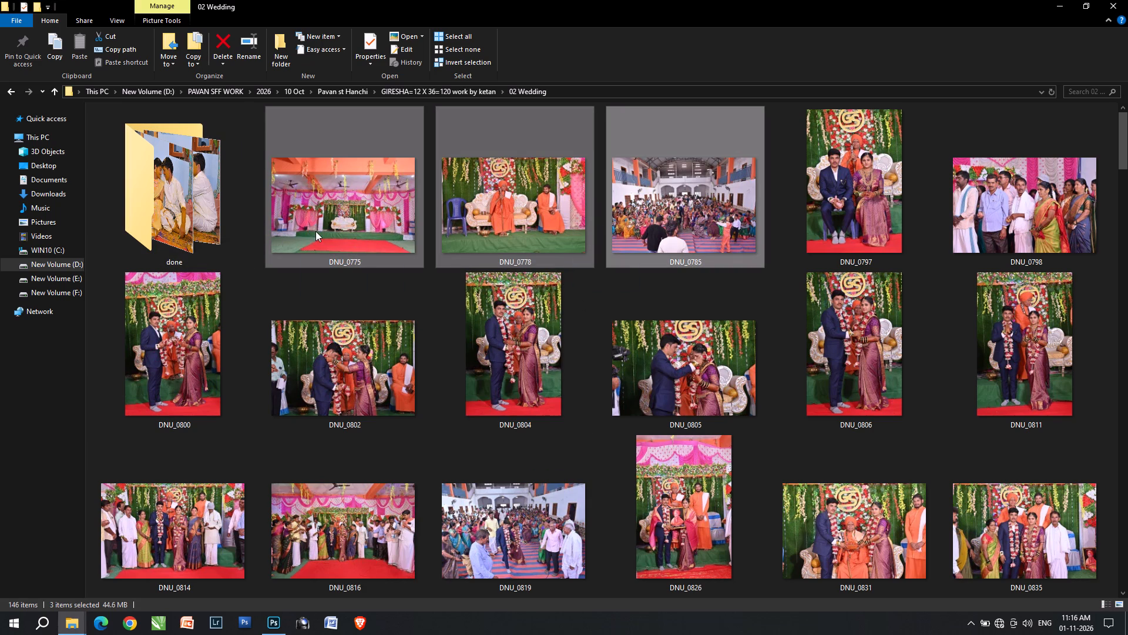
# Open the seated couple's photo DNU_0797 from the folder in Photoshop.
pyautogui.moveTo(315, 231); pyautogui.dragTo(381, 183)
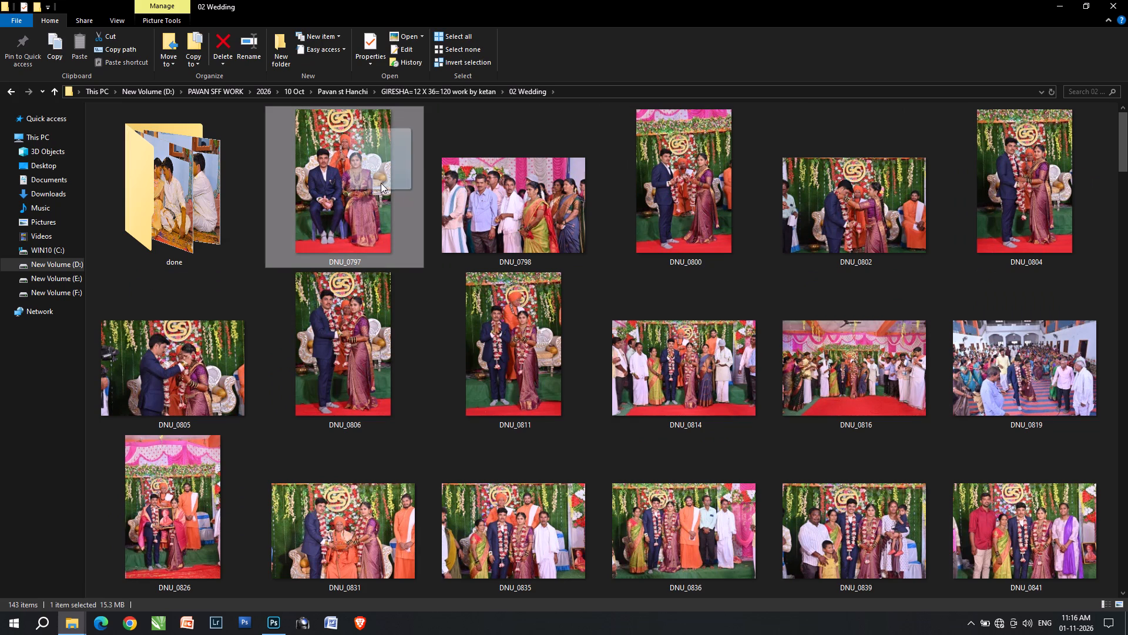
pyautogui.moveTo(381, 183); pyautogui.dragTo(449, 0)
pyautogui.hotkey('alt', 'Tab')
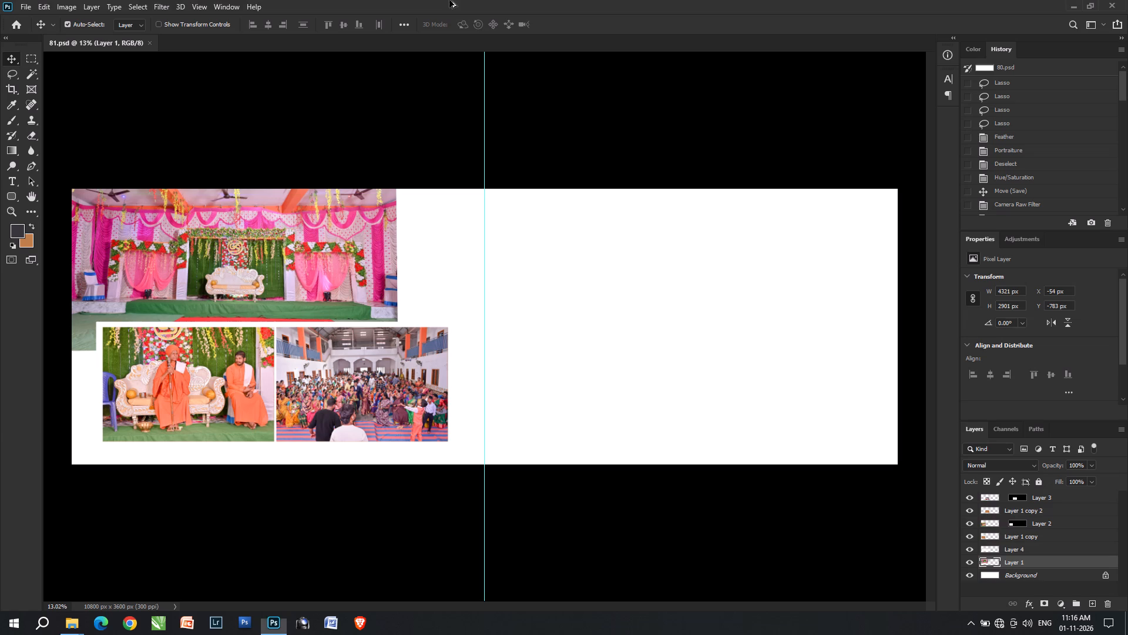
pyautogui.click(449, 0)
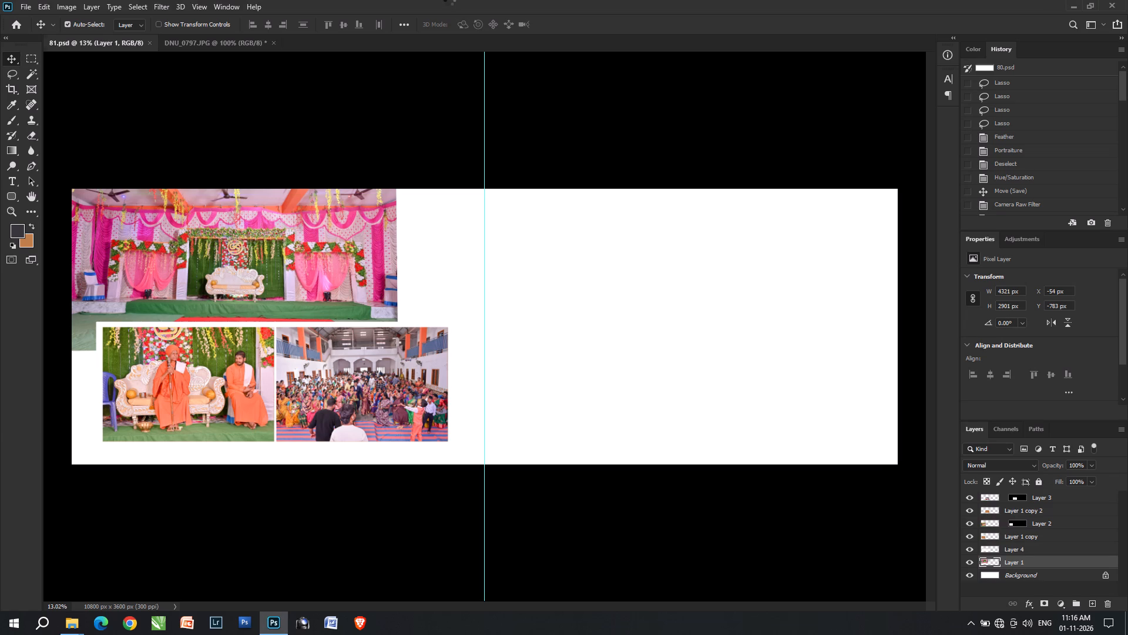
# Correct DNU_0797 in Camera Raw: Temperature +3, Exposure +0.50, Contrast +5, Highlights -49, Shadows +24, Whites -48, Blacks -27.
pyautogui.hotkey('ctrl', 'shift', 'a')
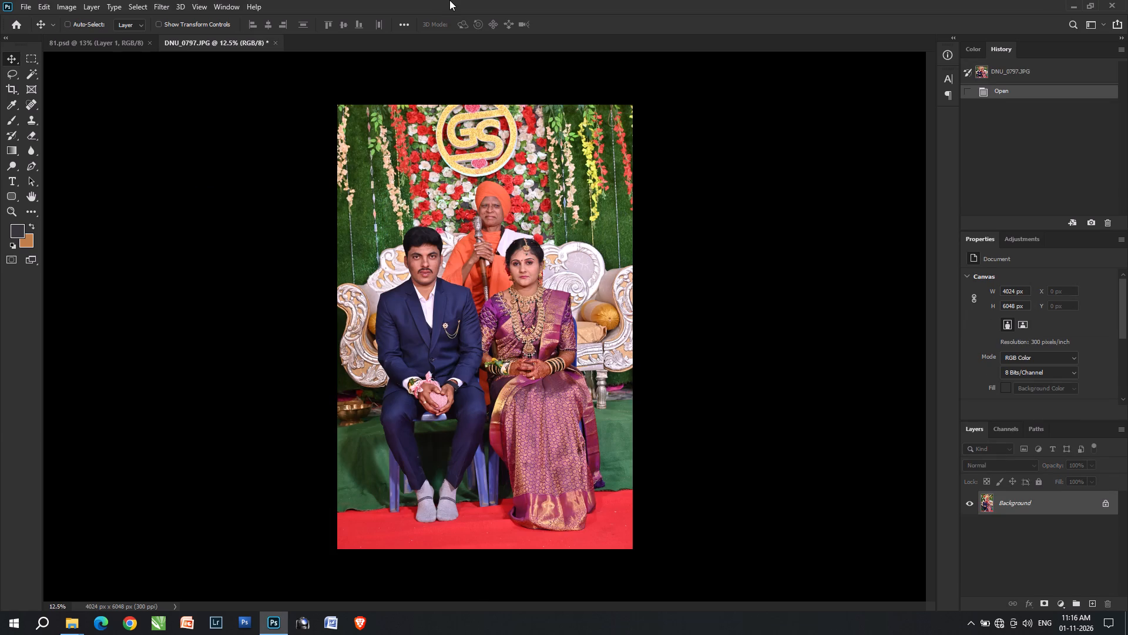
pyautogui.hotkey('ctrl', 'shift', 'a')
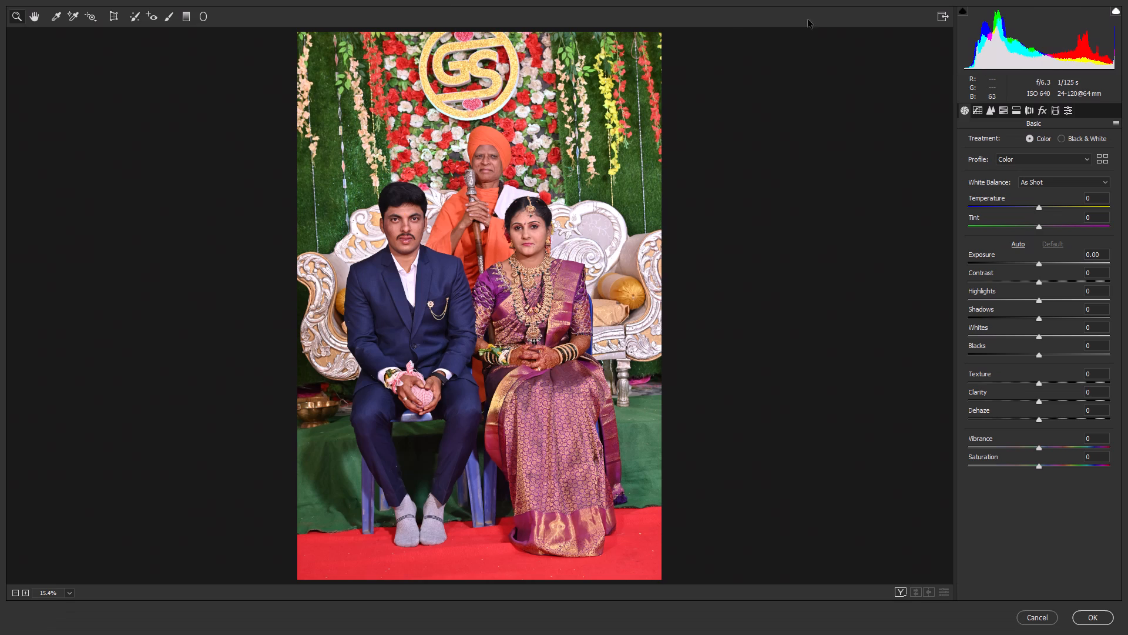
pyautogui.click(1116, 125)
pyautogui.moveTo(1095, 153); pyautogui.dragTo(1093, 159)
pyautogui.moveTo(455, 176); pyautogui.dragTo(489, 275)
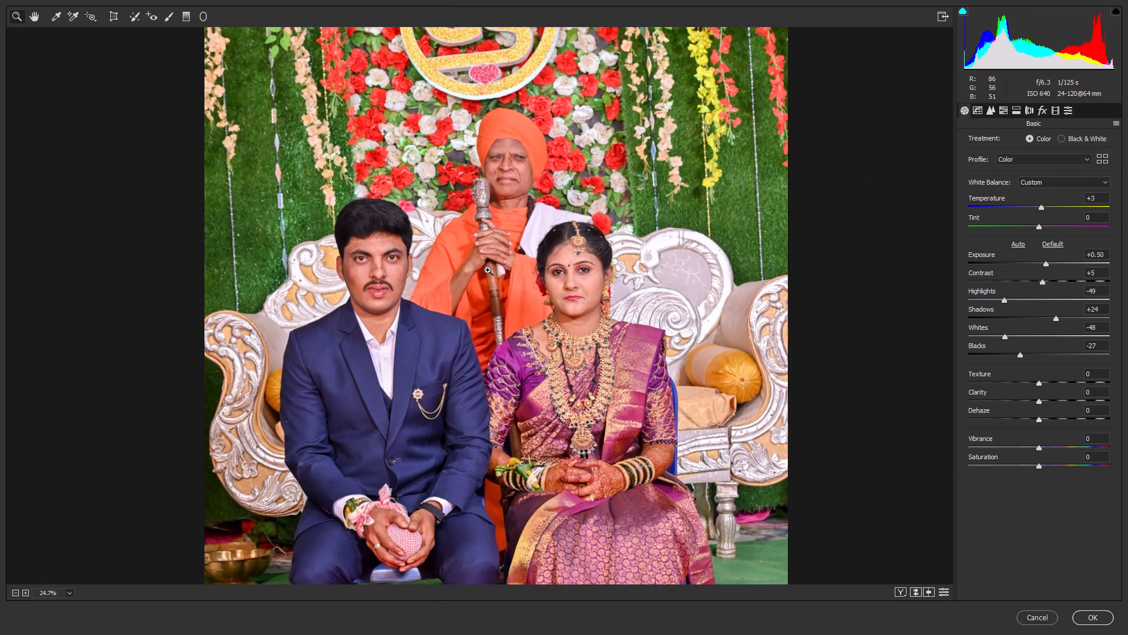
pyautogui.moveTo(489, 280); pyautogui.dragTo(491, 288)
pyautogui.press('Return')
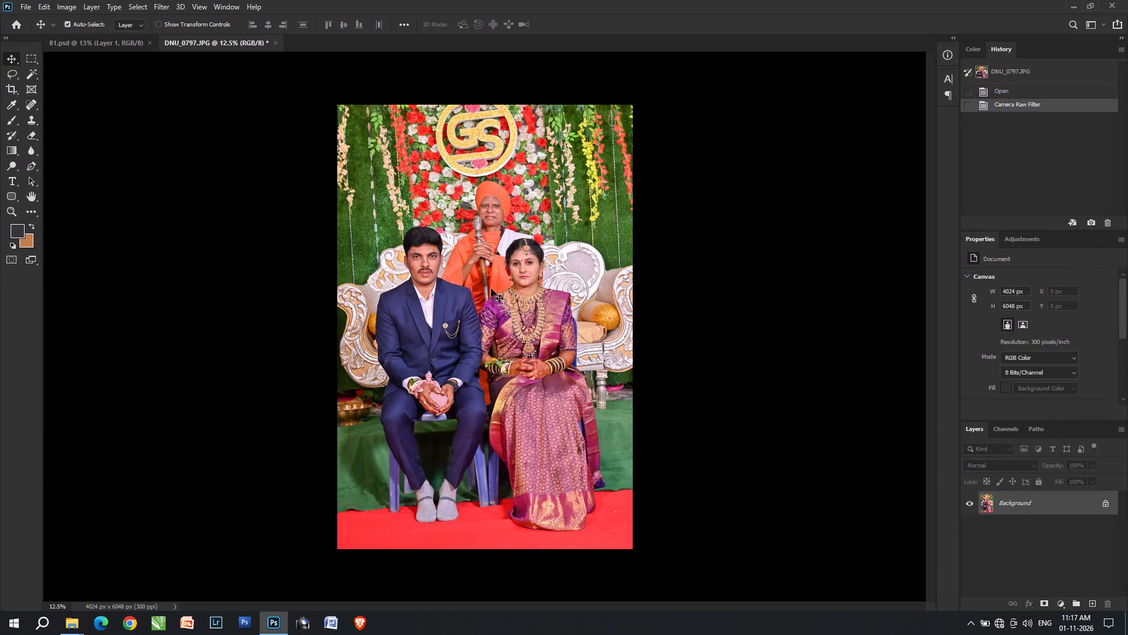
# Brighten the midtones of DNU_0797 slightly with a Levels adjustment.
pyautogui.hotkey('ctrl', 'l')
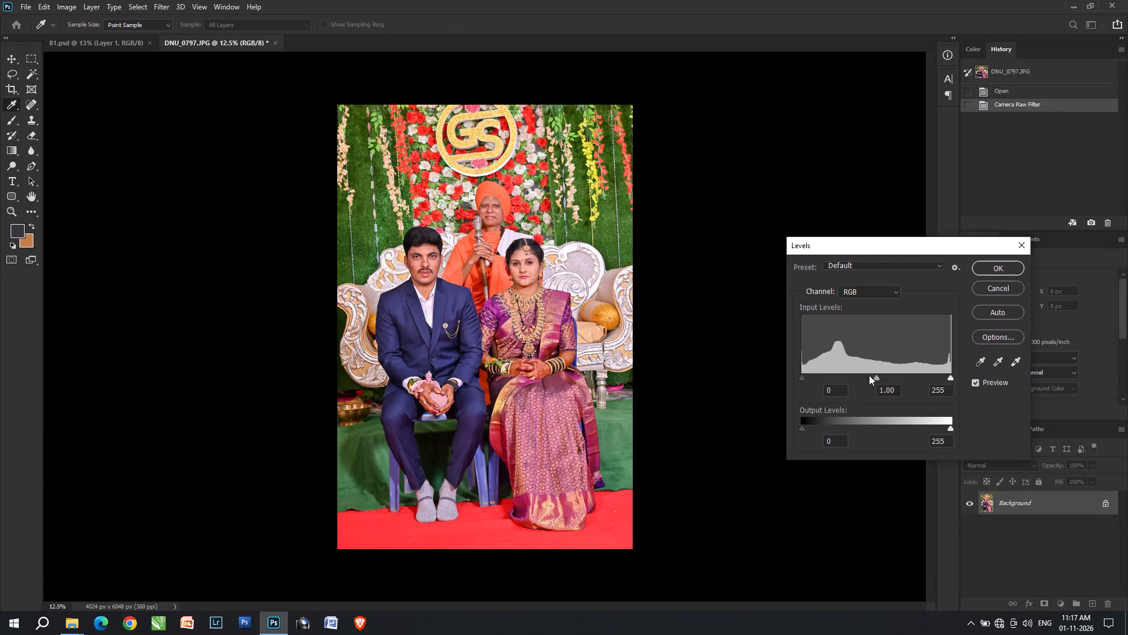
pyautogui.click(870, 375)
pyautogui.press('Return')
# Cut the whole corrected DNU_0797 image and paste it into album sheet 81.psd.
pyautogui.hotkey('ctrl', 'Tab')
pyautogui.hotkey('ctrl', 'Tab')
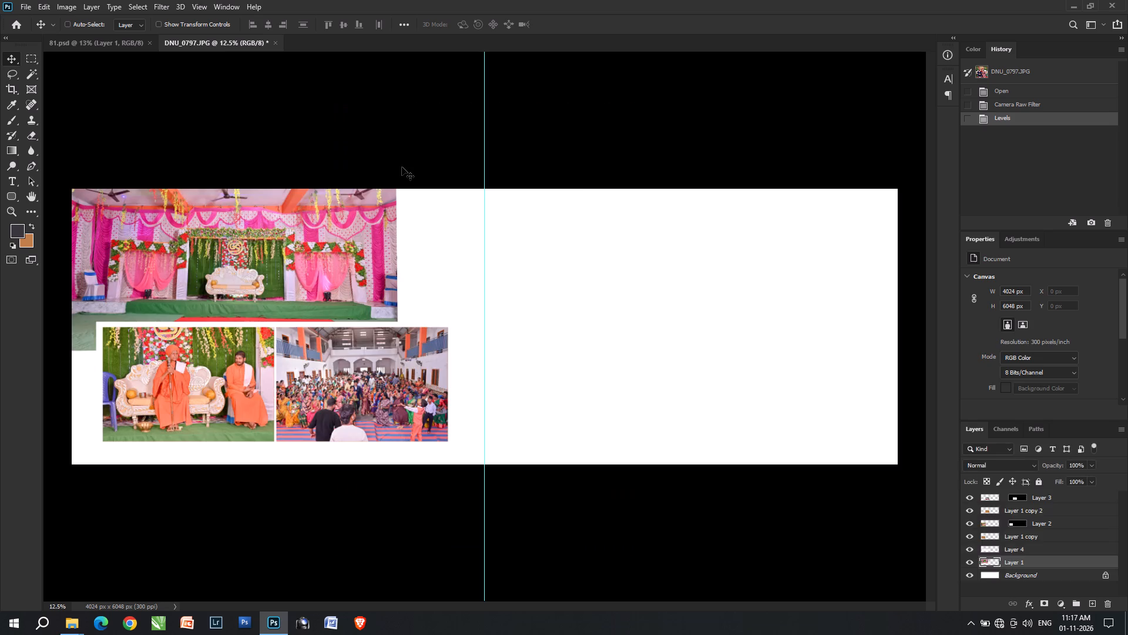
pyautogui.hotkey('ctrl', 'a')
pyautogui.hotkey('ctrl', 'x')
pyautogui.hotkey('ctrl', 'Tab')
pyautogui.hotkey('ctrl', 'v')
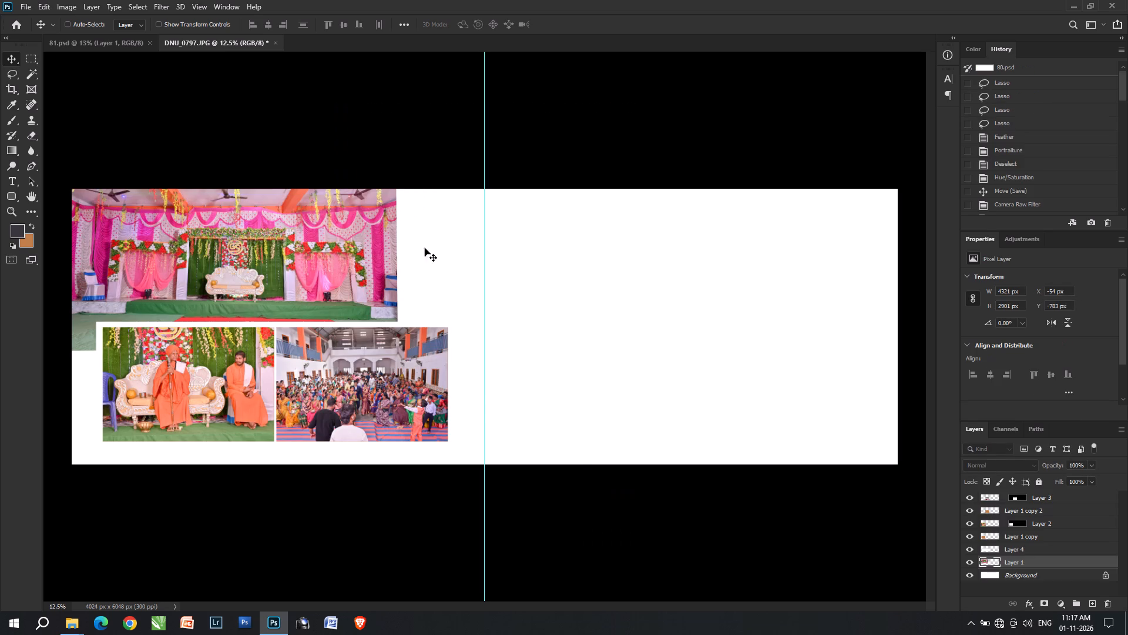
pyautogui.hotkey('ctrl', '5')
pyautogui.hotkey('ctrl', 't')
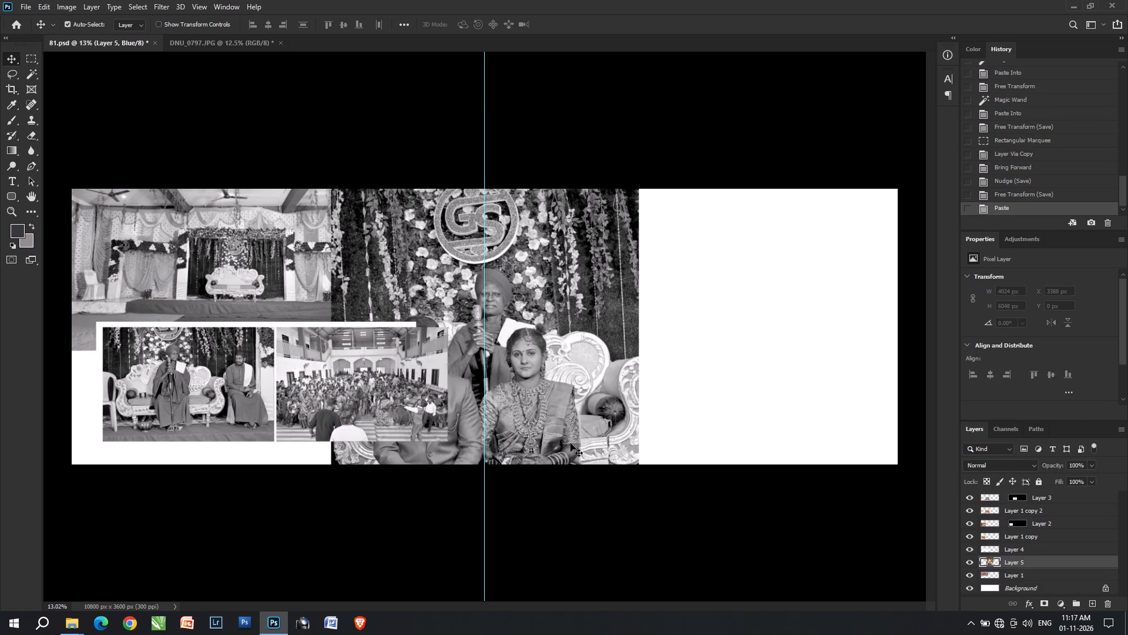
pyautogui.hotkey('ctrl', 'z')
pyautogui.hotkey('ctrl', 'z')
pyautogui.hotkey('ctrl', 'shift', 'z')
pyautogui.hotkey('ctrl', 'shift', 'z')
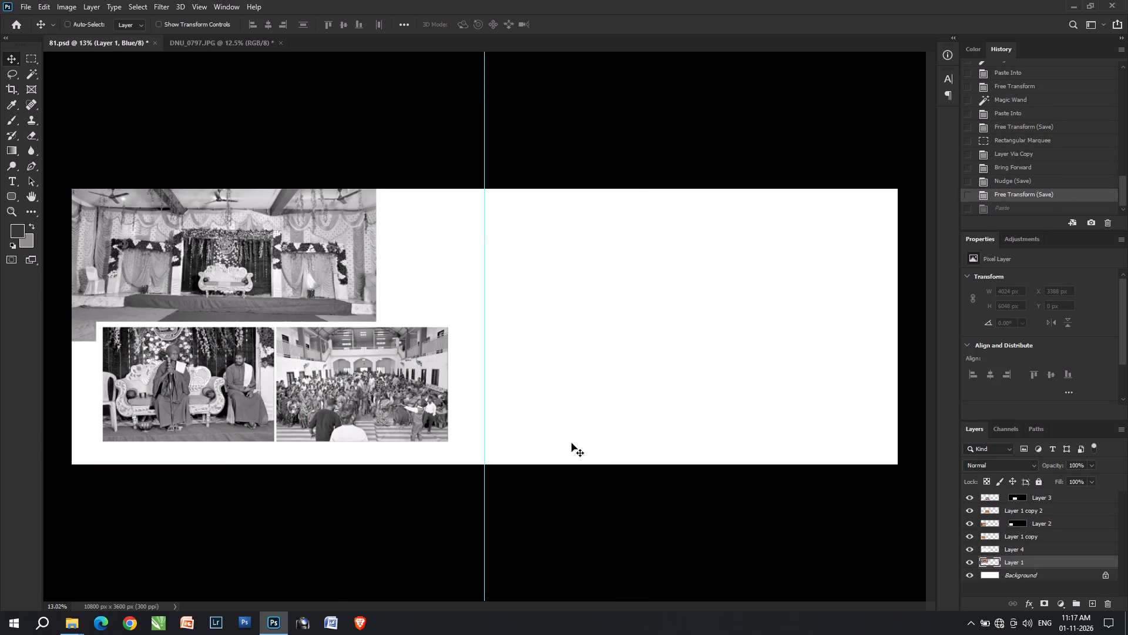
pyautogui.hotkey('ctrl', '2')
# Scale the pasted couple photo to about 60% so it fills the sheet height, with its left edge on the centre guide.
pyautogui.hotkey('ctrl', 't')
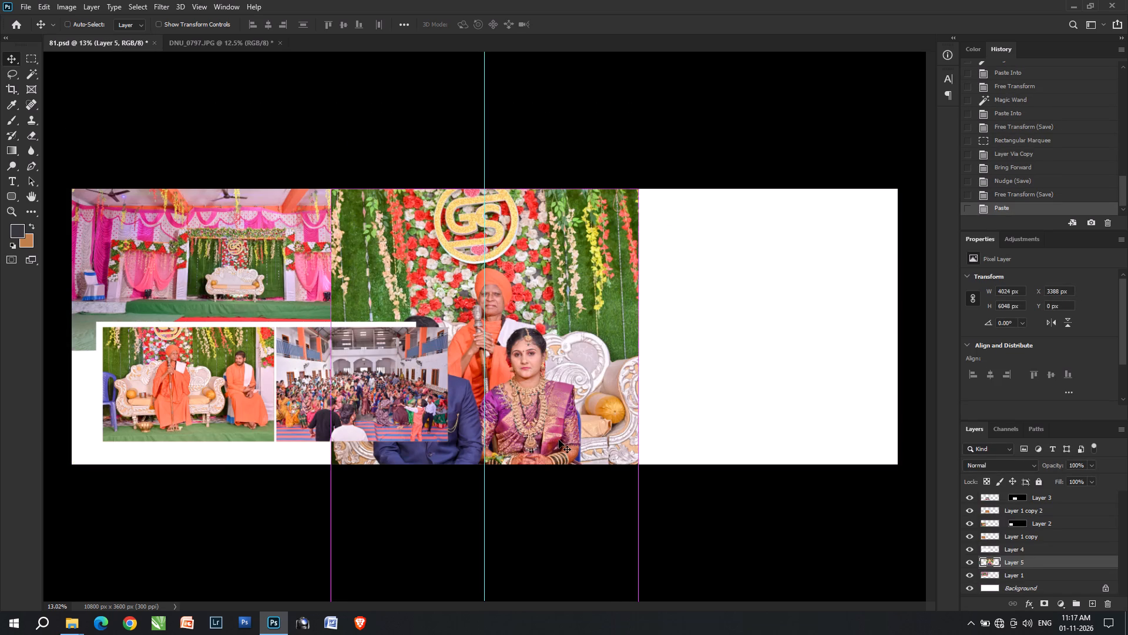
pyautogui.moveTo(323, 425); pyautogui.dragTo(418, 425)
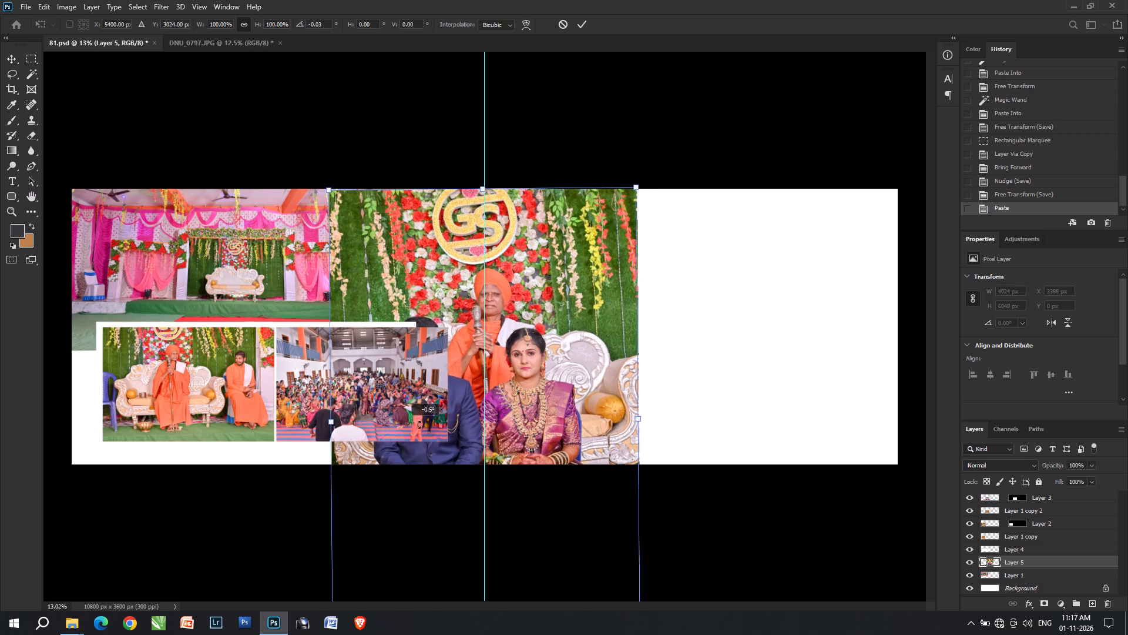
pyautogui.moveTo(418, 425); pyautogui.dragTo(432, 425)
pyautogui.hotkey('ctrl', 'z')
pyautogui.moveTo(331, 416); pyautogui.dragTo(442, 390)
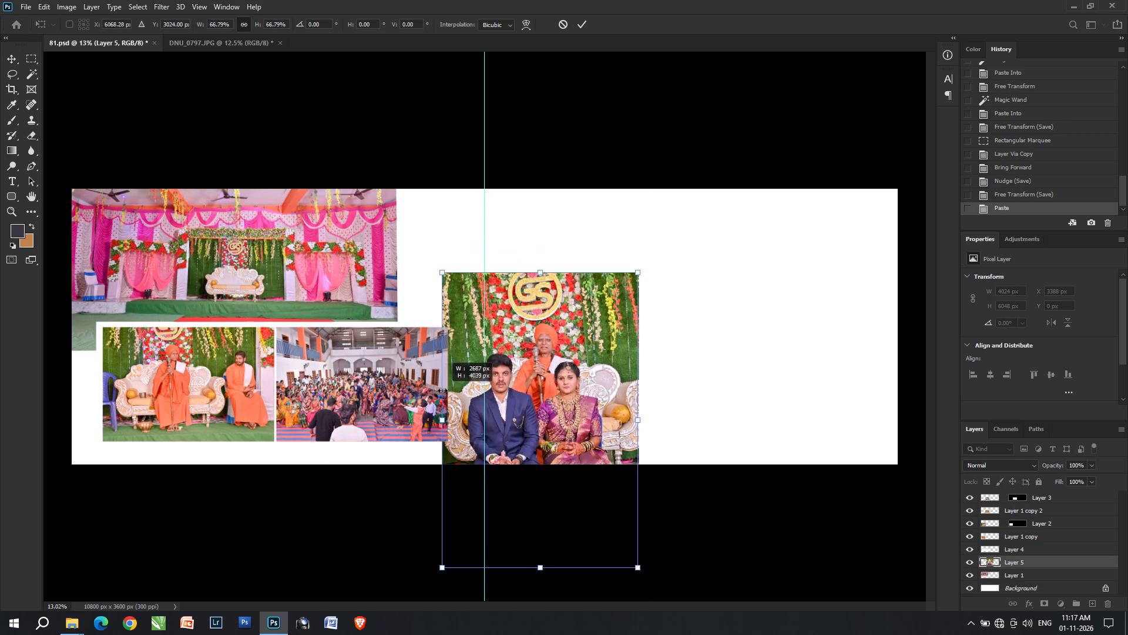
pyautogui.moveTo(442, 390); pyautogui.dragTo(482, 392)
pyautogui.keyDown('shift'); pyautogui.moveTo(556, 408); pyautogui.dragTo(565, 333); pyautogui.keyUp('shift')
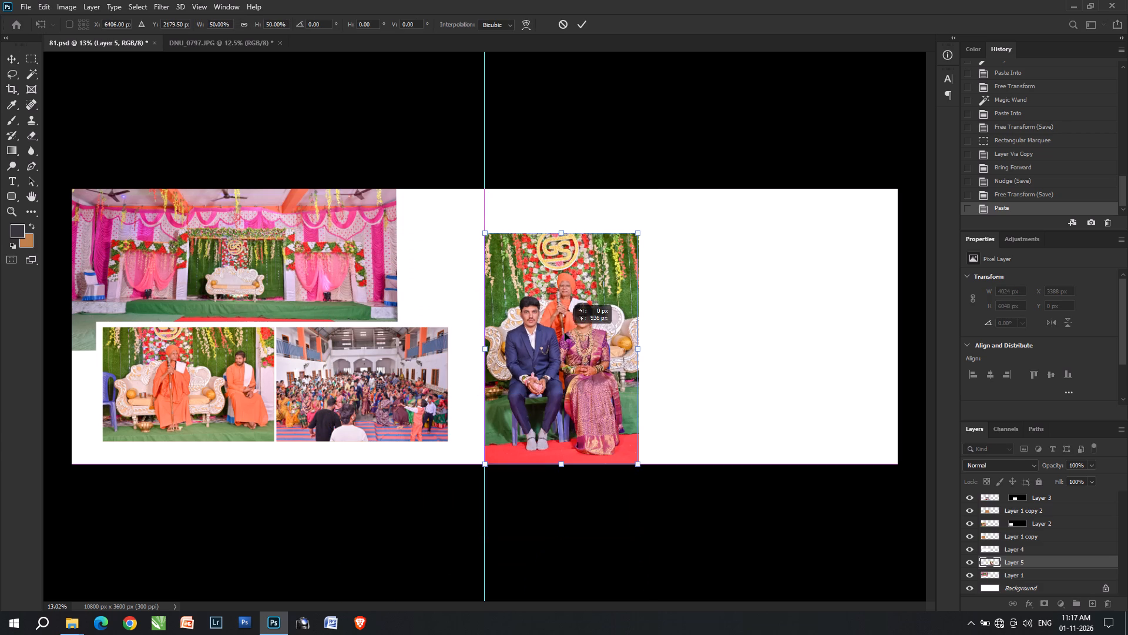
pyautogui.keyDown('shift'); pyautogui.moveTo(565, 333); pyautogui.dragTo(563, 340); pyautogui.keyUp('shift')
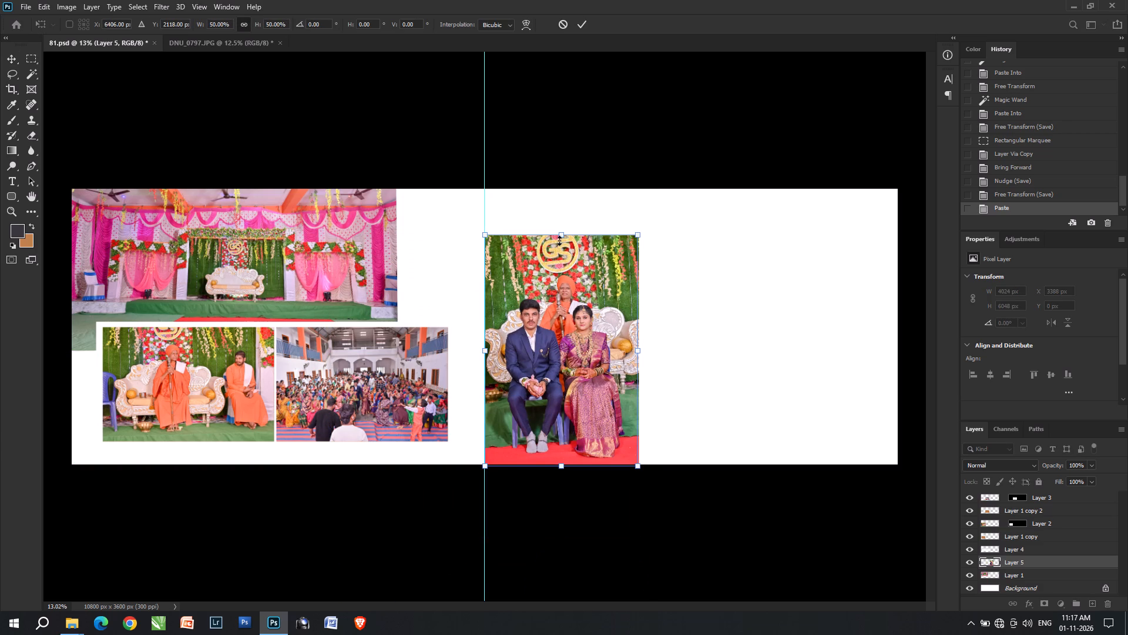
pyautogui.moveTo(559, 240); pyautogui.dragTo(577, 193)
pyautogui.keyDown('shift'); pyautogui.moveTo(578, 260); pyautogui.dragTo(591, 260); pyautogui.keyUp('shift')
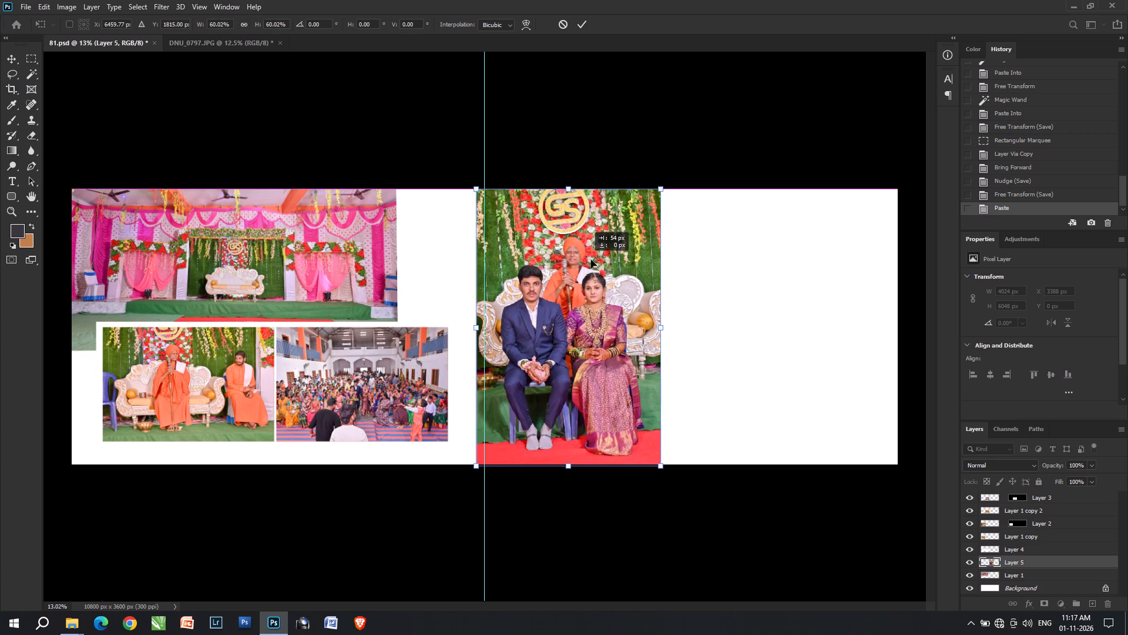
pyautogui.keyDown('shift'); pyautogui.moveTo(591, 260); pyautogui.dragTo(594, 260); pyautogui.keyUp('shift')
pyautogui.press('Return')
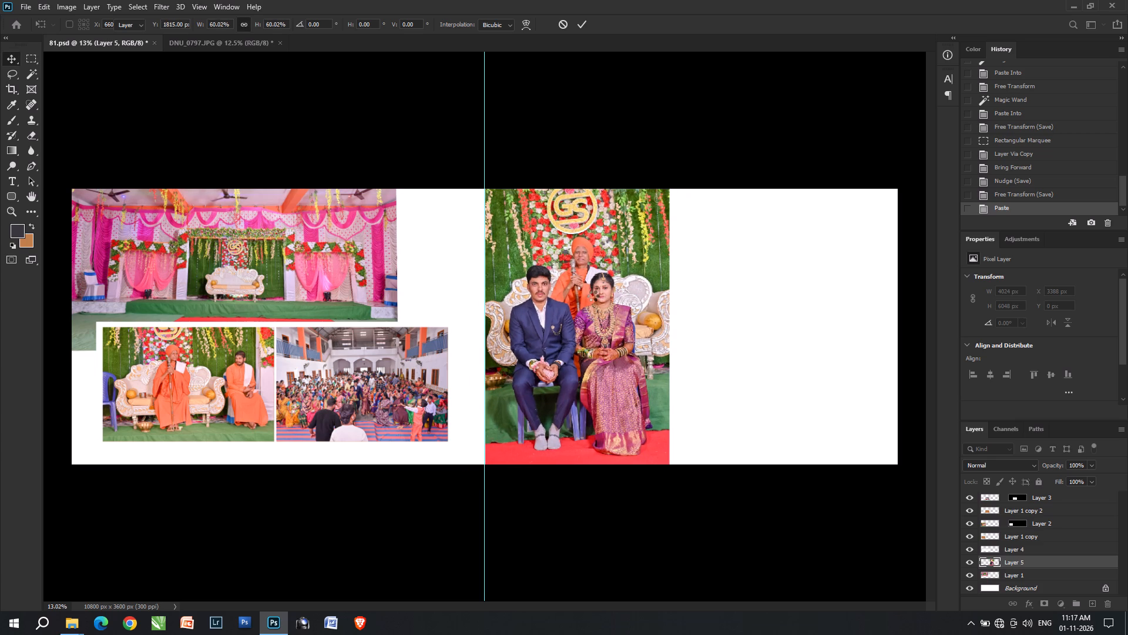
# Switch to File Explorer and move DSC08629 and DSC08635 from the Candid folder into its done folder.
pyautogui.hotkey('alt', 'Tab')
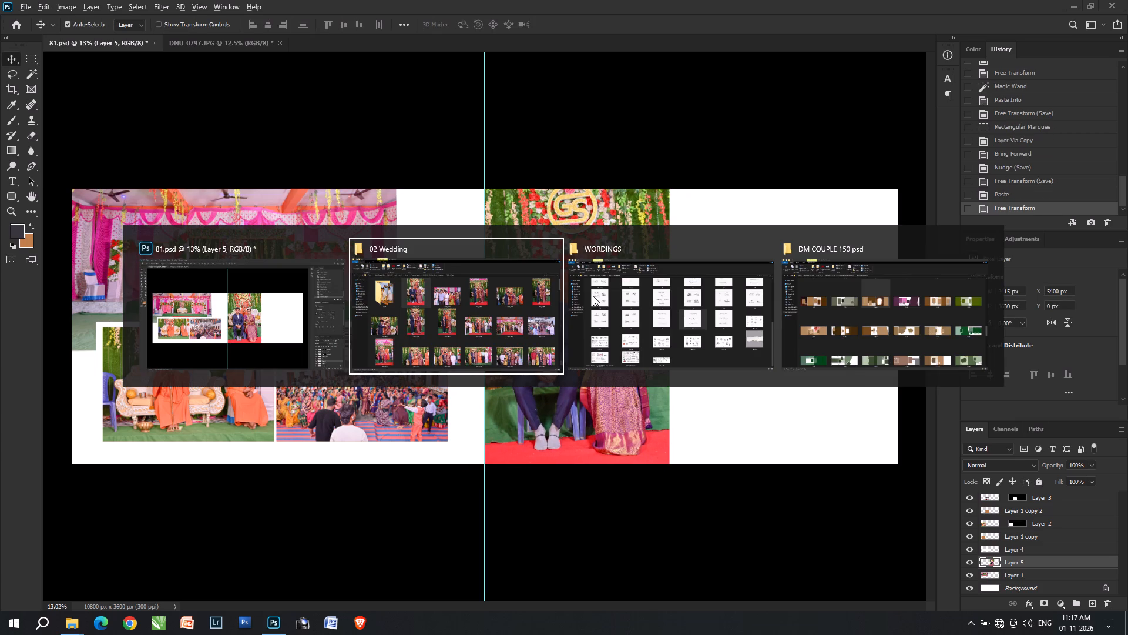
pyautogui.press('BackSpace')
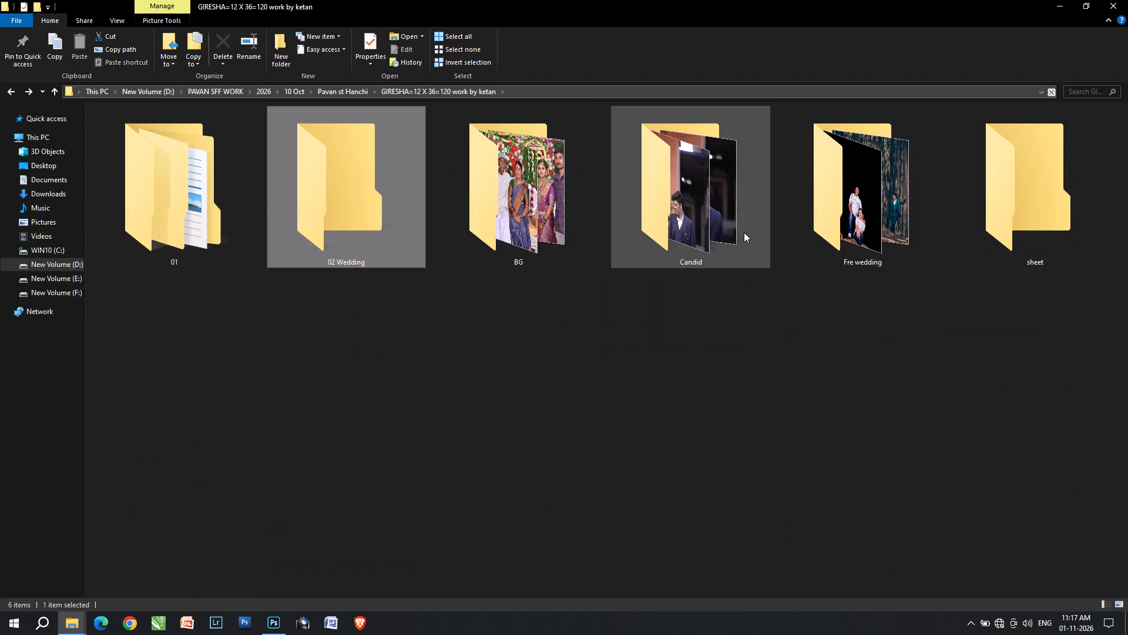
pyautogui.doubleClick(685, 232)
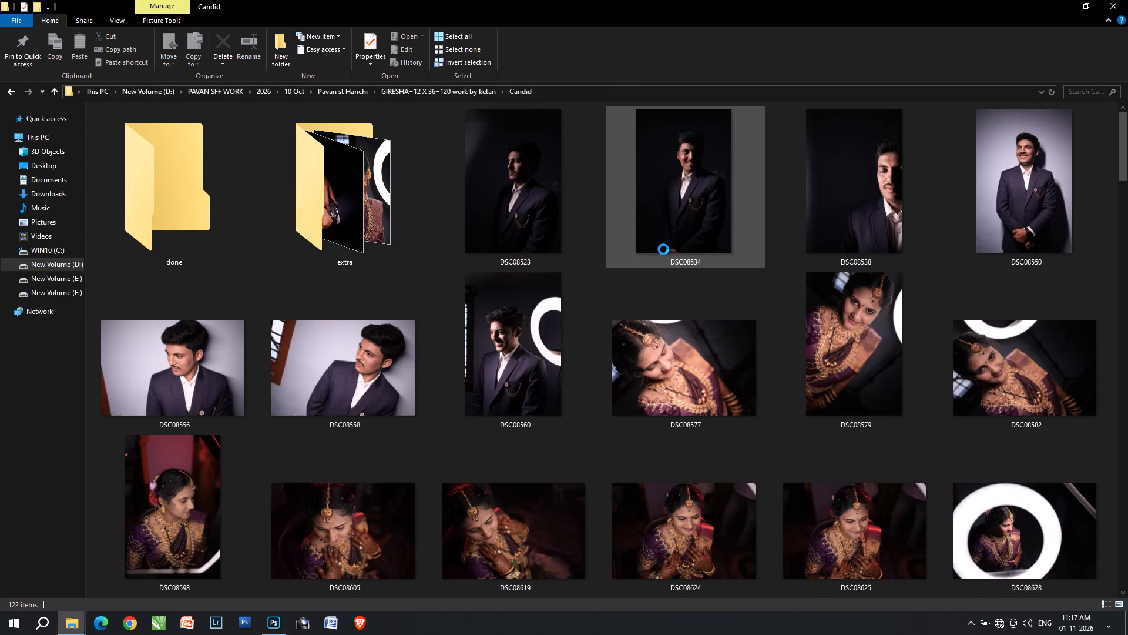
pyautogui.scroll(-1, 616, 380)
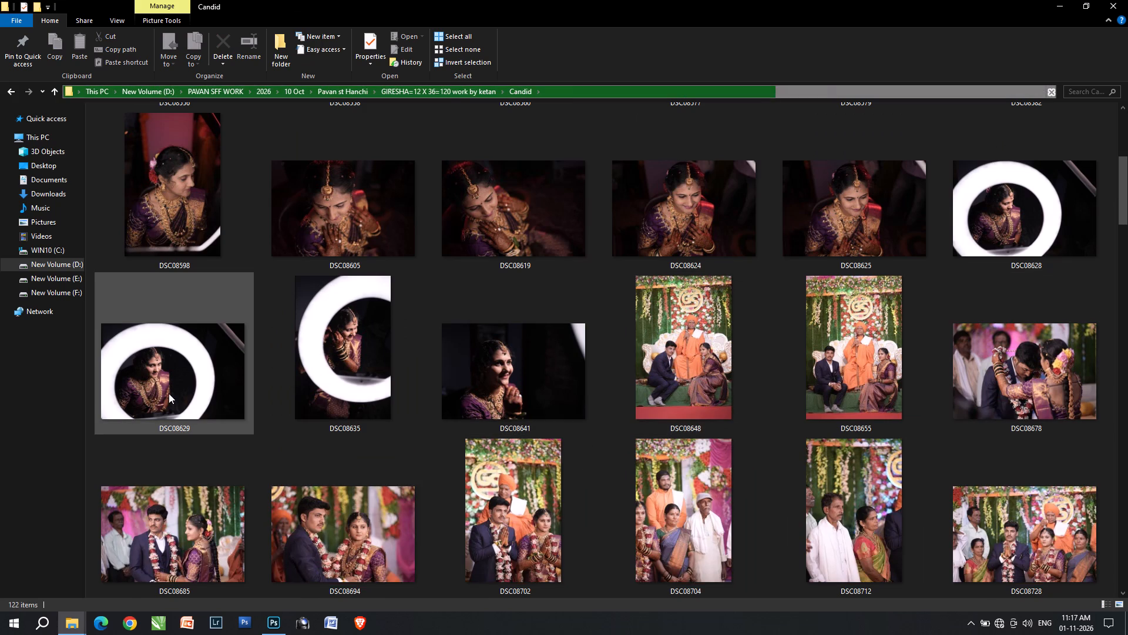
pyautogui.moveTo(169, 393); pyautogui.dragTo(188, 387)
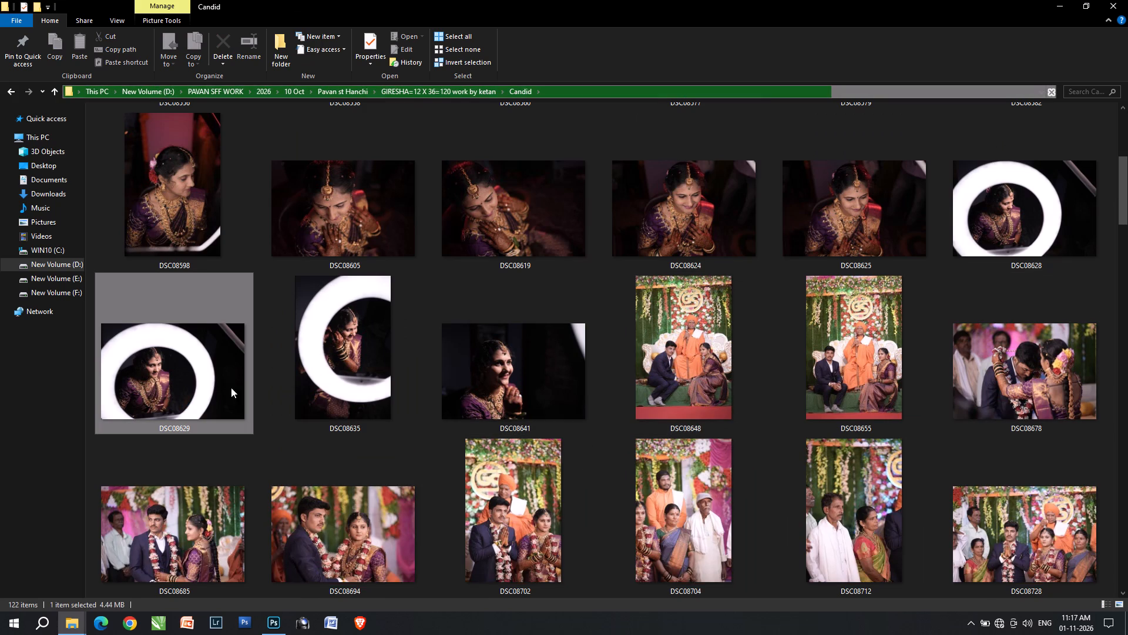
pyautogui.keyDown('ctrl'); pyautogui.click(323, 387); pyautogui.keyUp('ctrl')
pyautogui.scroll(2, 143, 399)
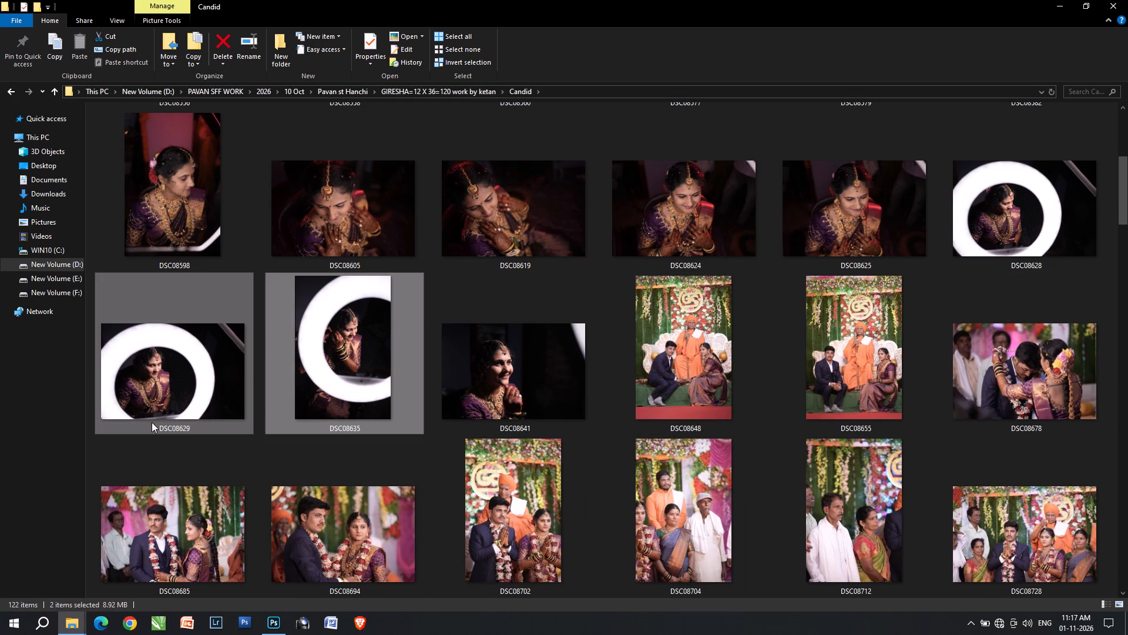
pyautogui.scroll(-1, 229, 579)
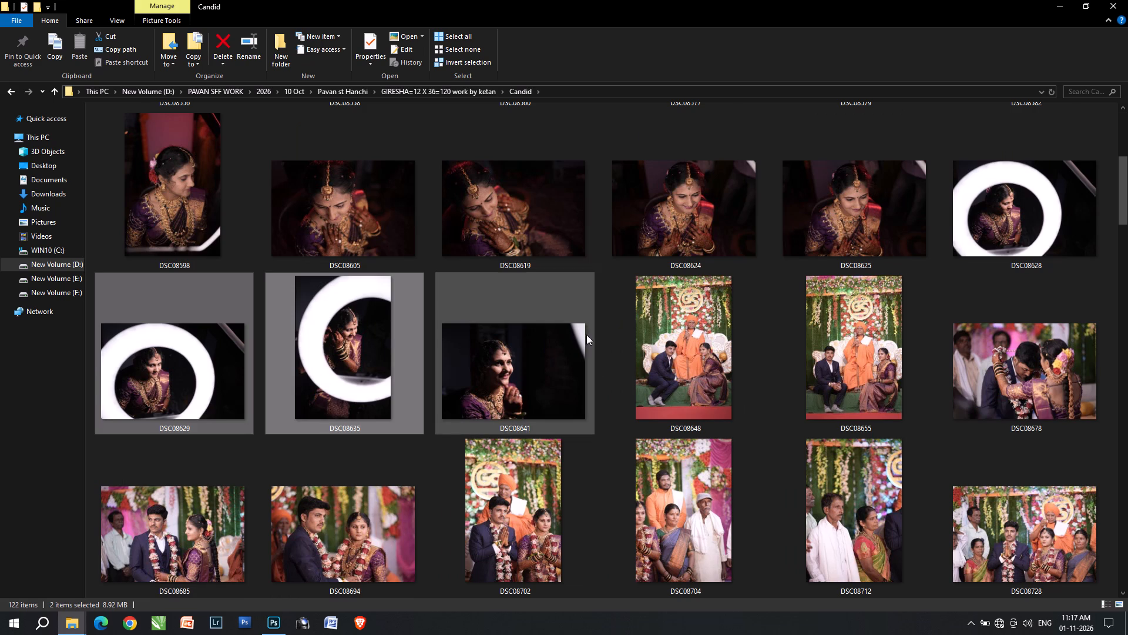
pyautogui.moveTo(172, 376); pyautogui.dragTo(261, 126)
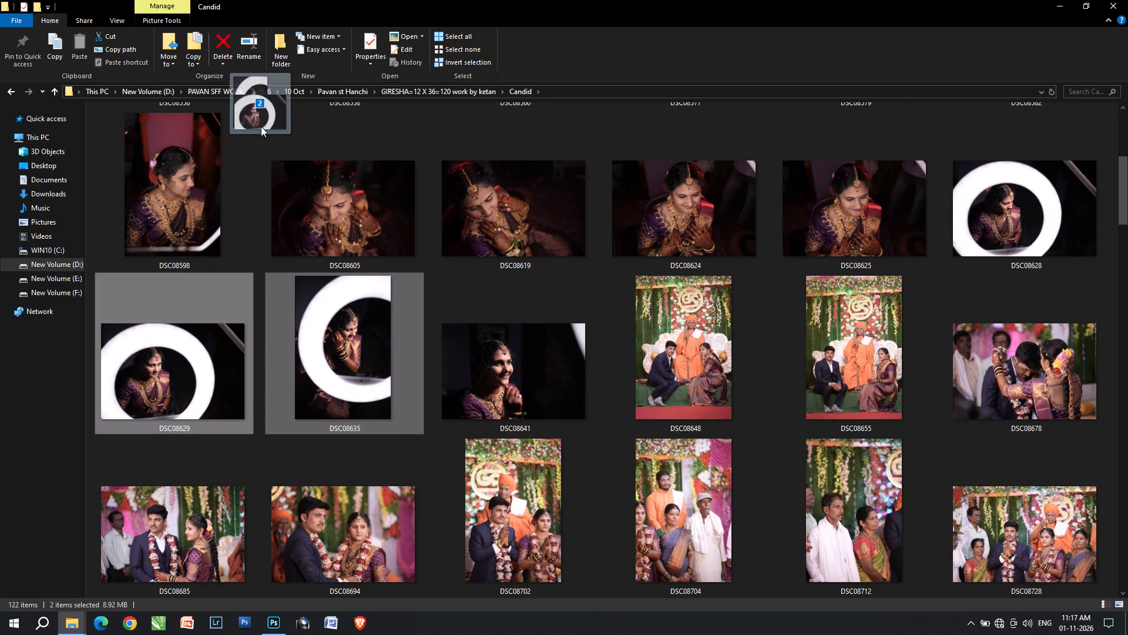
pyautogui.moveTo(261, 126); pyautogui.dragTo(216, 210)
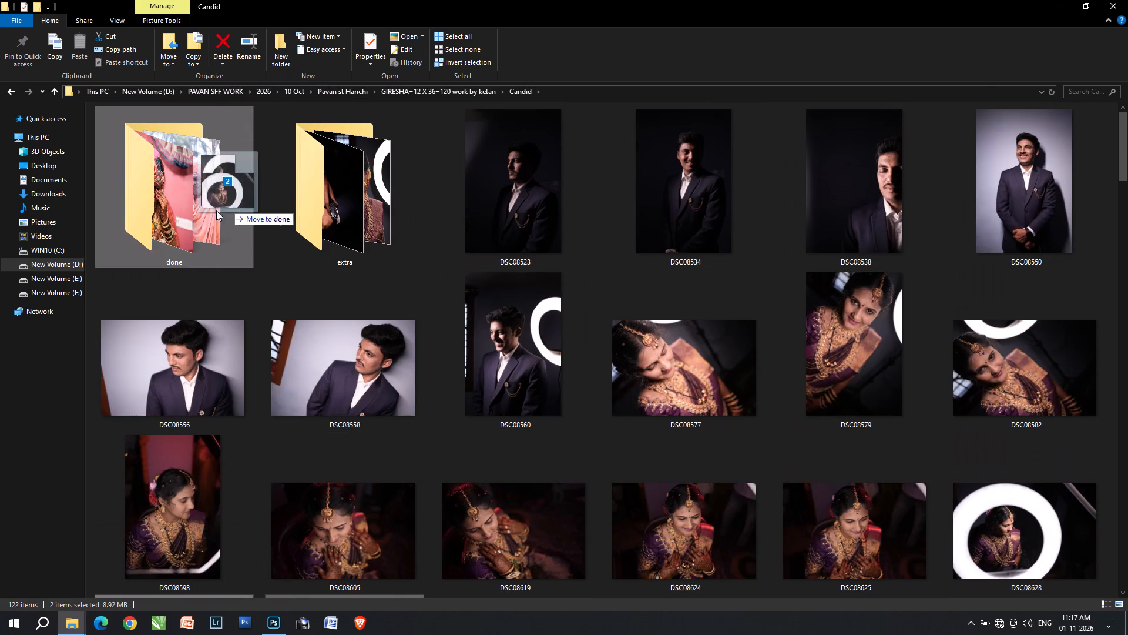
pyautogui.moveTo(216, 210); pyautogui.dragTo(215, 211)
# Open the Candid photos DSC08648 and DSC08655, showing the couple seated beside the priest, in Photoshop.
pyautogui.scroll(-1, 609, 424)
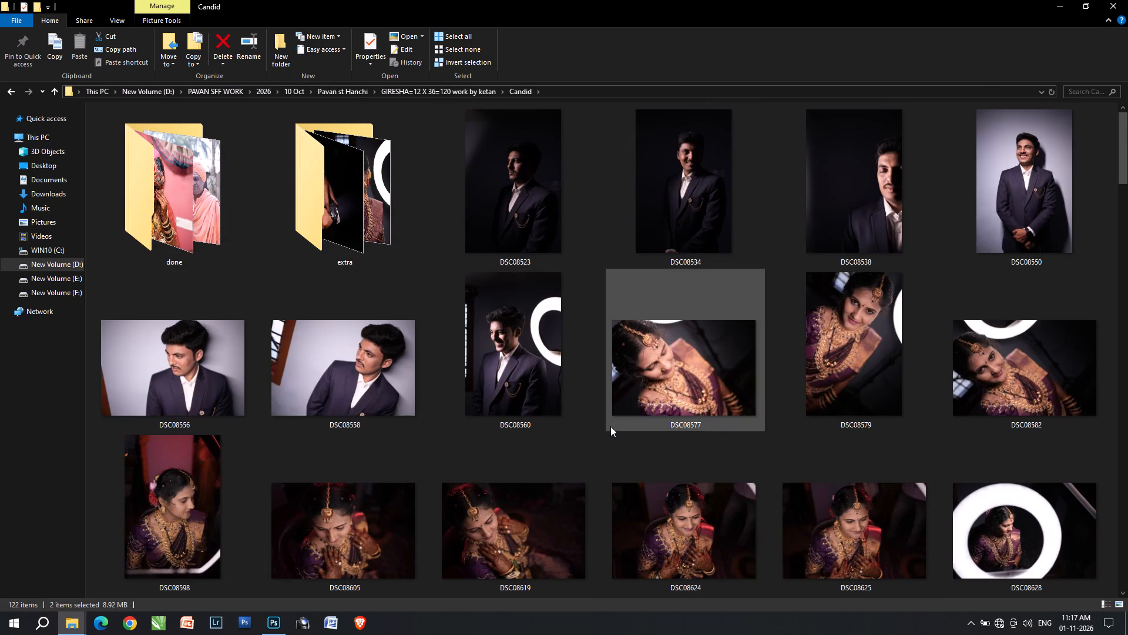
pyautogui.scroll(-1, 610, 429)
pyautogui.scroll(-1, 554, 410)
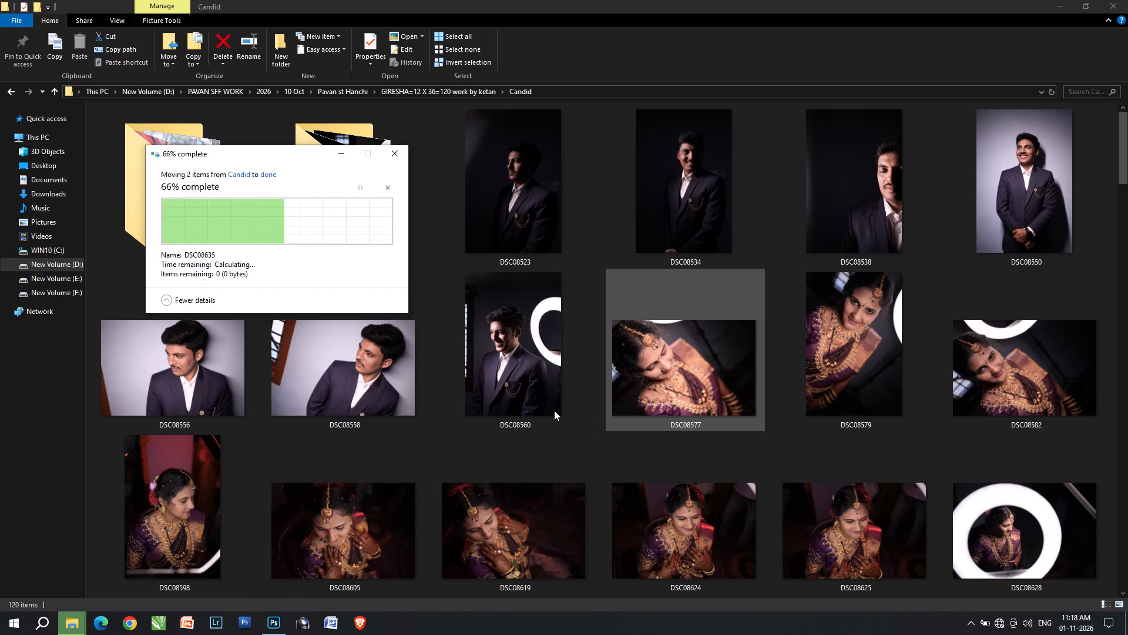
pyautogui.scroll(2, 578, 388)
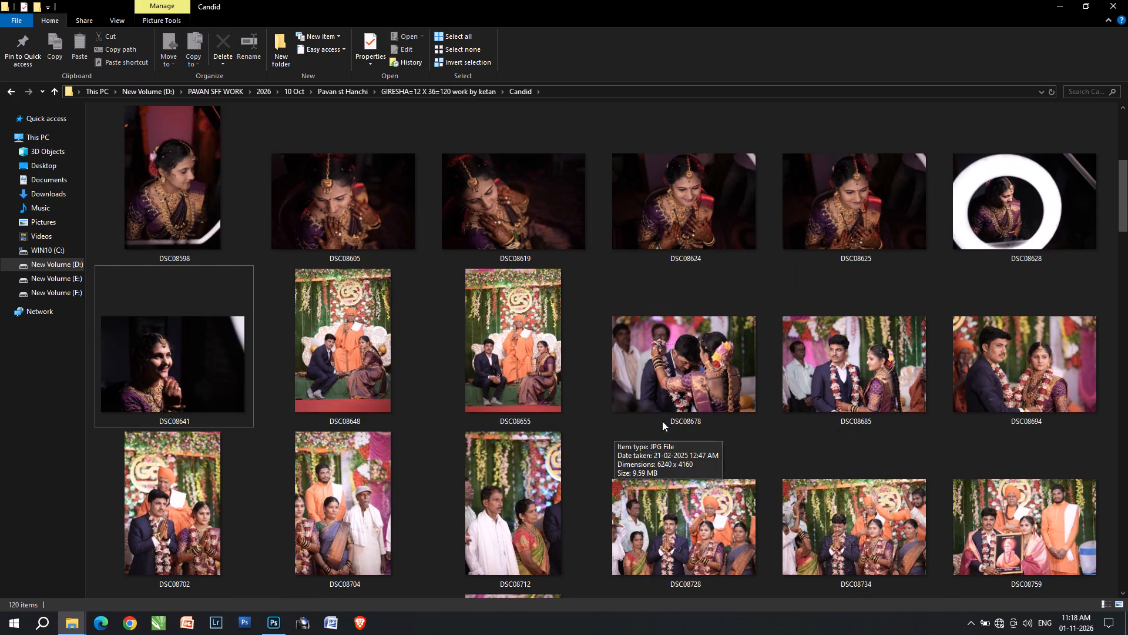
pyautogui.click(483, 367)
pyautogui.keyDown('ctrl'); pyautogui.click(355, 381); pyautogui.keyUp('ctrl')
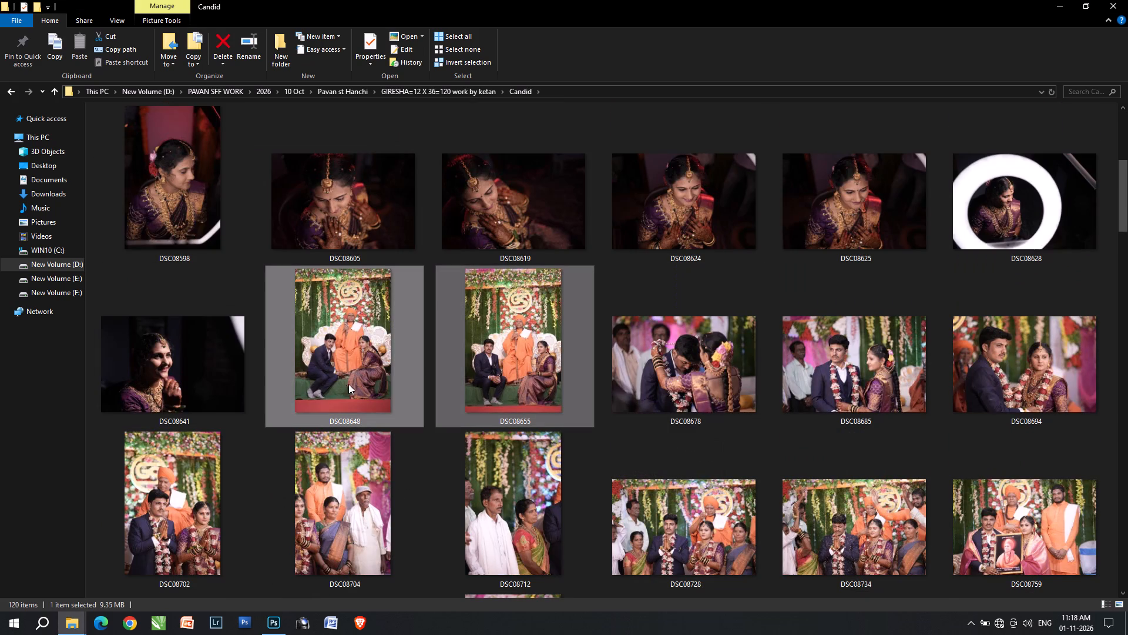
pyautogui.moveTo(341, 386); pyautogui.dragTo(570, 0)
pyautogui.hotkey('alt', 'Tab')
pyautogui.click(570, 0)
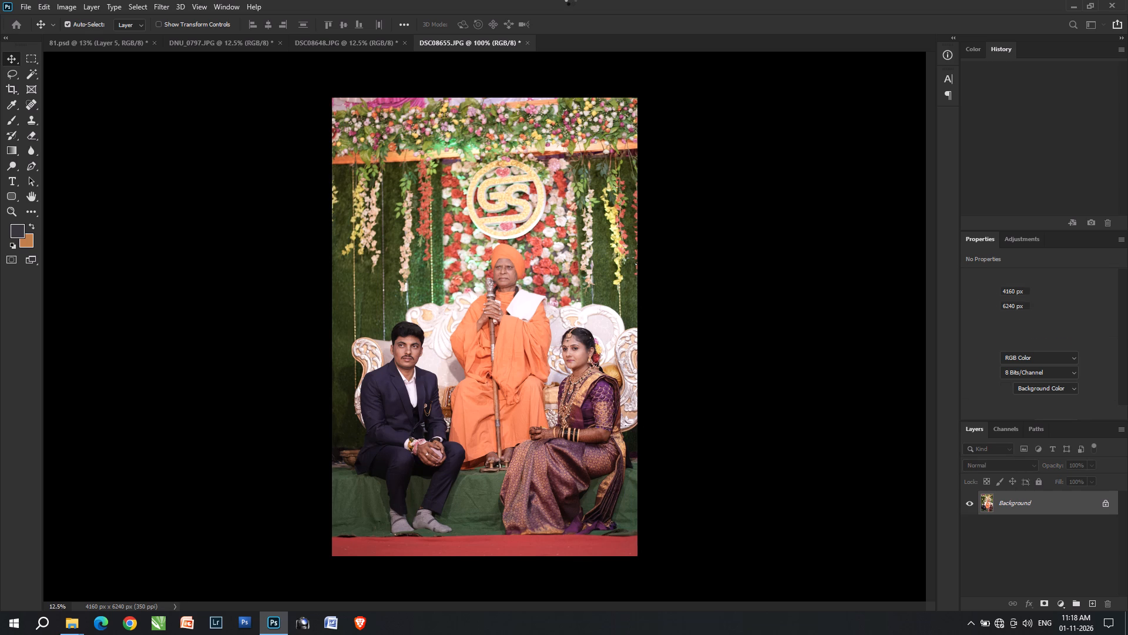
# Give DSC08648 the Camera Raw settings Temperature +3, Exposure +0.50, Contrast +5, Highlights -49, Shadows +24, Whites -48, Blacks -27.
pyautogui.hotkey('ctrl', 'z')
pyautogui.hotkey('ctrl', 'shift', 'Tab')
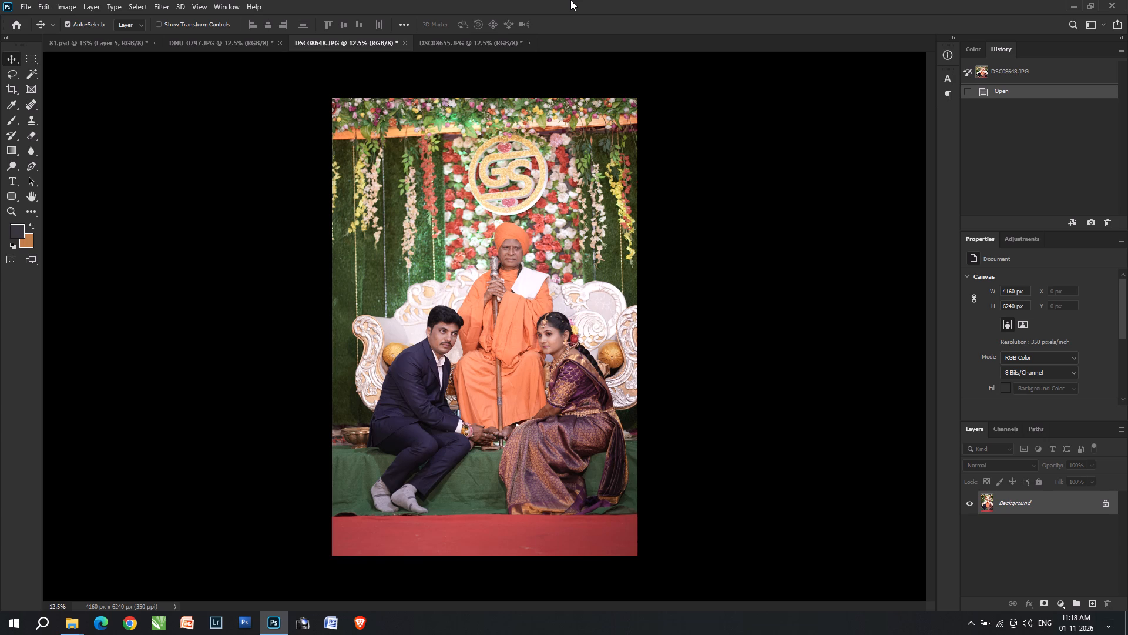
pyautogui.hotkey('ctrl', 'shift', 'a')
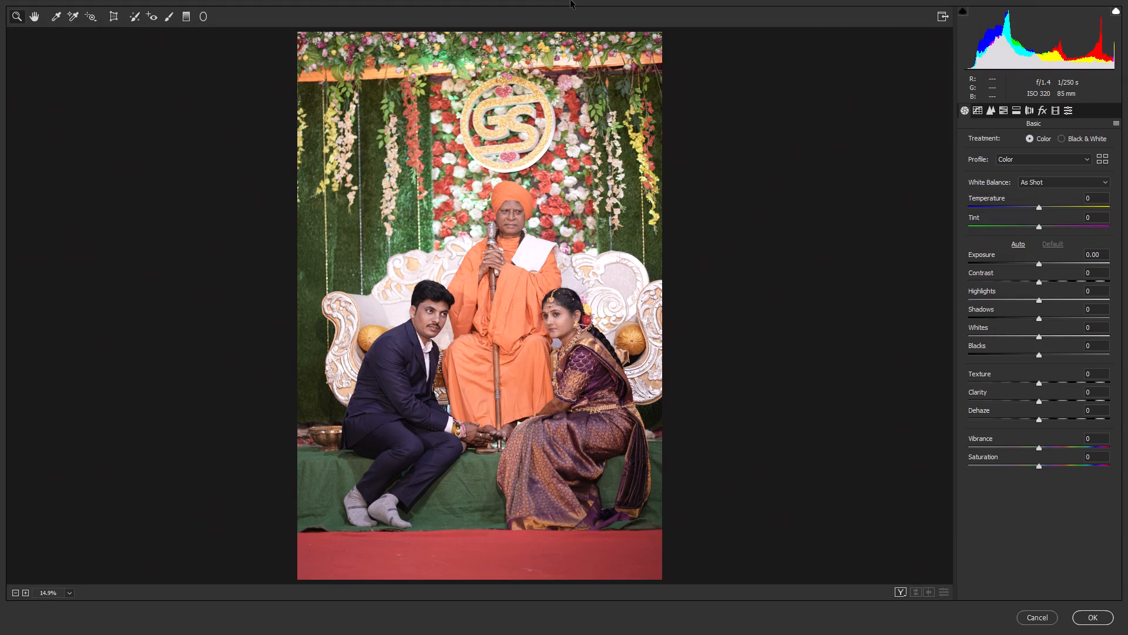
pyautogui.click(1116, 123)
pyautogui.moveTo(1093, 153); pyautogui.dragTo(1093, 166)
pyautogui.moveTo(481, 249); pyautogui.dragTo(512, 281)
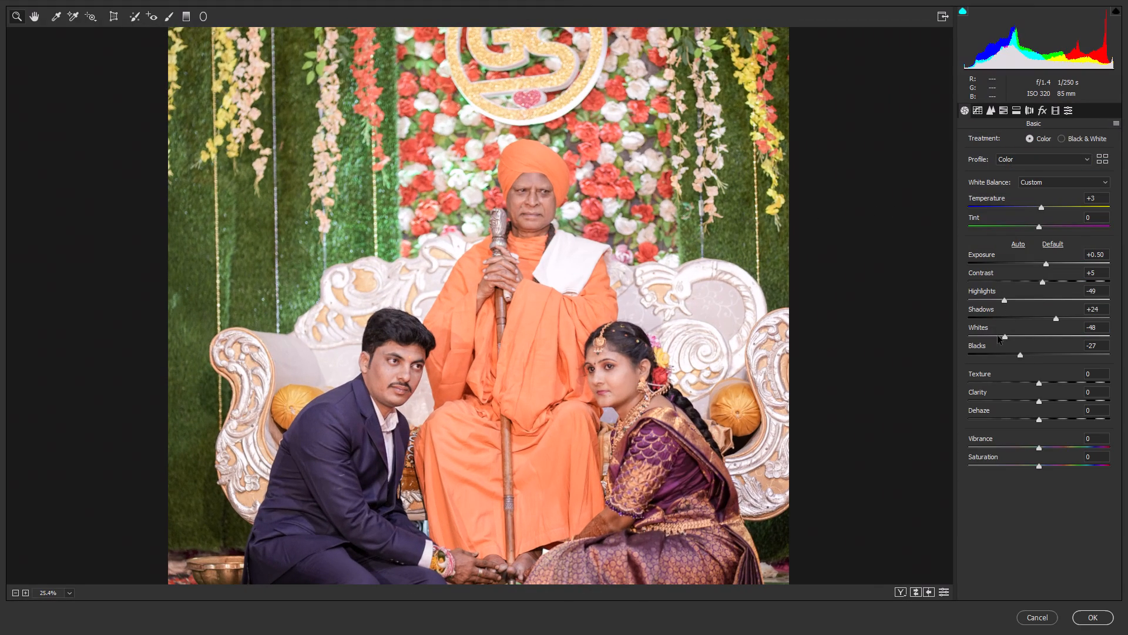
# Refine the Camera Raw correction with Highlights -61, Whites -58 and Dehaze +12, and apply it to DSC08648.
pyautogui.click(998, 336)
pyautogui.click(995, 308)
pyautogui.click(996, 300)
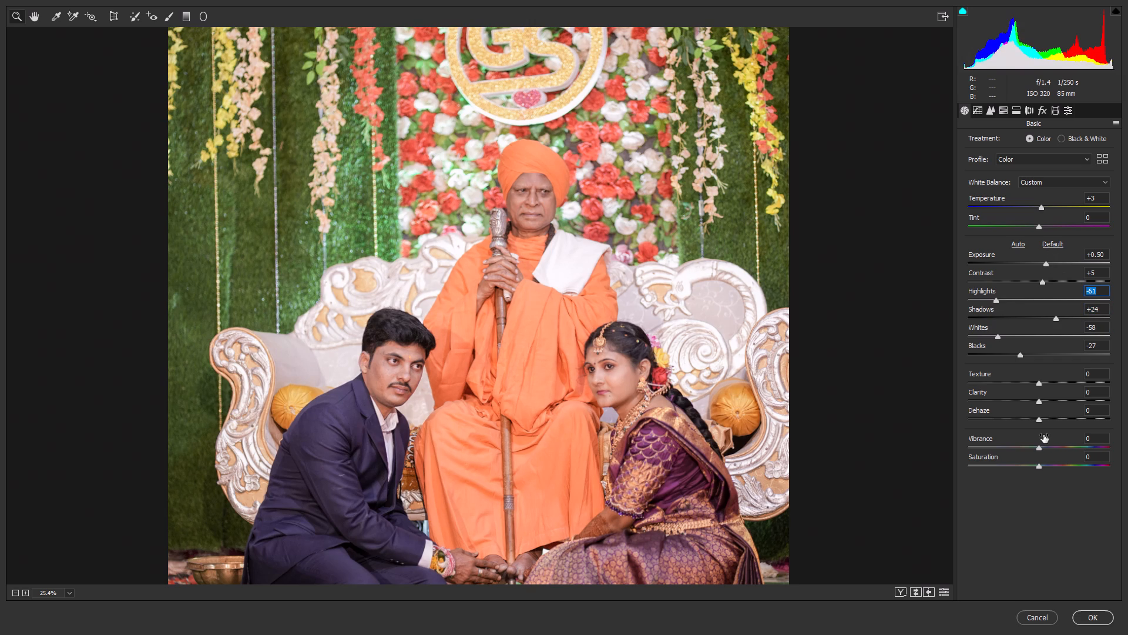
pyautogui.click(1049, 412)
pyautogui.doubleClick(1048, 411)
pyautogui.click(1047, 418)
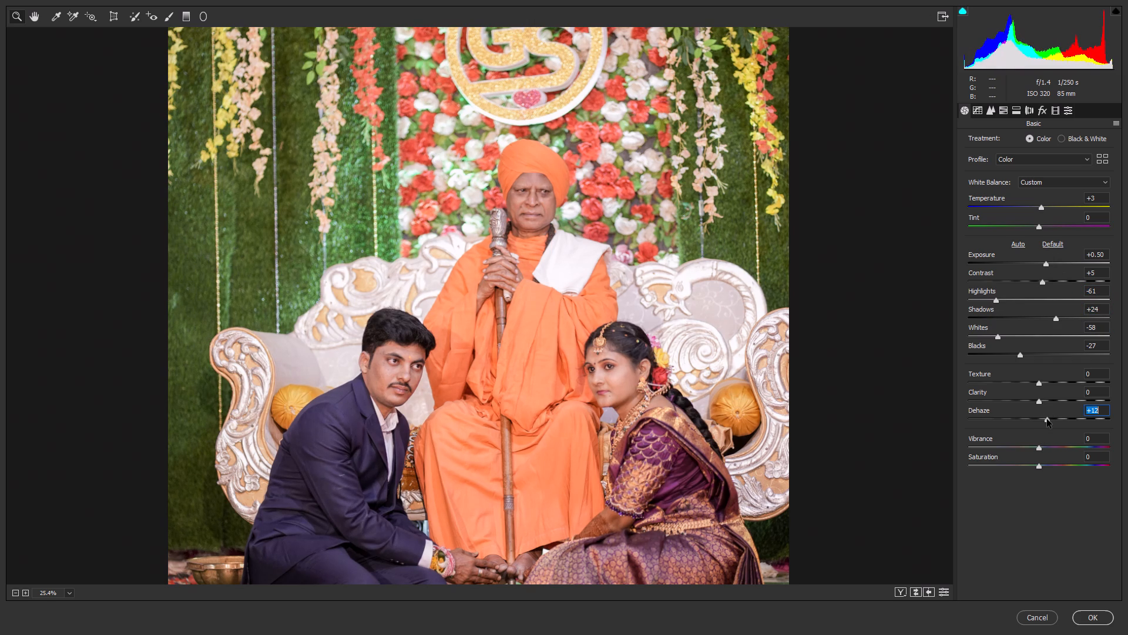
pyautogui.moveTo(926, 393); pyautogui.dragTo(900, 362)
pyautogui.press('Return')
pyautogui.hotkey('shift', 'Return')
pyautogui.press('Return')
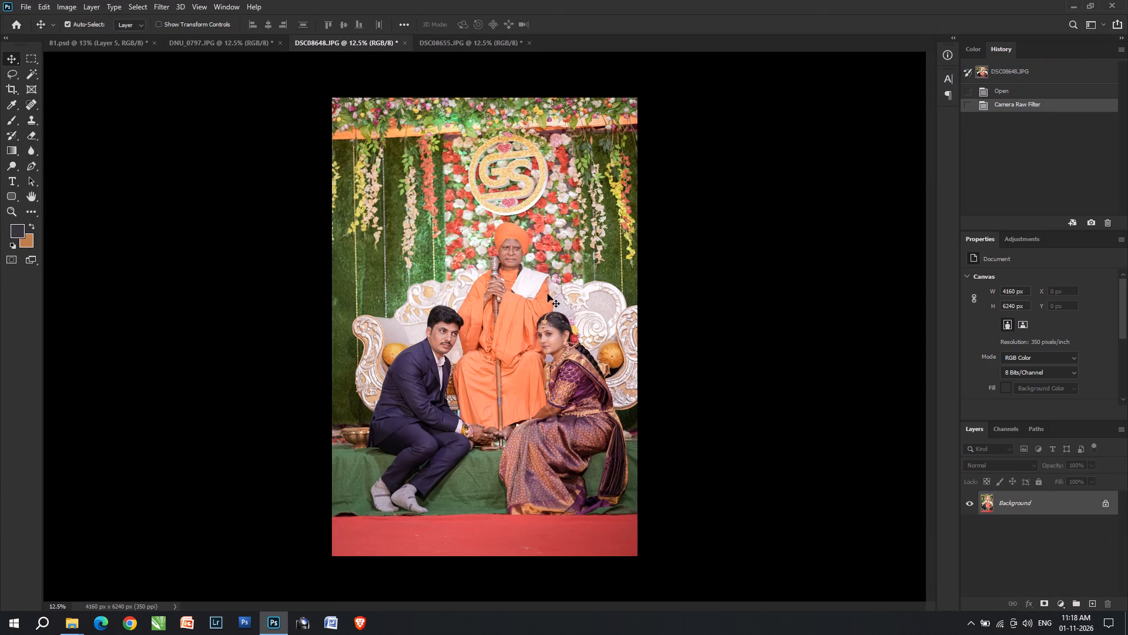
# Cut the entire corrected DSC08648 image and paste it into the album sheet 81.psd.
pyautogui.hotkey('ctrl', 'z')
pyautogui.hotkey('ctrl', 'shift', 'z')
pyautogui.hotkey('ctrl', 'a')
pyautogui.hotkey('ctrl', 'x')
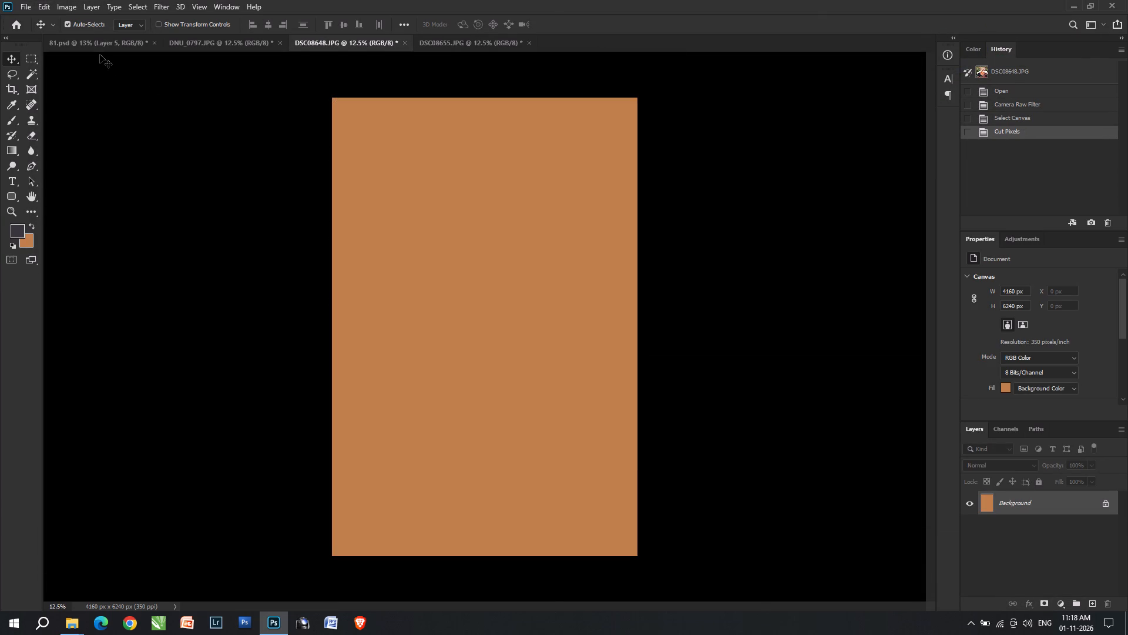
pyautogui.click(96, 52)
pyautogui.click(96, 49)
pyautogui.keyDown('alt'); pyautogui.scroll(1, 773, 360); pyautogui.keyUp('alt')
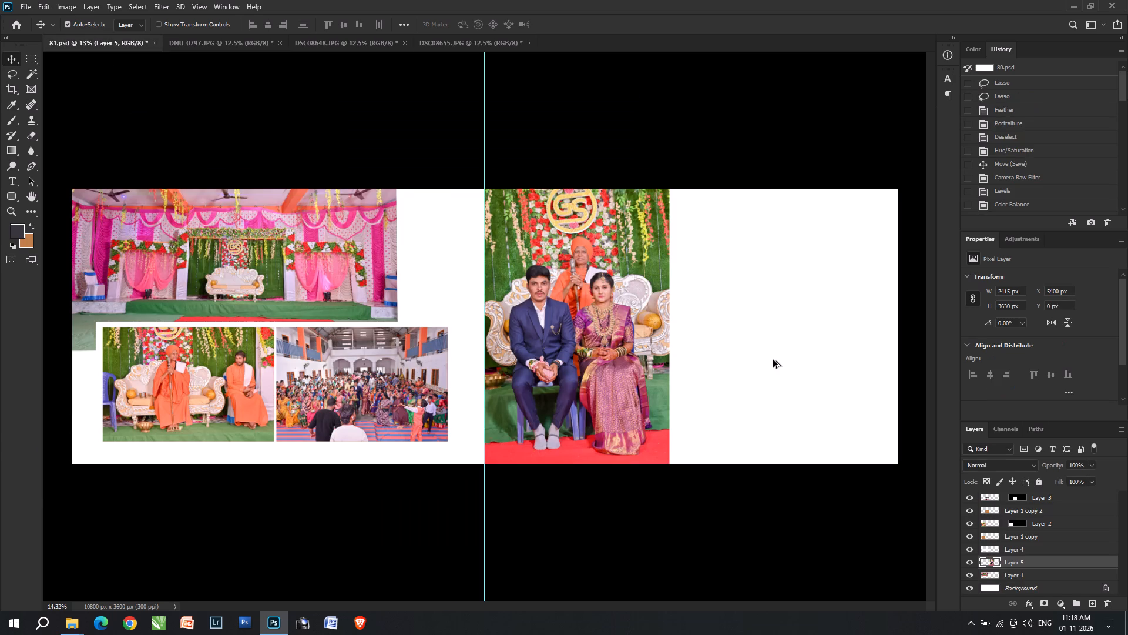
pyautogui.keyDown('alt'); pyautogui.scroll(2, 773, 360); pyautogui.keyUp('alt')
pyautogui.press('space')
pyautogui.moveTo(773, 360); pyautogui.dragTo(518, 332)
pyautogui.hotkey('ctrl', 'v')
# Scale the pasted DSC08648 photo to about 30% and place it just beside the large couple photo, on the outer side.
pyautogui.hotkey('ctrl', 't')
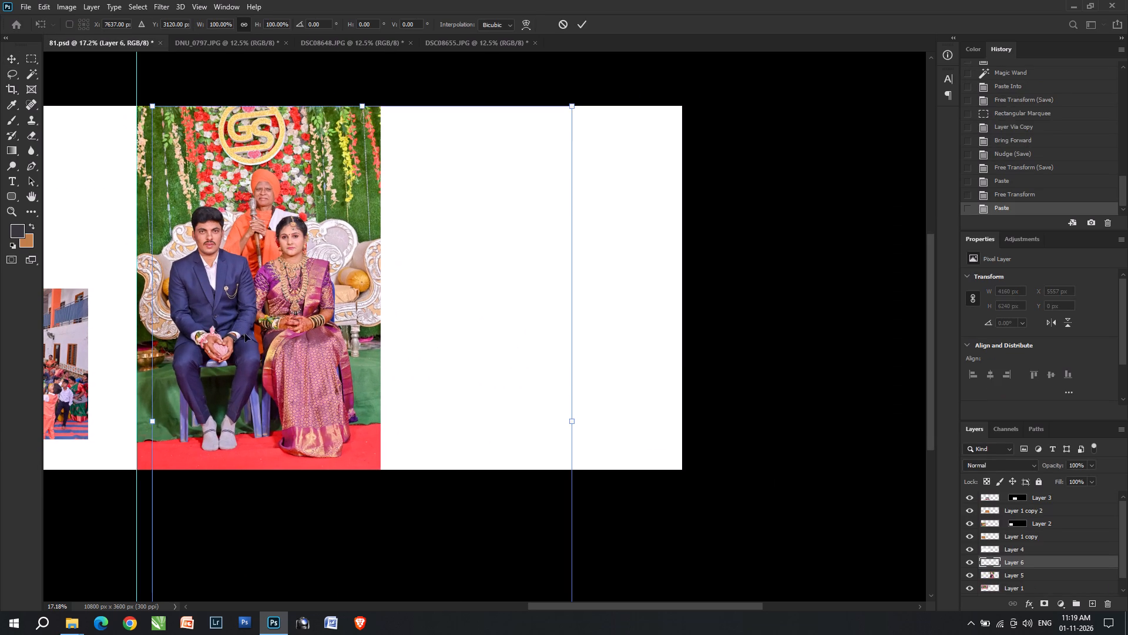
pyautogui.moveTo(150, 417); pyautogui.dragTo(476, 377)
pyautogui.moveTo(502, 404); pyautogui.dragTo(437, 335)
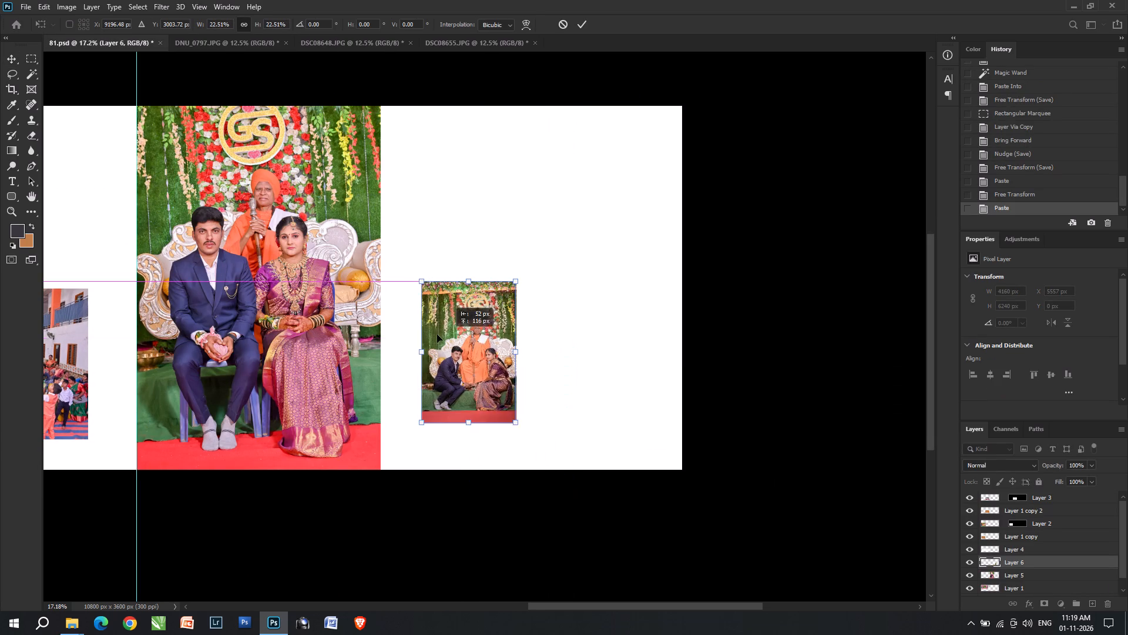
pyautogui.moveTo(437, 335); pyautogui.dragTo(394, 335)
pyautogui.moveTo(458, 349); pyautogui.dragTo(482, 352)
pyautogui.moveTo(486, 353); pyautogui.dragTo(509, 350)
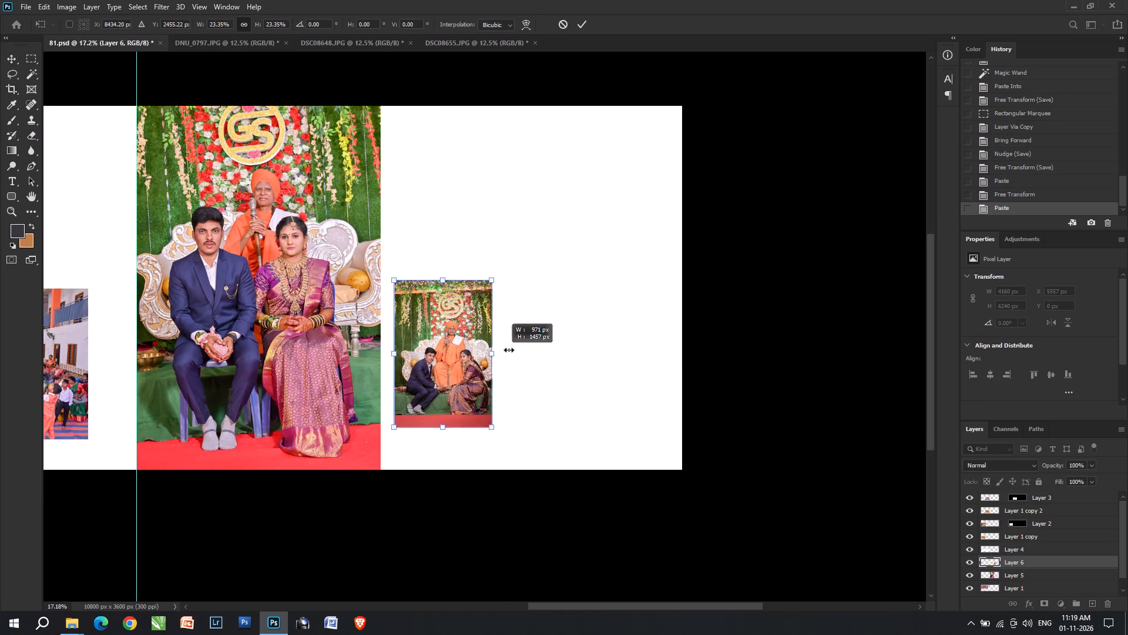
pyautogui.moveTo(509, 350); pyautogui.dragTo(516, 349)
pyautogui.press('Return')
# Duplicate the small photo beside itself toward the sheet's outer edge, and move the original up near the sheet's top.
pyautogui.keyDown('alt'); pyautogui.moveTo(471, 361); pyautogui.dragTo(568, 285); pyautogui.keyUp('alt')
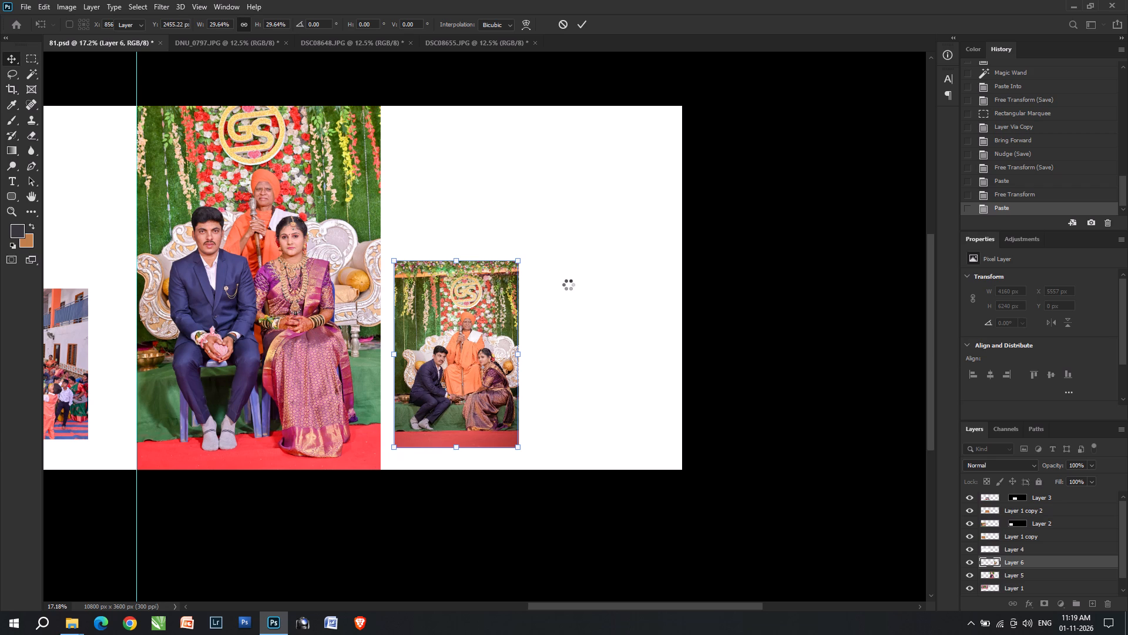
pyautogui.keyDown('alt'); pyautogui.moveTo(568, 285); pyautogui.dragTo(610, 369); pyautogui.keyUp('alt')
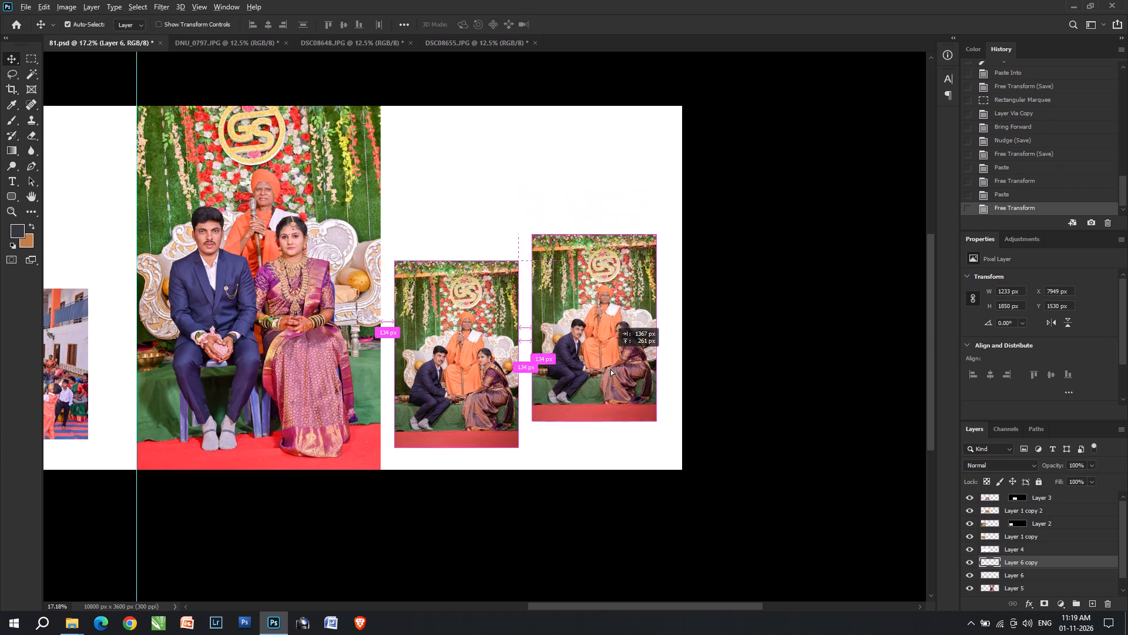
pyautogui.keyDown('alt'); pyautogui.moveTo(610, 369); pyautogui.dragTo(602, 359); pyautogui.keyUp('alt')
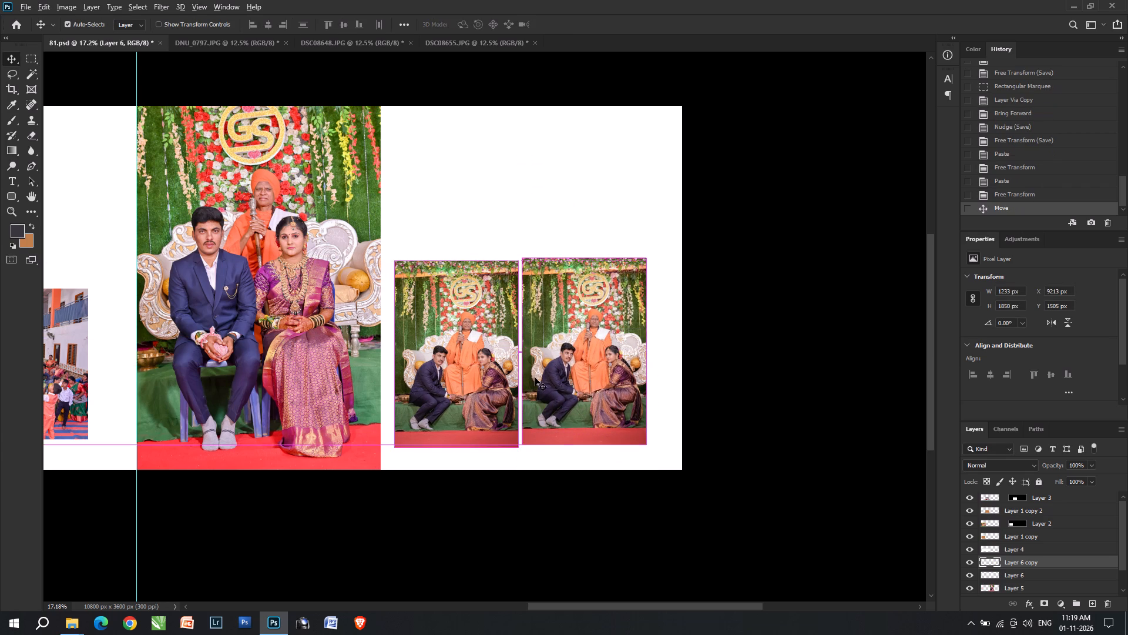
pyautogui.click(481, 366)
pyautogui.moveTo(444, 392); pyautogui.dragTo(474, 261)
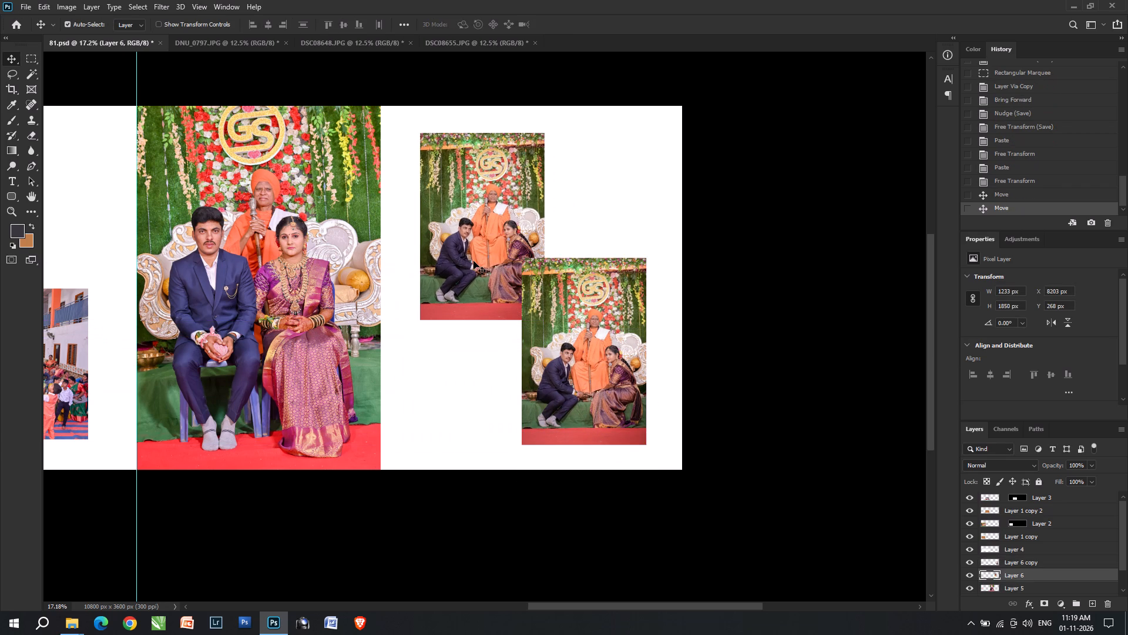
# Bring the upper photo, Layer 6, to the front, fill it with the orange background colour and enlarge it to about 1250 × 1876 px.
pyautogui.hotkey('ctrl', 'shift', ']')
pyautogui.hotkey('ctrl', 'shift', 'BackSpace')
pyautogui.press('v')
pyautogui.hotkey('ctrl', 't')
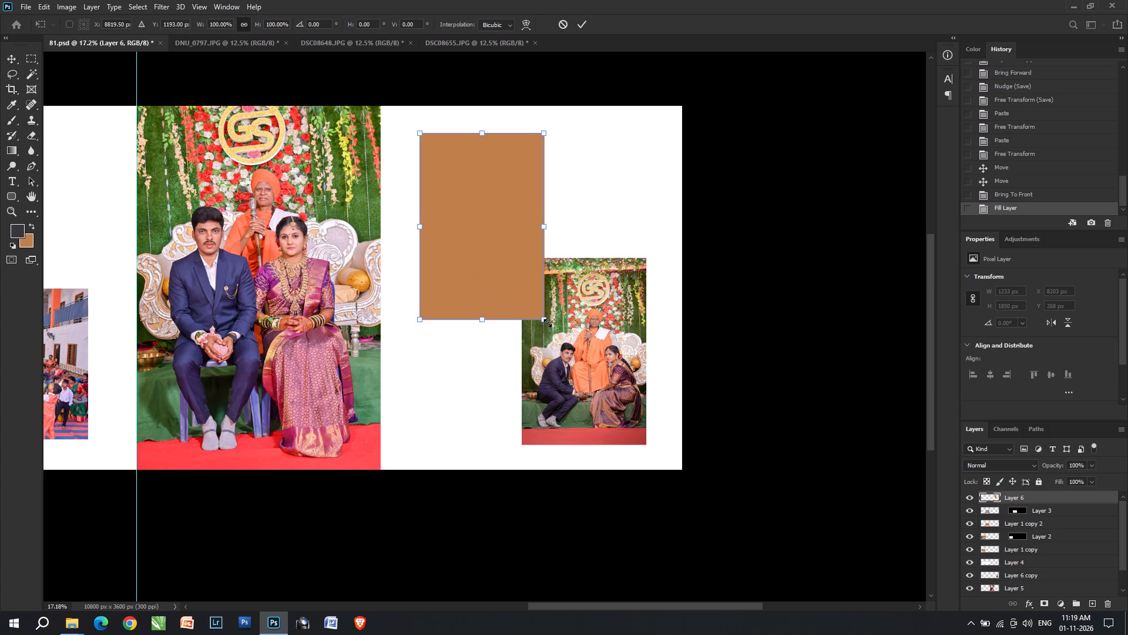
pyautogui.click(548, 323)
pyautogui.press('Return')
# Enlarge the lower DSC08648 copy to about 123%, keeping its bottom edge in place.
pyautogui.tripleClick(572, 329)
pyautogui.hotkey('ctrl', 't')
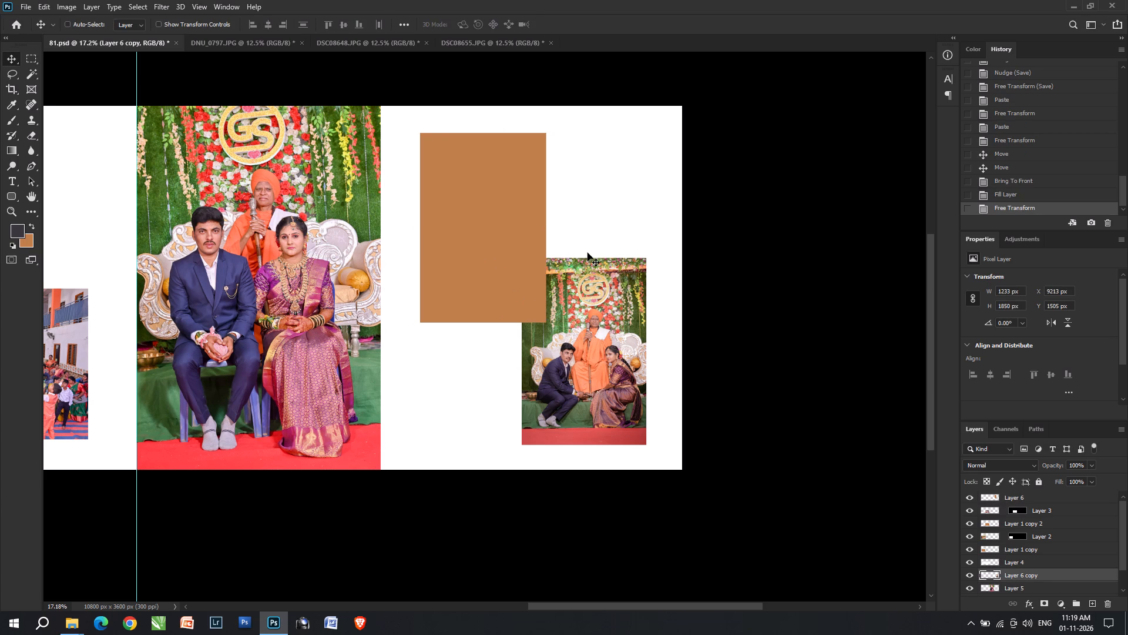
pyautogui.rightClick(586, 276)
pyautogui.click(585, 248)
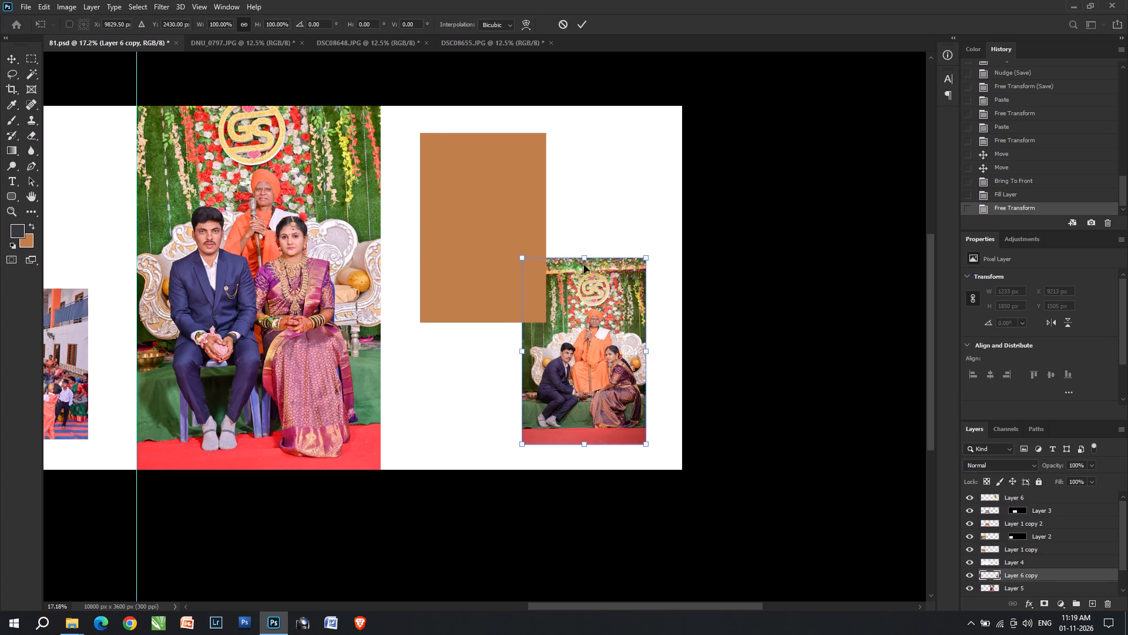
pyautogui.moveTo(583, 260); pyautogui.dragTo(586, 217)
pyautogui.press('Return')
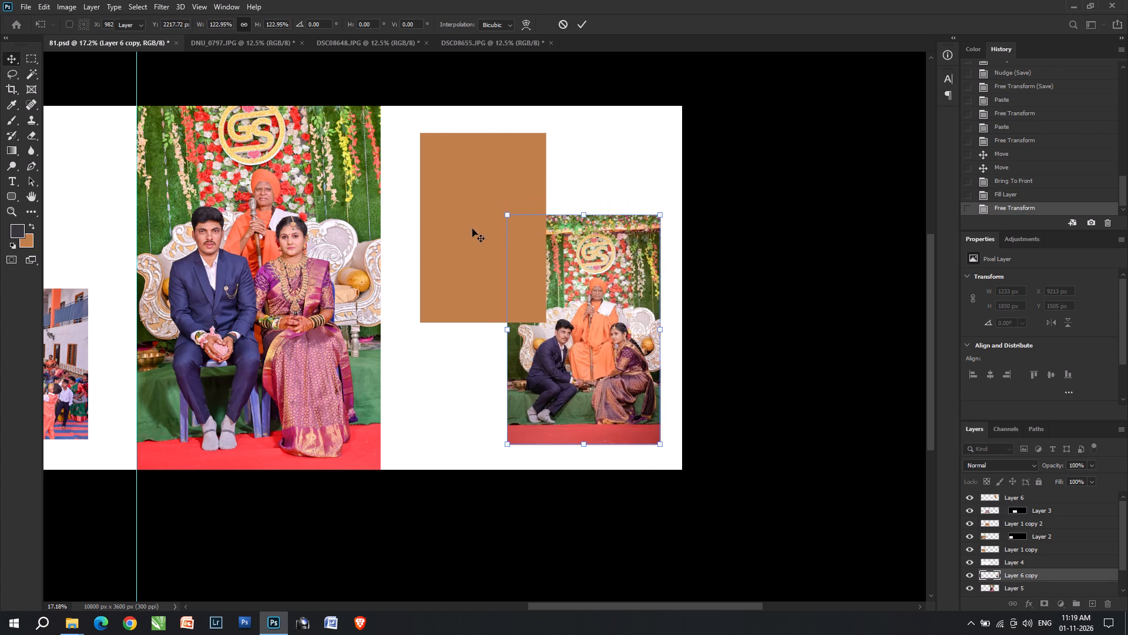
# Select the area of the orange placeholder on Layer 6 with the Magic Wand.
pyautogui.press('v')
pyautogui.rightClick(469, 229)
pyautogui.click(479, 238)
pyautogui.press('w')
pyautogui.click(479, 238)
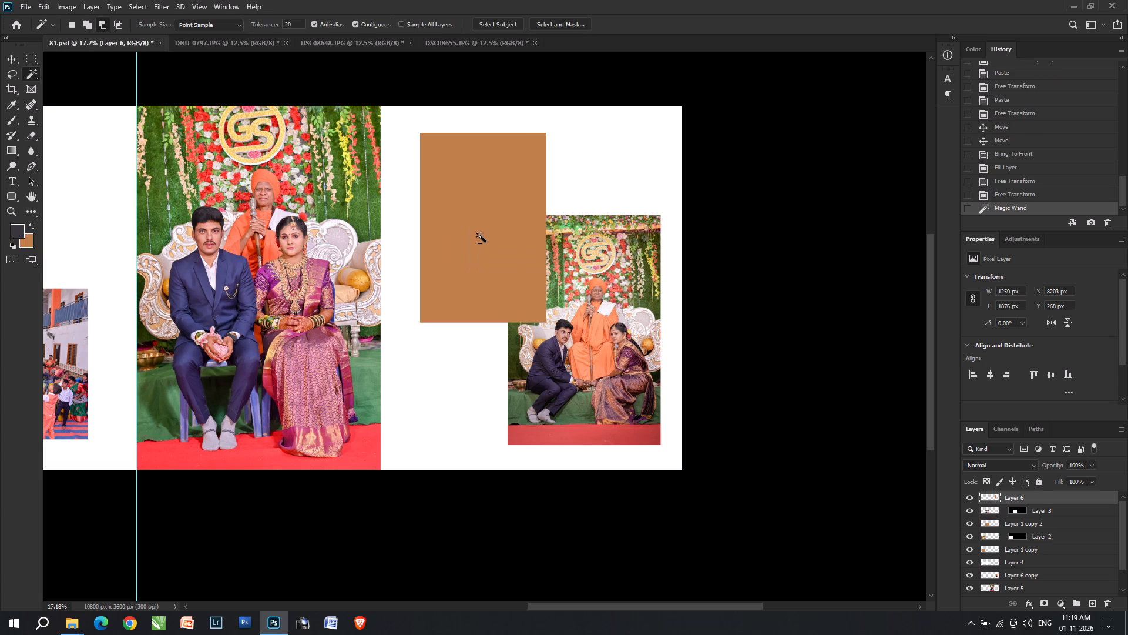
# Go to the DSC08655 image and brighten it with the Camera Raw Filter.
pyautogui.hotkey('ctrl', 'Tab')
pyautogui.hotkey('ctrl', 'Tab')
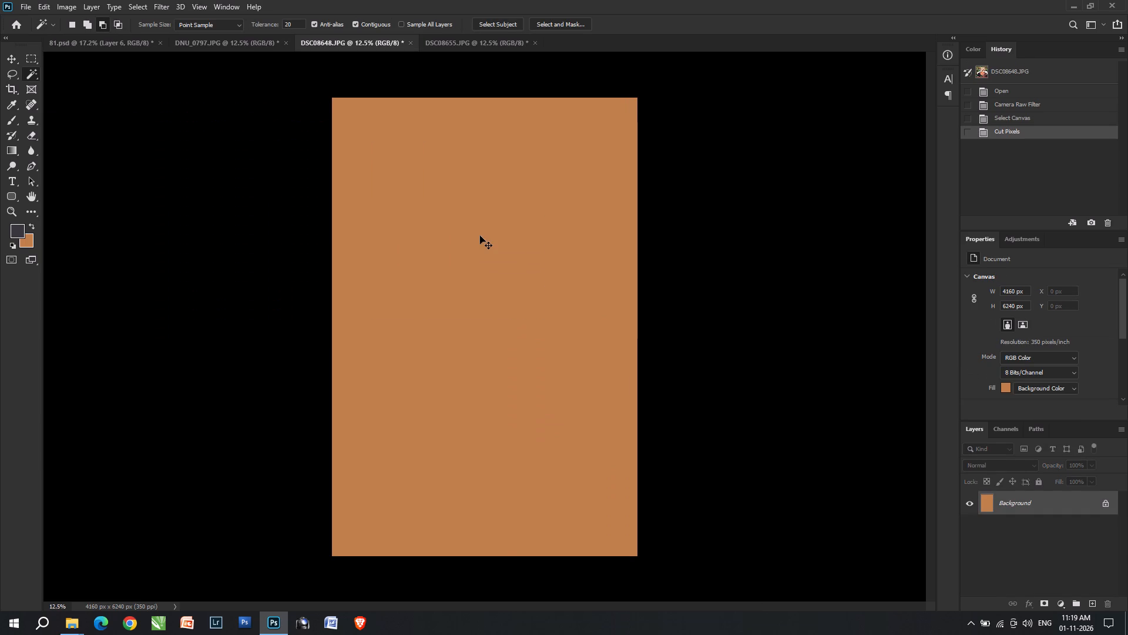
pyautogui.hotkey('ctrl', 'z')
pyautogui.hotkey('ctrl', 'shift', 'z')
pyautogui.hotkey('ctrl', 'Tab')
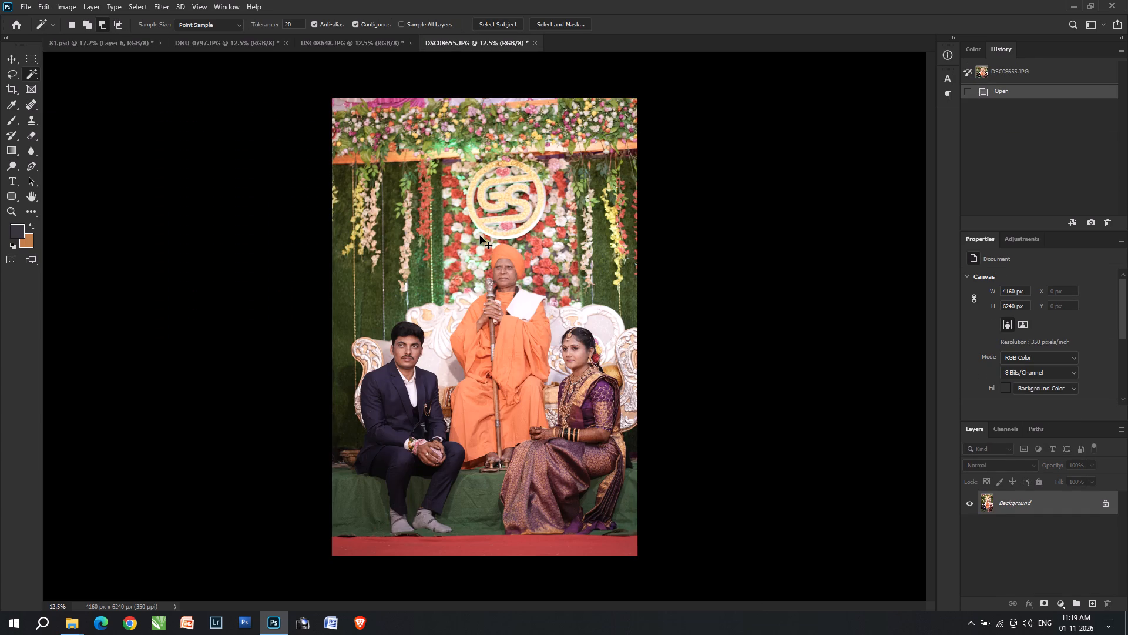
pyautogui.hotkey('ctrl', 'shift', 'a')
pyautogui.hotkey('ctrl', 'shift', 'a')
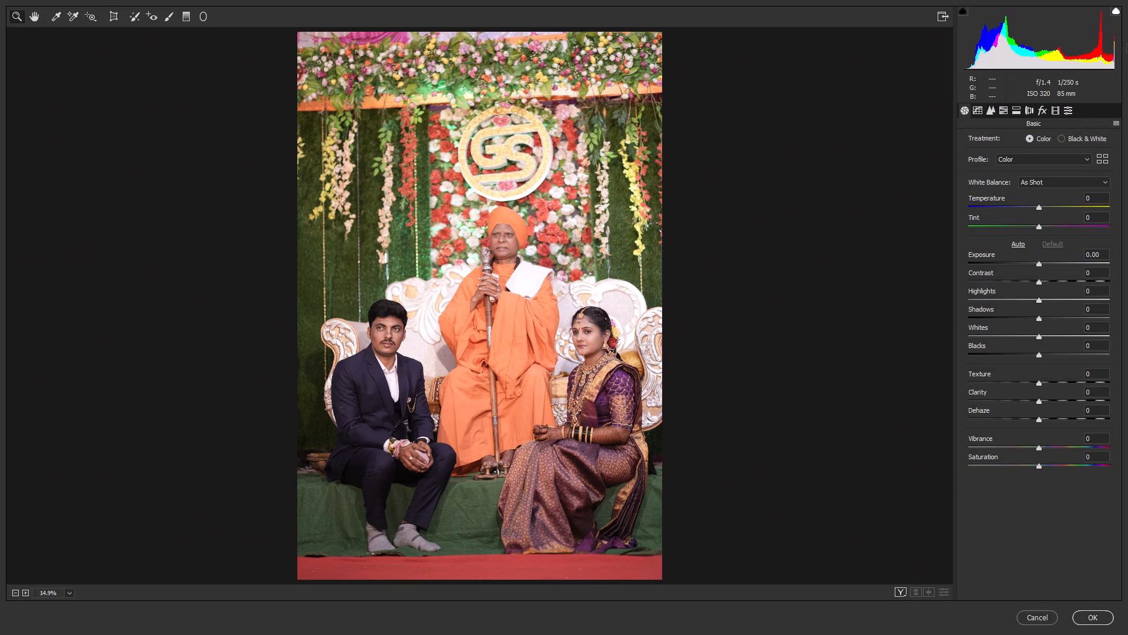
pyautogui.click(1115, 121)
pyautogui.moveTo(1109, 149); pyautogui.dragTo(1109, 159)
pyautogui.moveTo(465, 301); pyautogui.dragTo(475, 309)
pyautogui.press('Return')
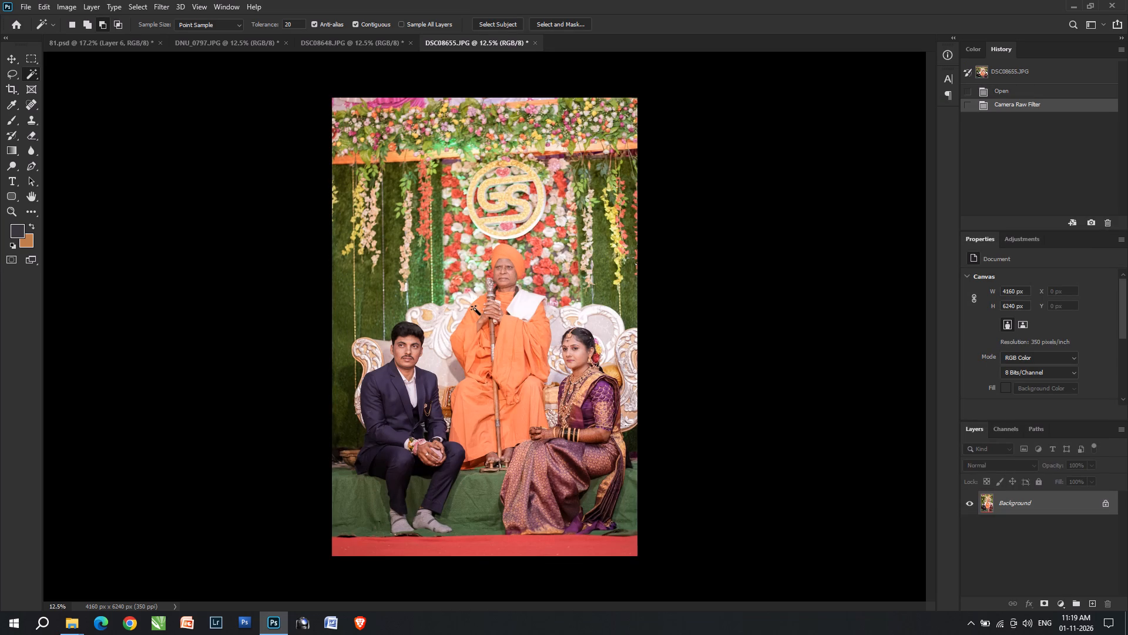
# Select the groom's head and upper chest in DSC08655 with a rectangular marquee.
pyautogui.write(',k,mm')
pyautogui.scroll(7, 408, 289)
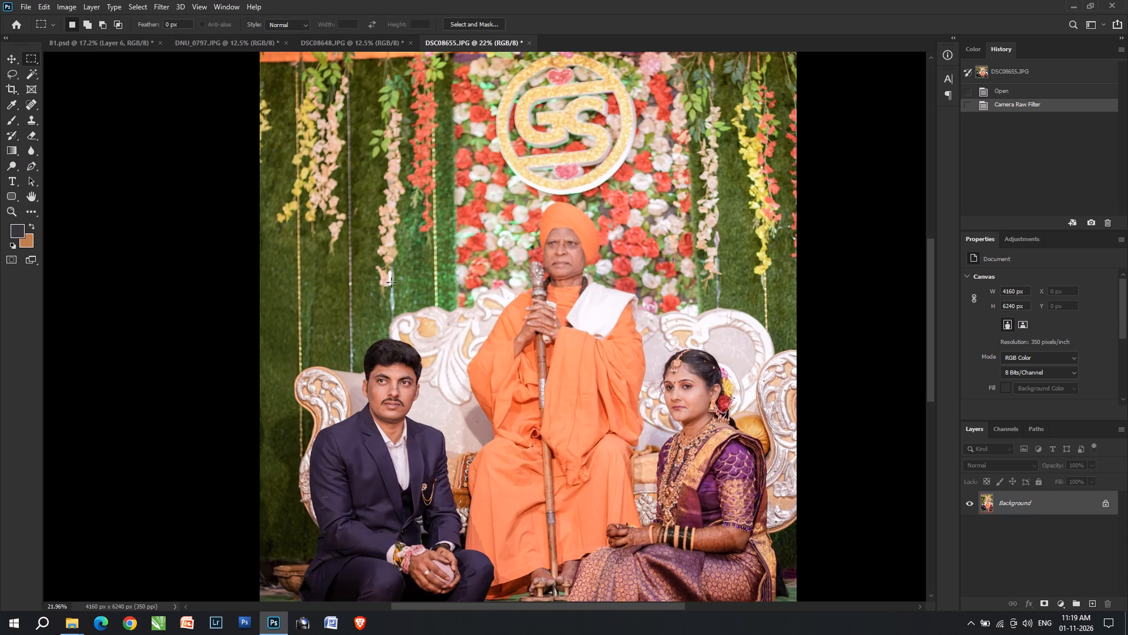
pyautogui.moveTo(345, 322); pyautogui.dragTo(429, 457)
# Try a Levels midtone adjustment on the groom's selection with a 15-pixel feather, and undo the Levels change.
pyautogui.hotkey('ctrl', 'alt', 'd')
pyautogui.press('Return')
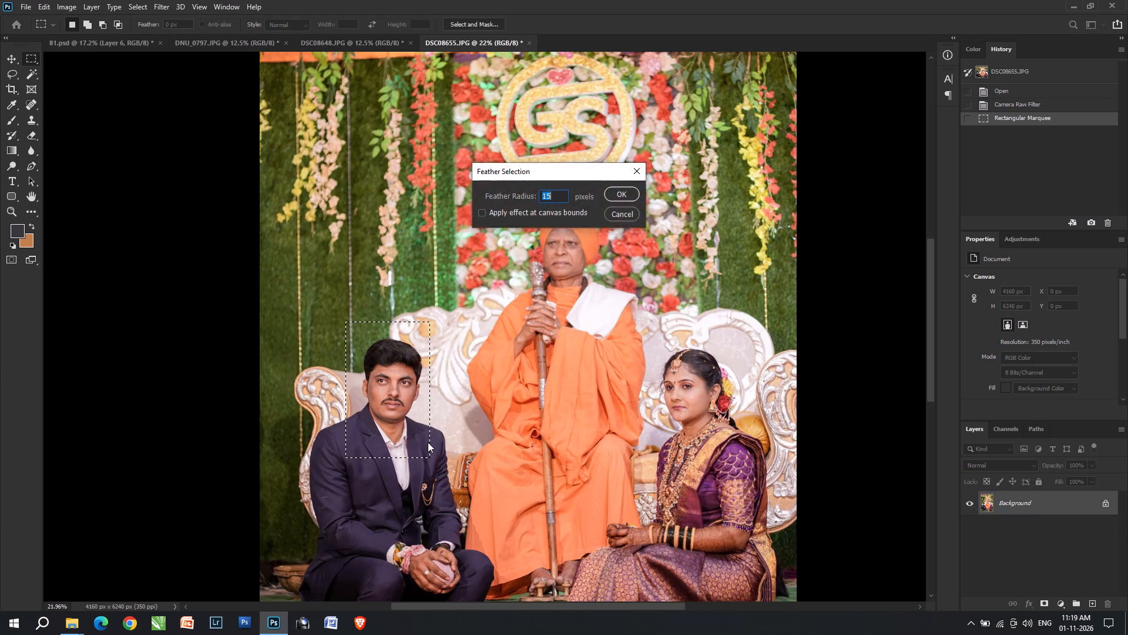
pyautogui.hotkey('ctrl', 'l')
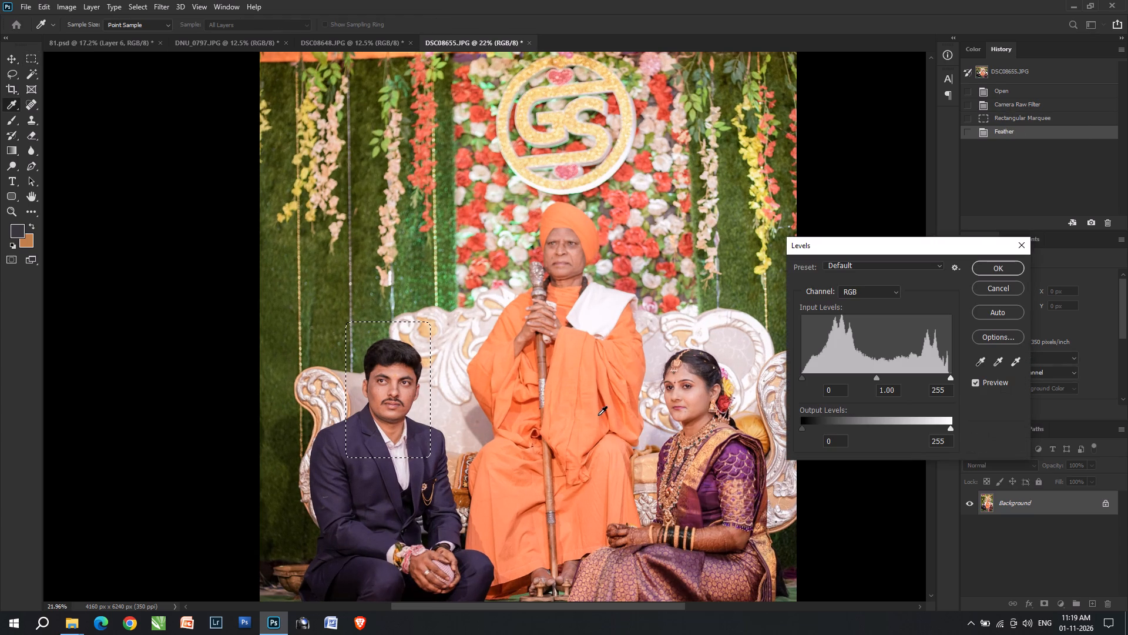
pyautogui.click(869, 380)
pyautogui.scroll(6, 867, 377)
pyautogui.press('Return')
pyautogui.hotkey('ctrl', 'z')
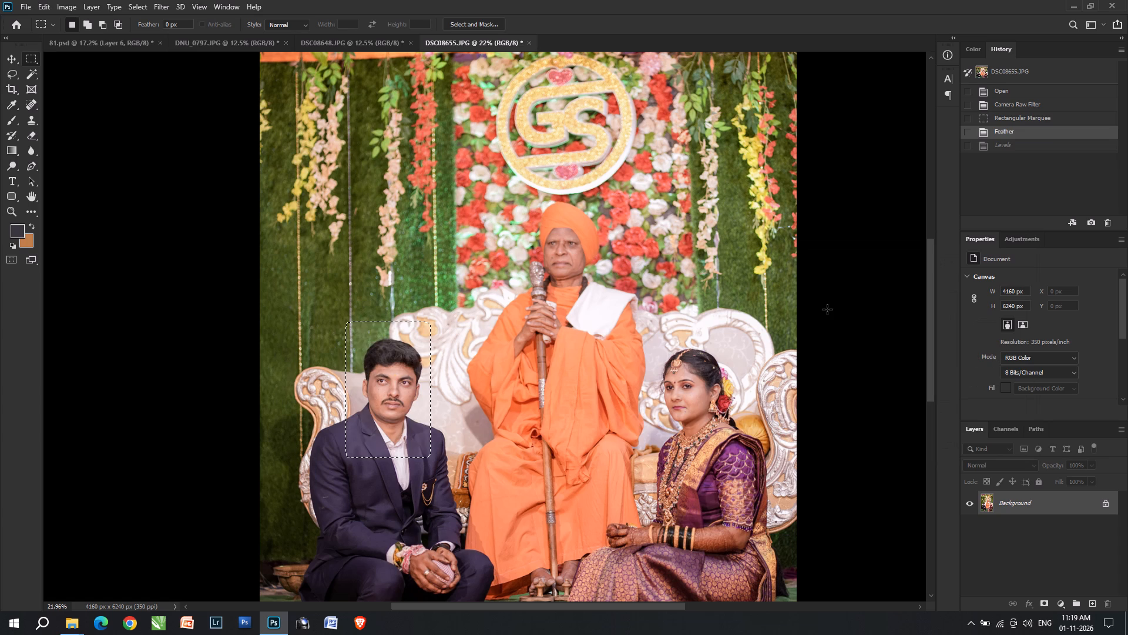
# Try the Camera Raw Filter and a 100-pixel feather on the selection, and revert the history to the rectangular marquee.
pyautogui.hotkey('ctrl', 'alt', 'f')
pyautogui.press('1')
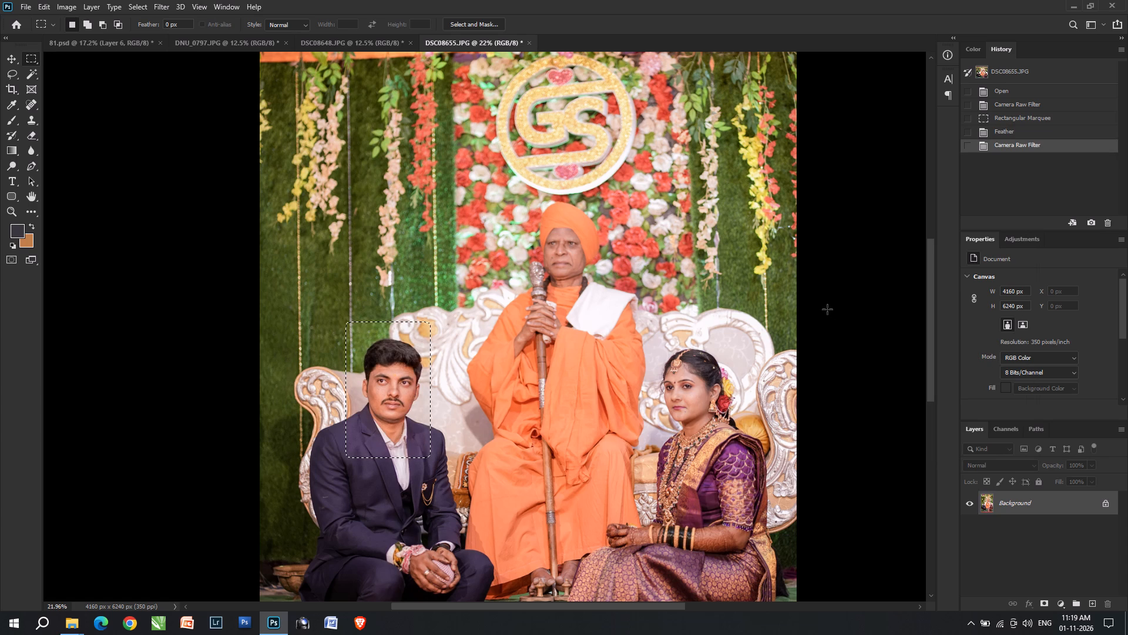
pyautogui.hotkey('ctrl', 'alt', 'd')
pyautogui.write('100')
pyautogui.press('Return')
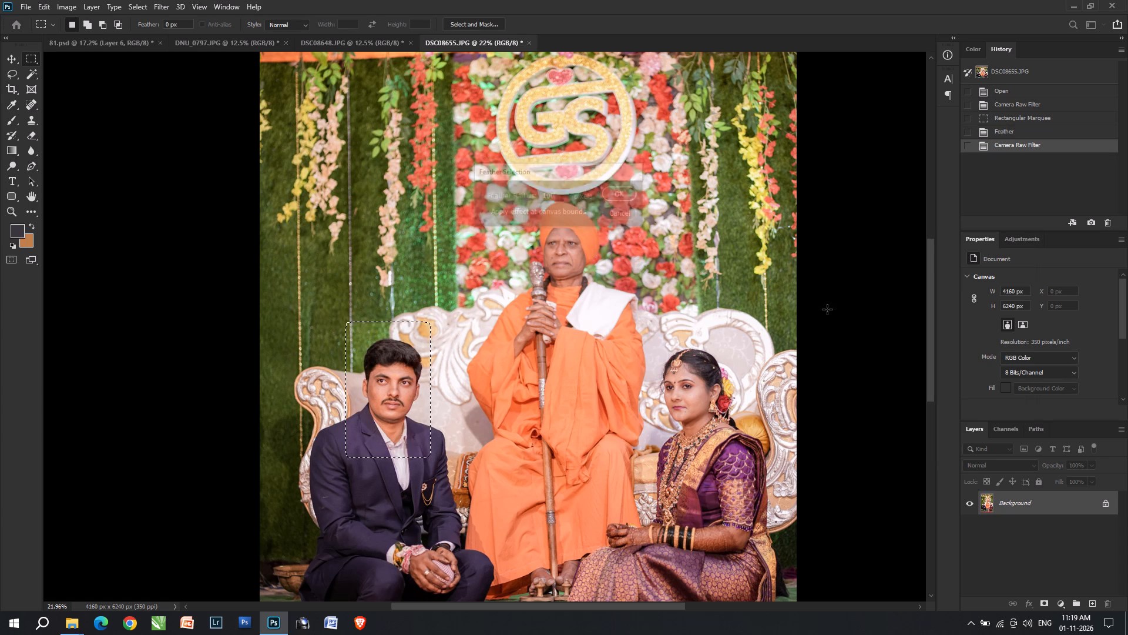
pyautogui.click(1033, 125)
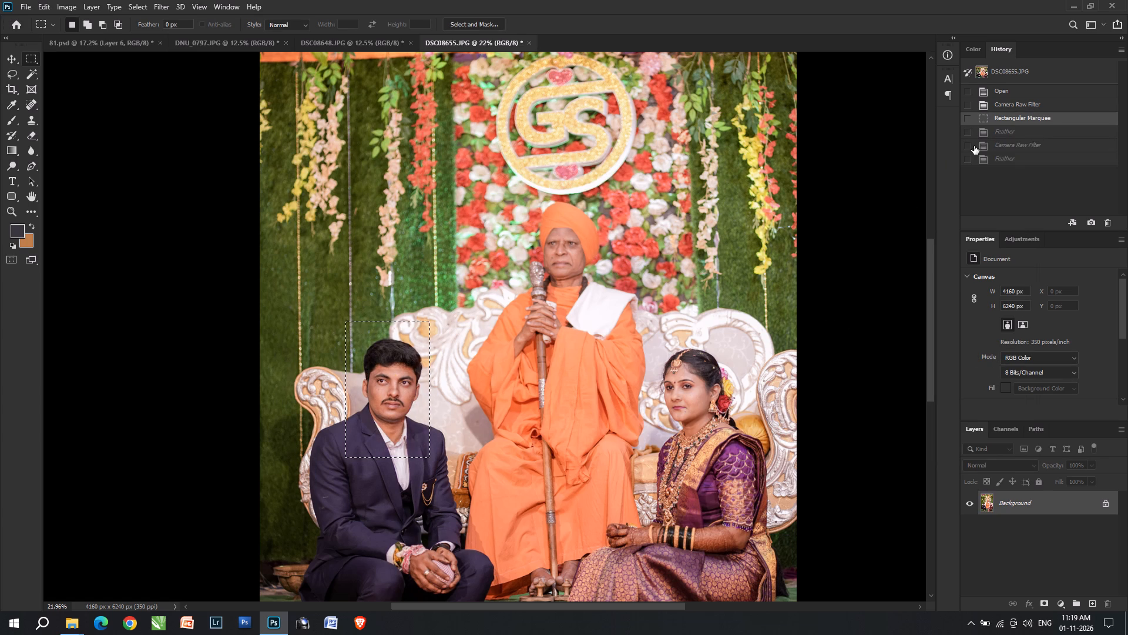
# Feather the groom's selection by 100 pixels and slightly brighten its midtones with Levels.
pyautogui.hotkey('ctrl', 'alt', 'd')
pyautogui.write('100')
pyautogui.press('Return')
pyautogui.hotkey('ctrl', 'l')
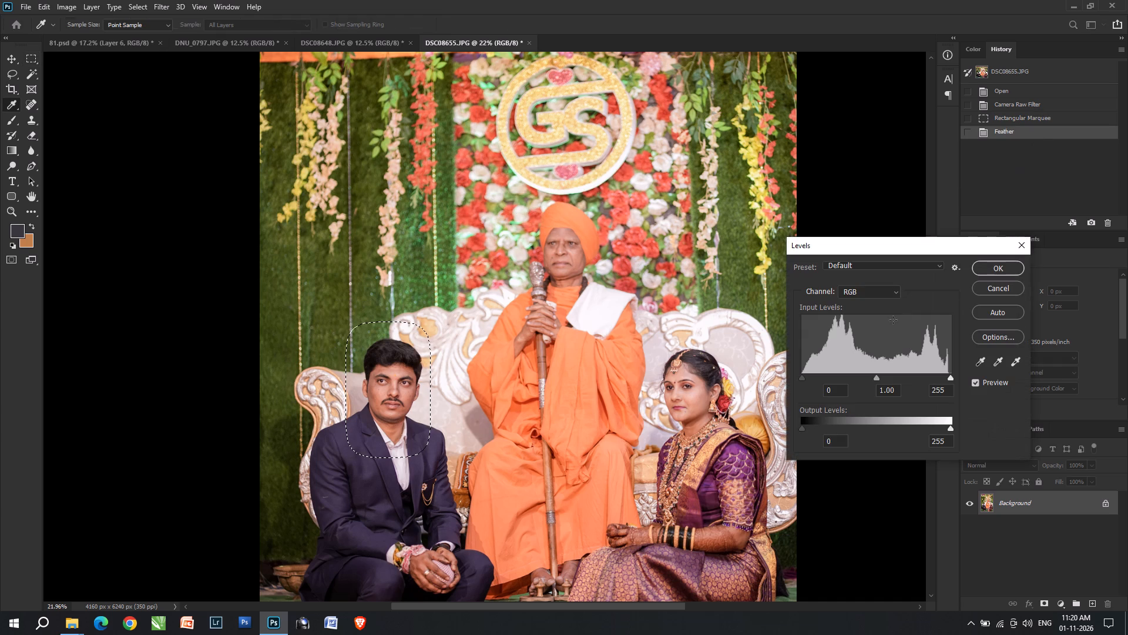
pyautogui.click(874, 374)
pyautogui.press('Return')
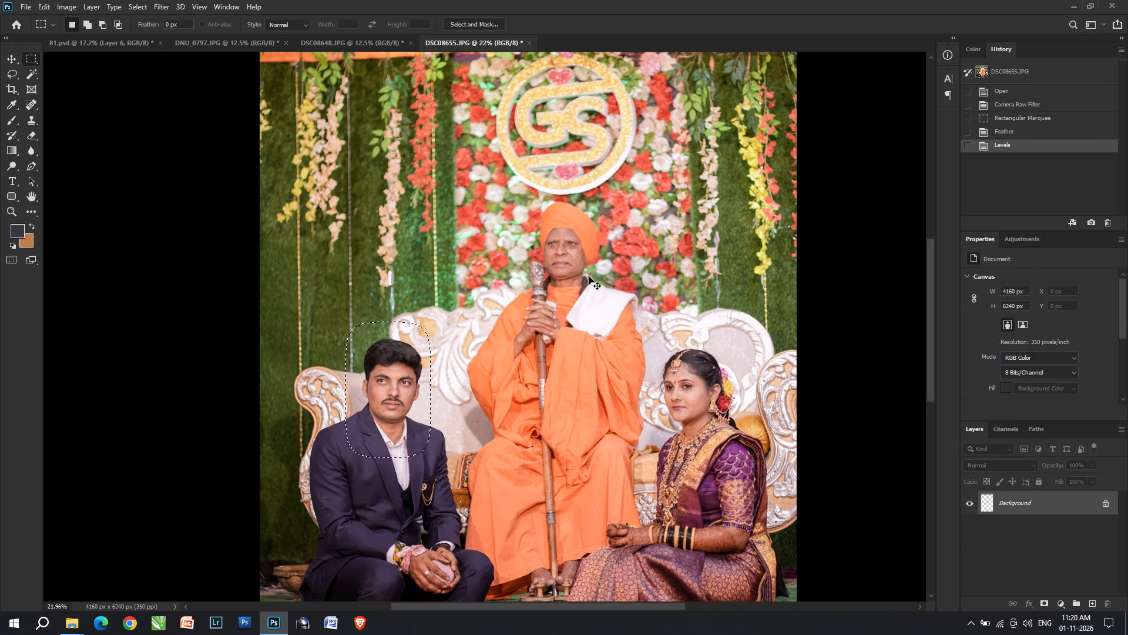
# Cut the entire corrected DSC08655 image and paste it into the selected orange placeholder area in 81.psd.
pyautogui.hotkey('ctrl', 'a')
pyautogui.hotkey('ctrl', 'x')
pyautogui.click(89, 47)
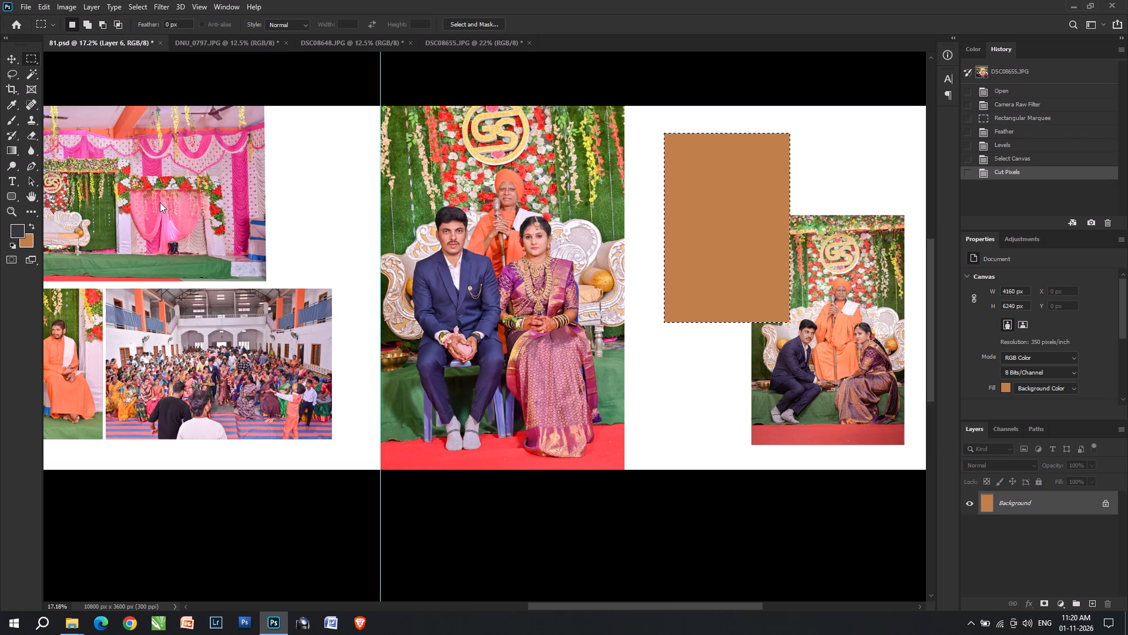
pyautogui.hotkey('ctrl', 'alt', 'shift', 'v')
# Scale the pasted DSC08655 photo to about 32.75% and position it to fill the orange placeholder beside the couple photo.
pyautogui.hotkey('ctrl', 't')
pyautogui.hotkey('ctrl', 'shift', 't')
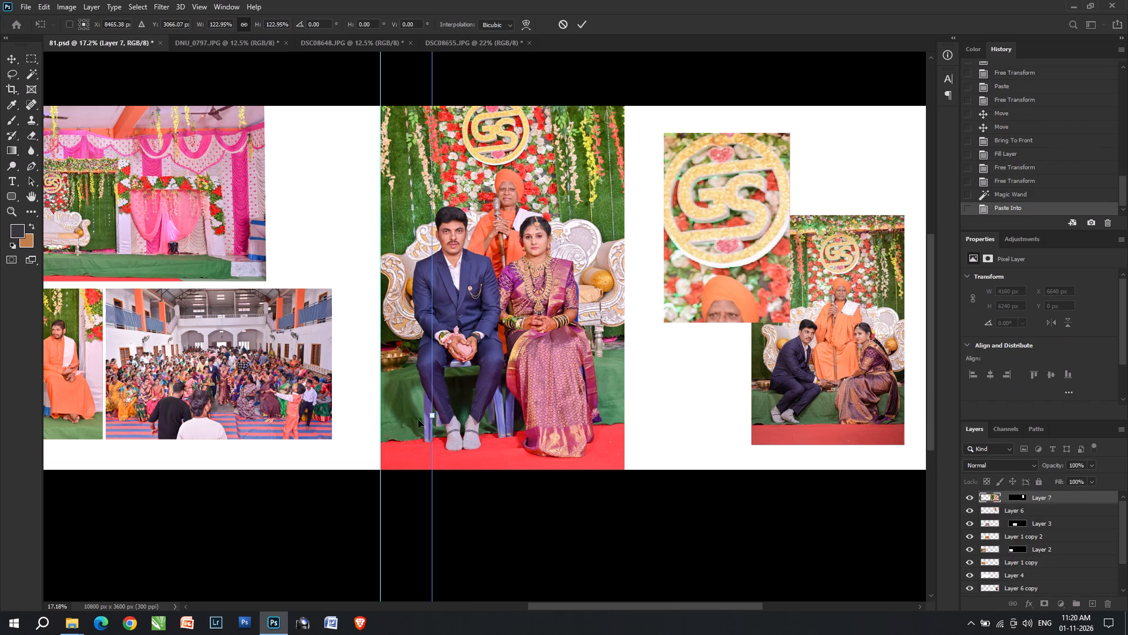
pyautogui.hotkey('ctrl', 'z')
pyautogui.click(498, 419)
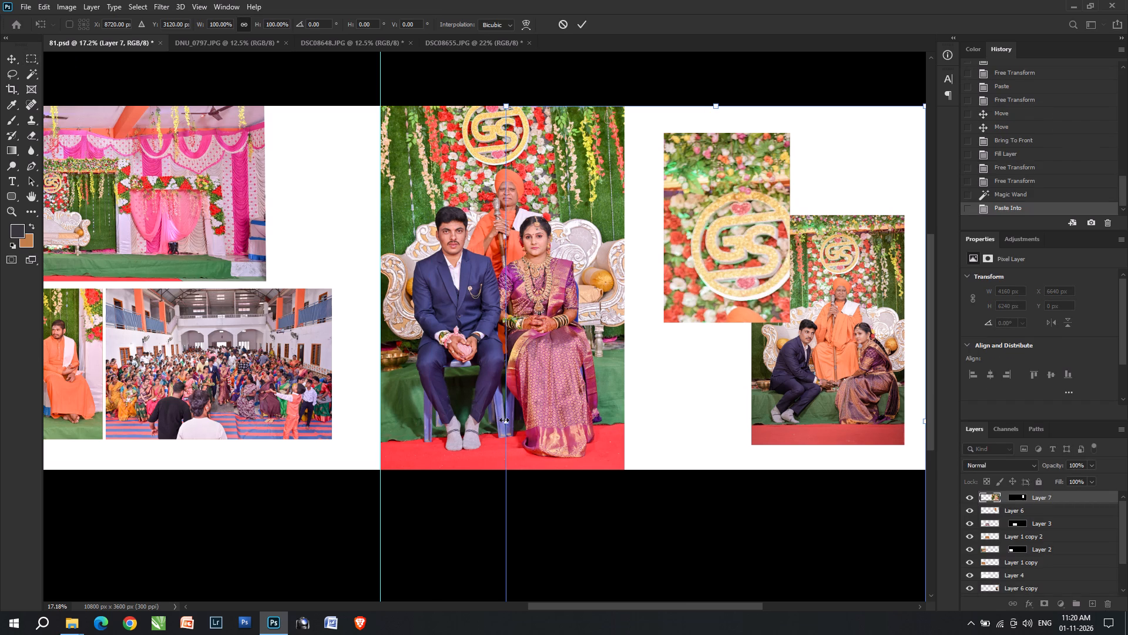
pyautogui.moveTo(505, 420); pyautogui.dragTo(821, 423)
pyautogui.moveTo(870, 440); pyautogui.dragTo(717, 266)
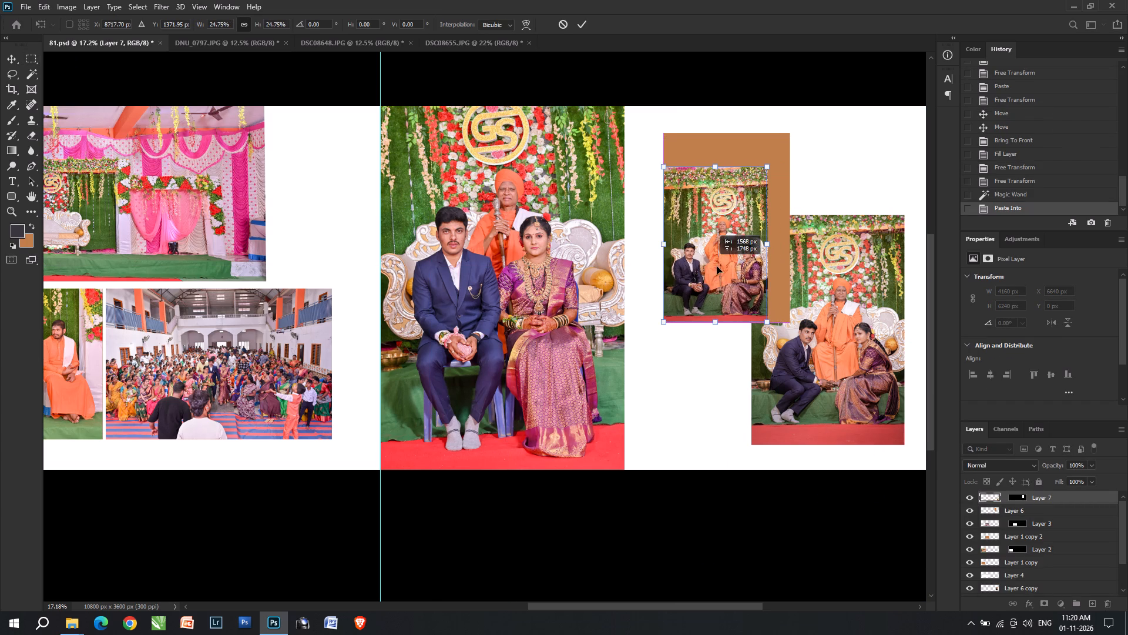
pyautogui.moveTo(717, 266); pyautogui.dragTo(733, 269)
pyautogui.moveTo(691, 171); pyautogui.dragTo(675, 113)
pyautogui.moveTo(747, 219); pyautogui.dragTo(747, 212)
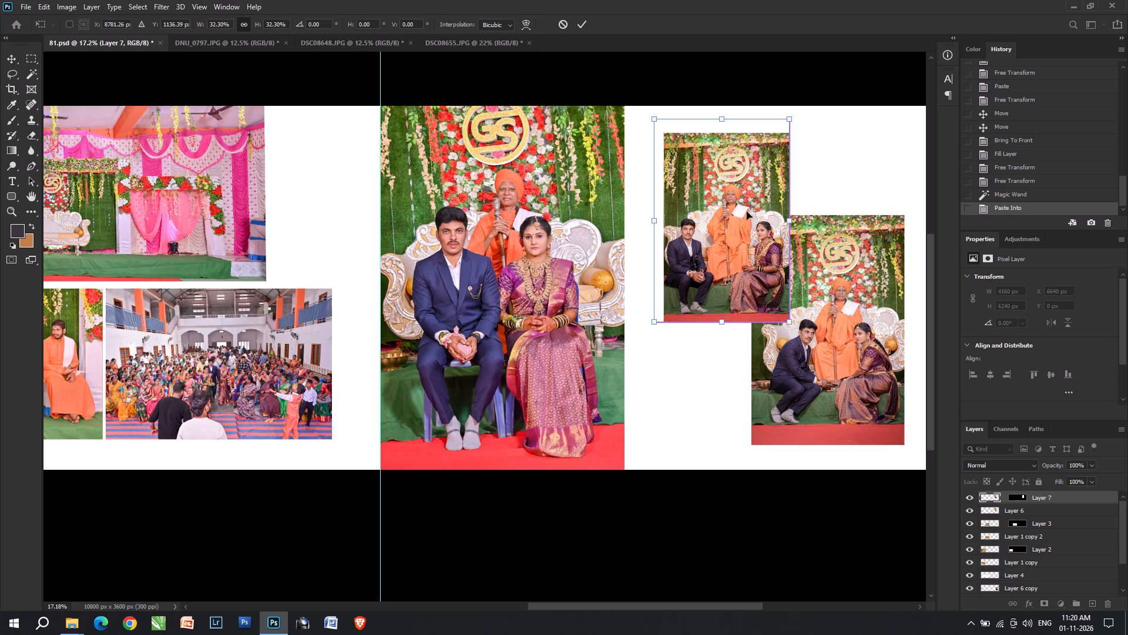
pyautogui.press('Down')
pyautogui.moveTo(791, 119); pyautogui.dragTo(796, 119)
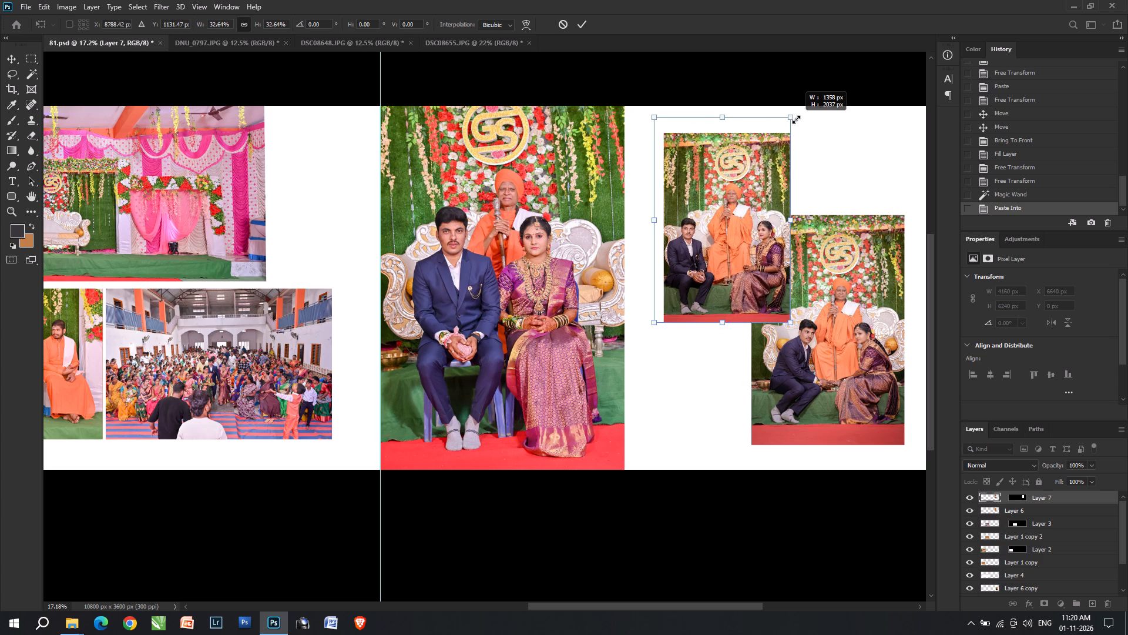
pyautogui.moveTo(796, 119); pyautogui.dragTo(798, 120)
pyautogui.press('Return')
# Duplicate placeholder Layer 6, send the copy one level backward, and turn it white with Hue/Saturation lightness +100.
pyautogui.press('v')
pyautogui.press('v')
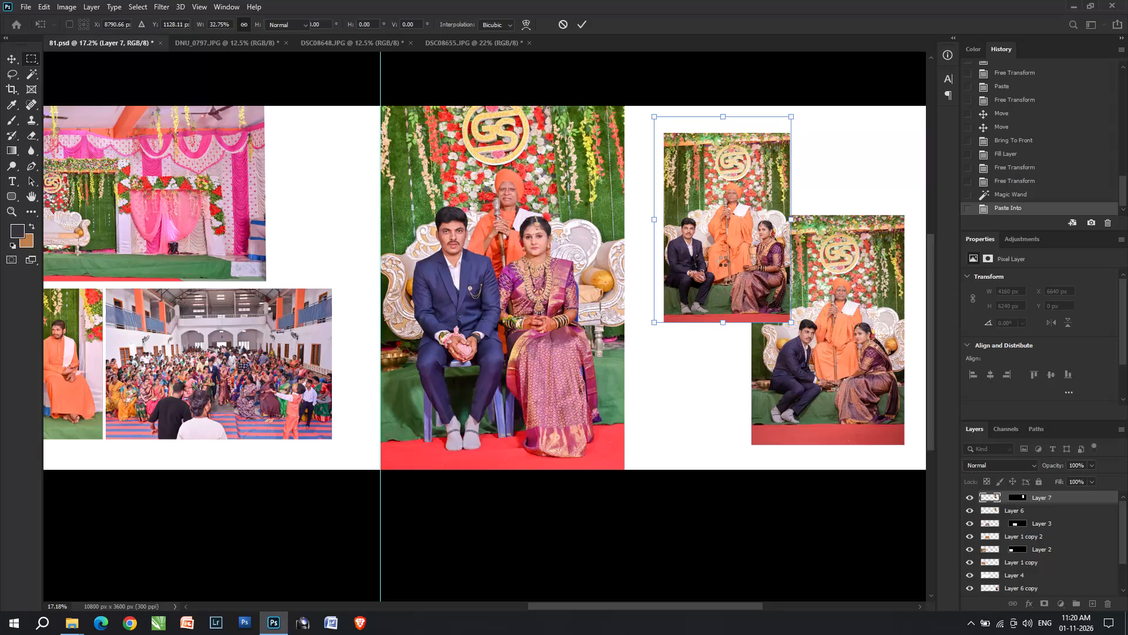
pyautogui.rightClick(711, 249)
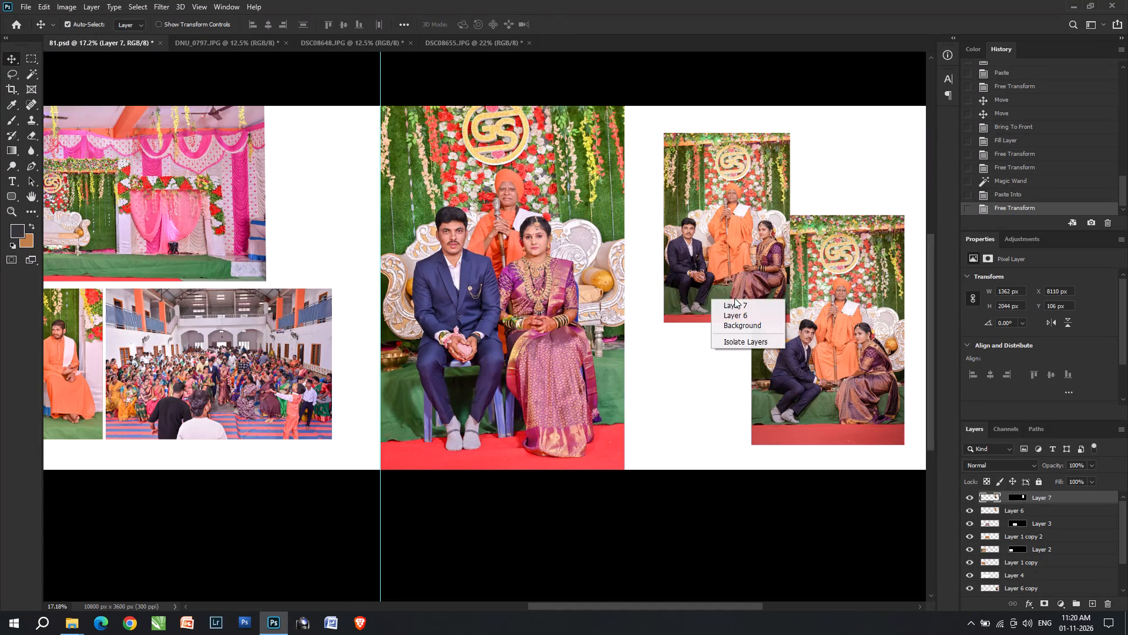
pyautogui.click(747, 317)
pyautogui.click(745, 276)
pyautogui.rightClick(745, 276)
pyautogui.click(754, 292)
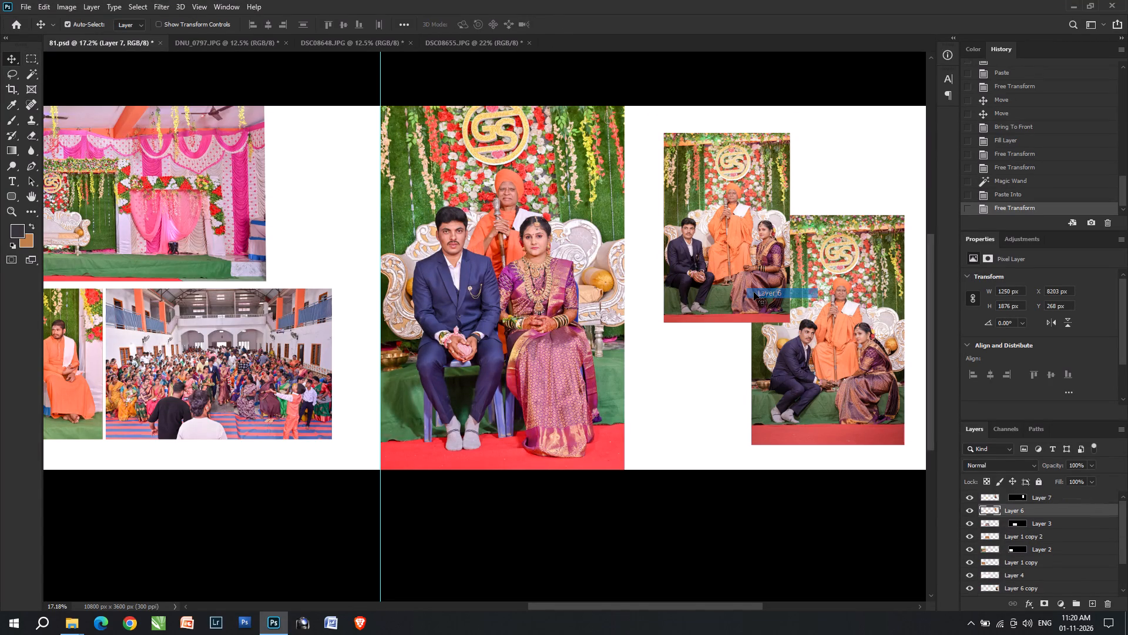
pyautogui.hotkey('ctrl', 'j')
pyautogui.hotkey('ctrl', '[')
pyautogui.hotkey('ctrl', 'alt', 'u')
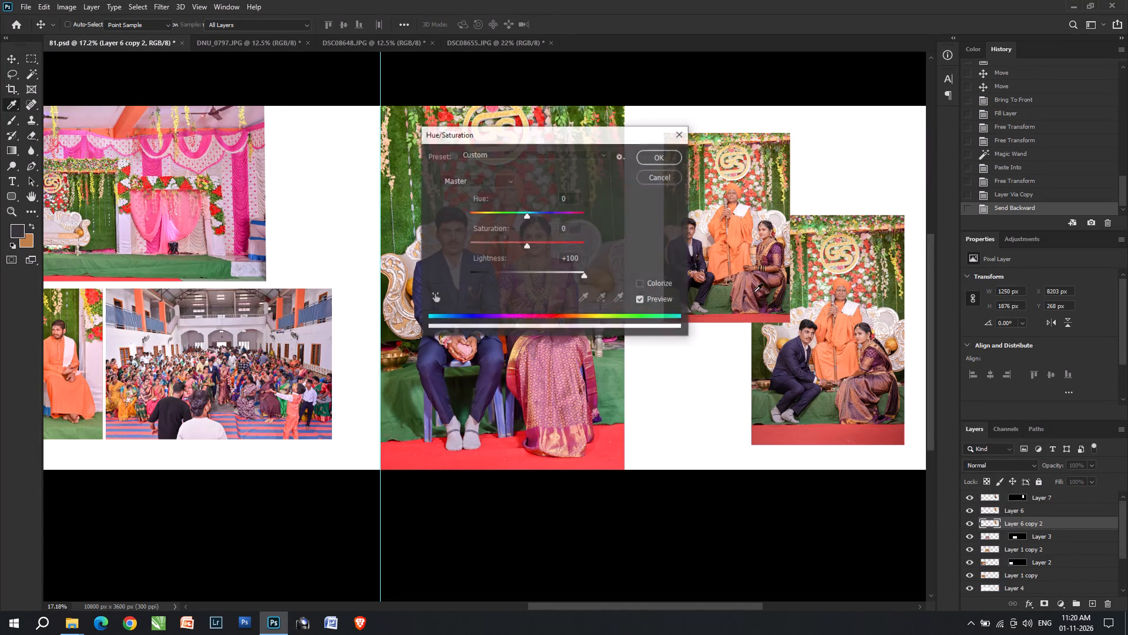
pyautogui.press('Return')
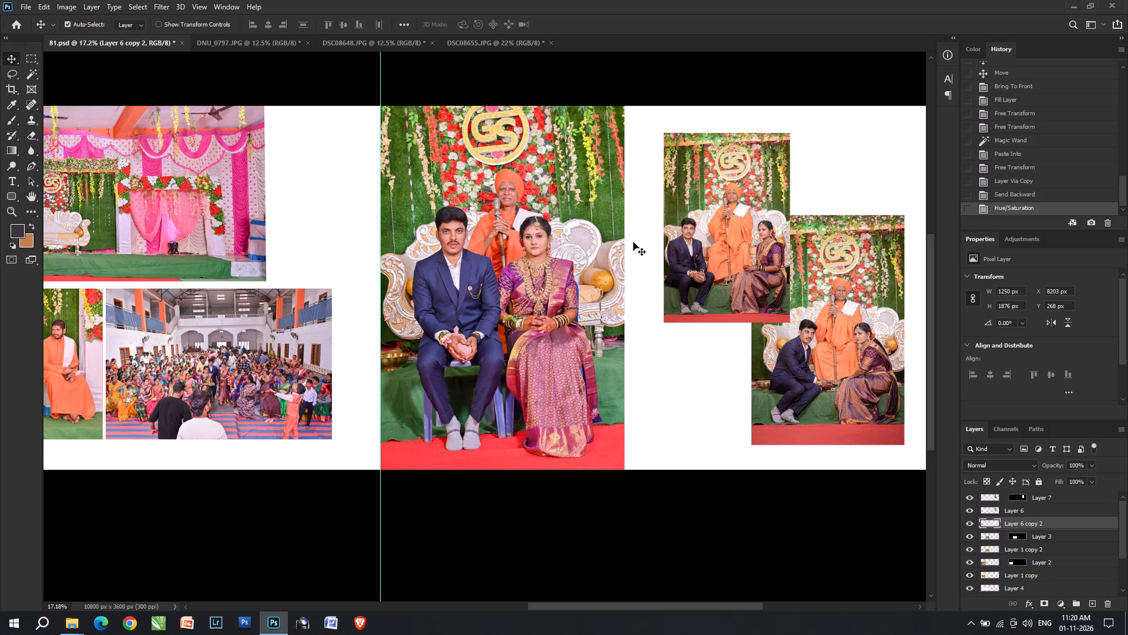
# Nudge the white placeholder copy 30 px down and 30 px right to form a white edge over the lower photo.
pyautogui.press('Down')
pyautogui.press('Right')
pyautogui.press('Down')
pyautogui.press('Right')
pyautogui.press('Down')
pyautogui.press('Right')
pyautogui.press('Down')
pyautogui.press('Right')
pyautogui.press('Down')
pyautogui.press('Right')
pyautogui.press('Down')
pyautogui.press('Right')
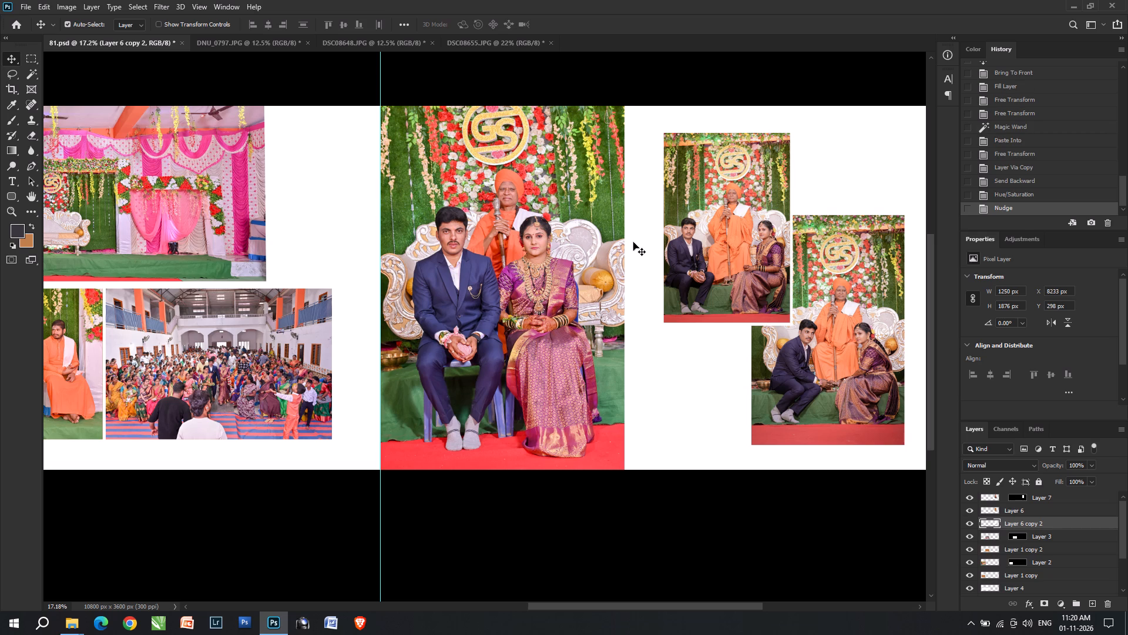
# Select the DSC08655 photo layer together with placeholder Layer 6 and link the photo's layer mask to its image.
pyautogui.press('space')
pyautogui.press('space')
pyautogui.press('space')
pyautogui.press('space')
pyautogui.moveTo(746, 286); pyautogui.dragTo(563, 273)
pyautogui.press('v')
pyautogui.rightClick(643, 334)
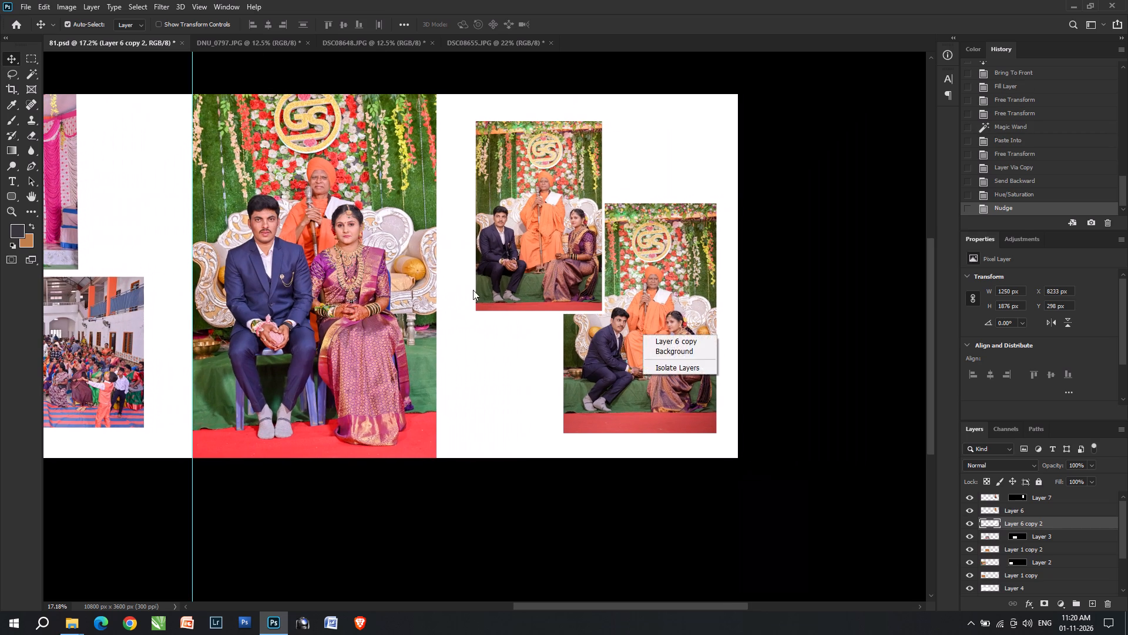
pyautogui.rightClick(521, 243)
pyautogui.doubleClick(541, 256)
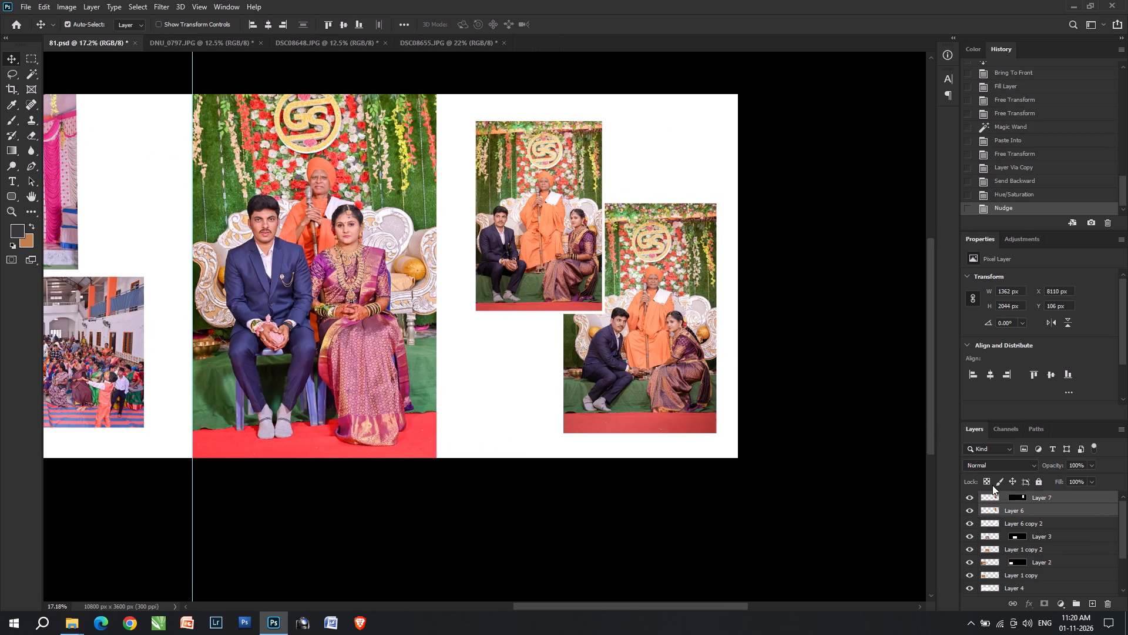
pyautogui.click(1005, 496)
# Add the white copy to the selected photo and placeholder layers and nudge all three about 78 px left.
pyautogui.moveTo(516, 357); pyautogui.dragTo(548, 242)
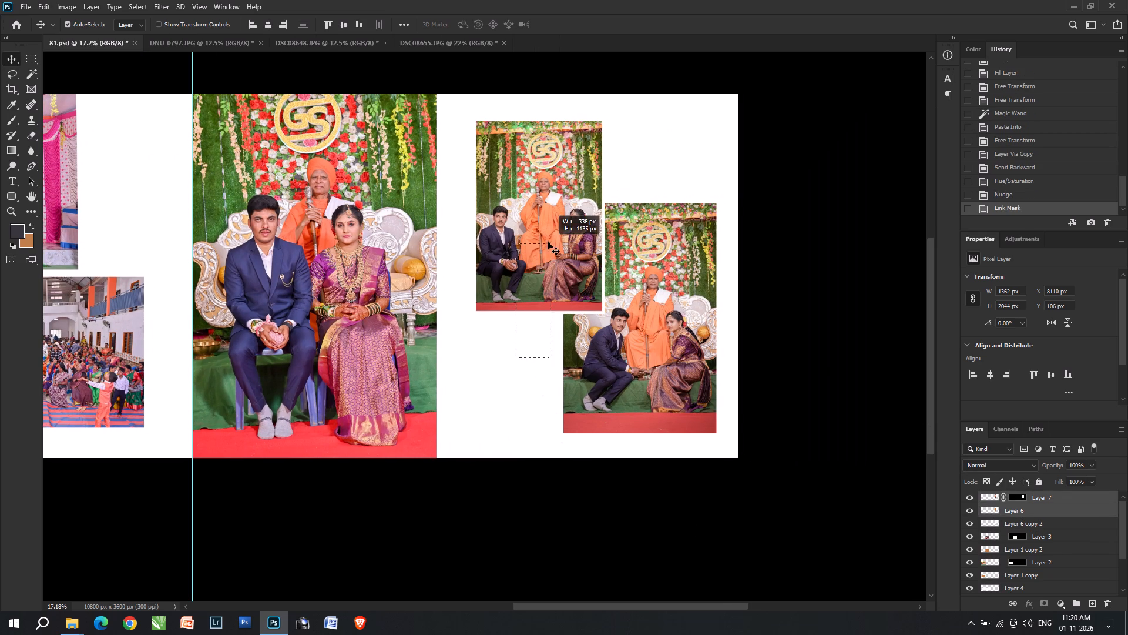
pyautogui.moveTo(548, 242); pyautogui.dragTo(541, 235)
pyautogui.press('Left')
pyautogui.press('Left')
pyautogui.press('Left')
pyautogui.press('Left')
pyautogui.press('Left')
pyautogui.press('Left')
pyautogui.press('Left')
pyautogui.press('Left')
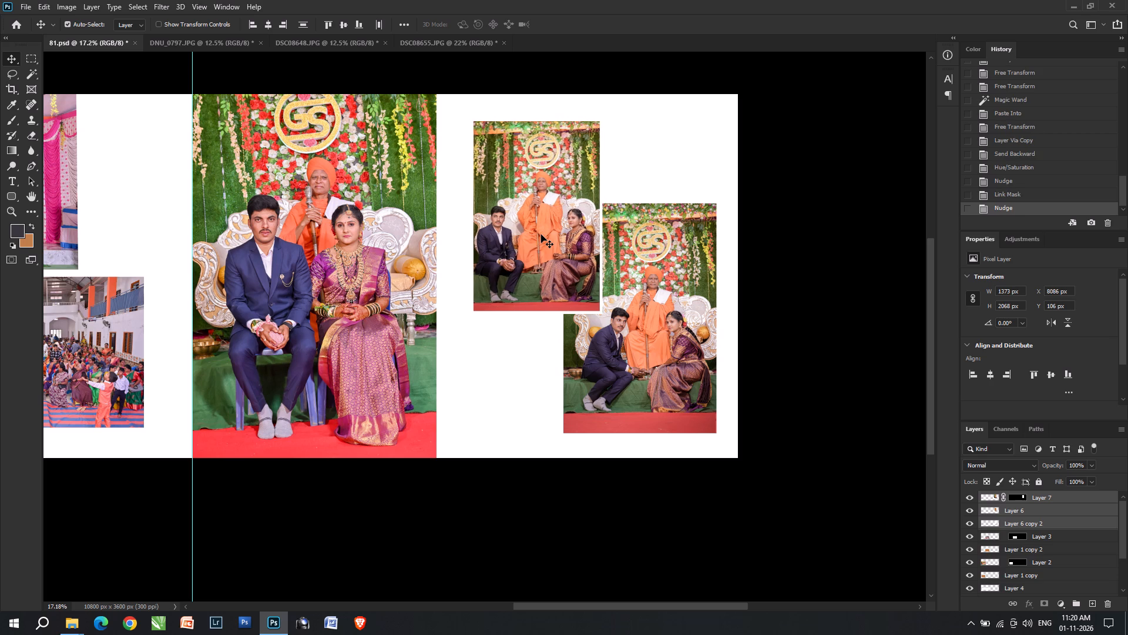
pyautogui.press('Left')
pyautogui.press('Left')
pyautogui.press('Left')
pyautogui.press('Left')
pyautogui.press('Left')
pyautogui.press('Left')
pyautogui.press('Left')
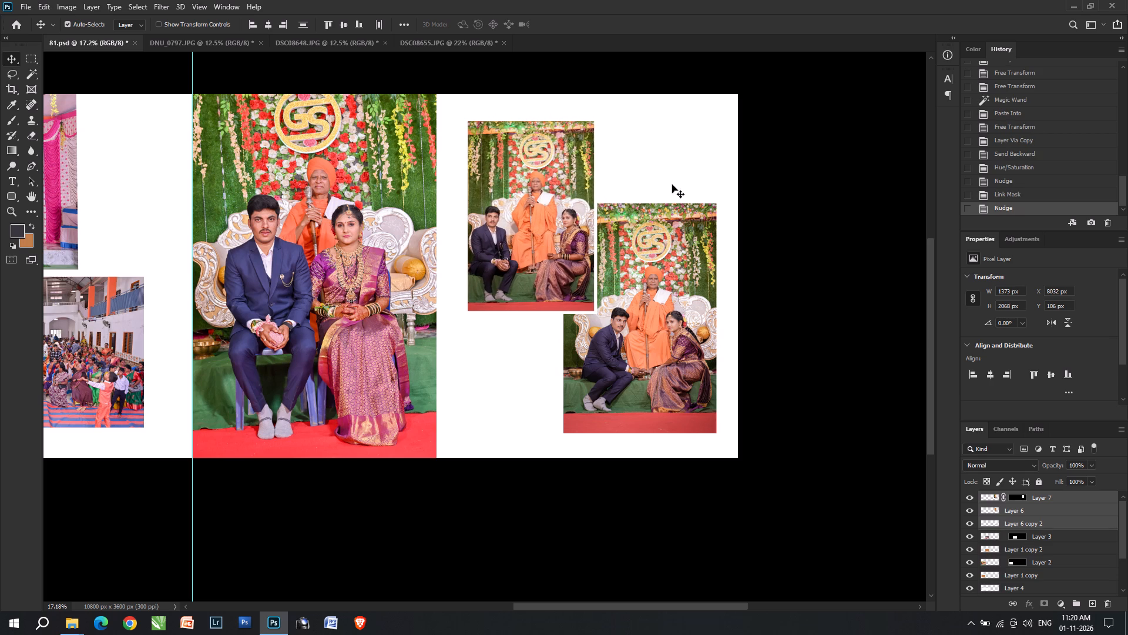
# Deselect the layers and save album sheet 81.psd.
pyautogui.click(672, 184)
pyautogui.hotkey('ctrl', 's')
pyautogui.hotkey('ctrl', 's')
pyautogui.keyDown('alt'); pyautogui.scroll(2, 539, 264); pyautogui.keyUp('alt')
pyautogui.keyDown('alt'); pyautogui.scroll(-3, 540, 263); pyautogui.keyUp('alt')
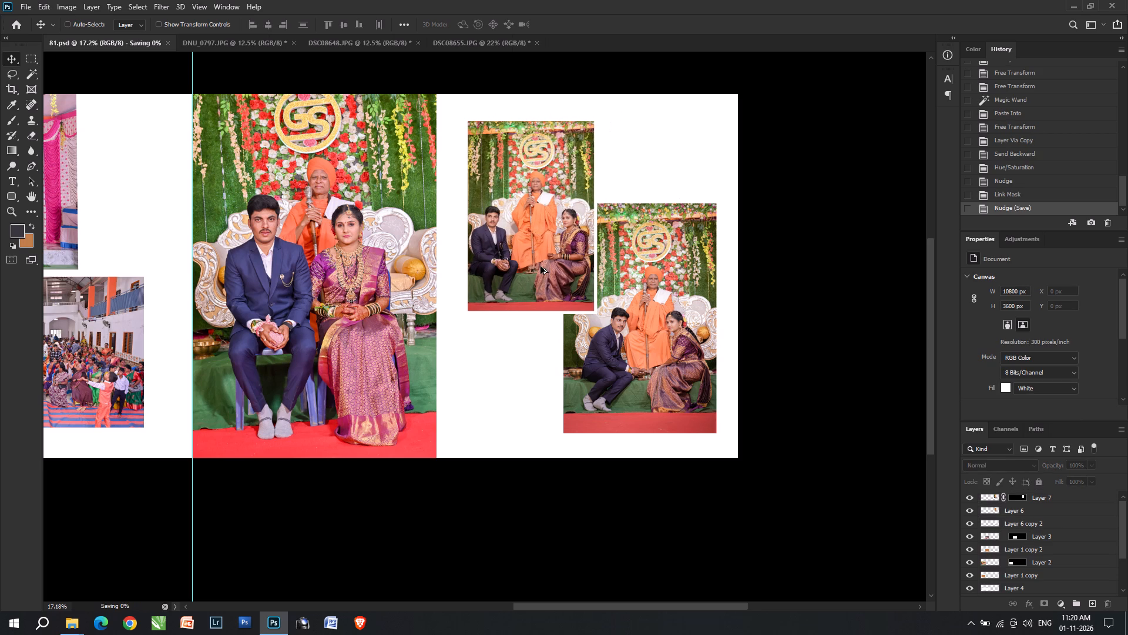
pyautogui.keyDown('alt'); pyautogui.scroll(-1, 540, 266); pyautogui.keyUp('alt')
# Switch to File Explorer and examine the wedding title designs in the WORDINGS folder, including file 00.
pyautogui.hotkey('alt', 'Tab')
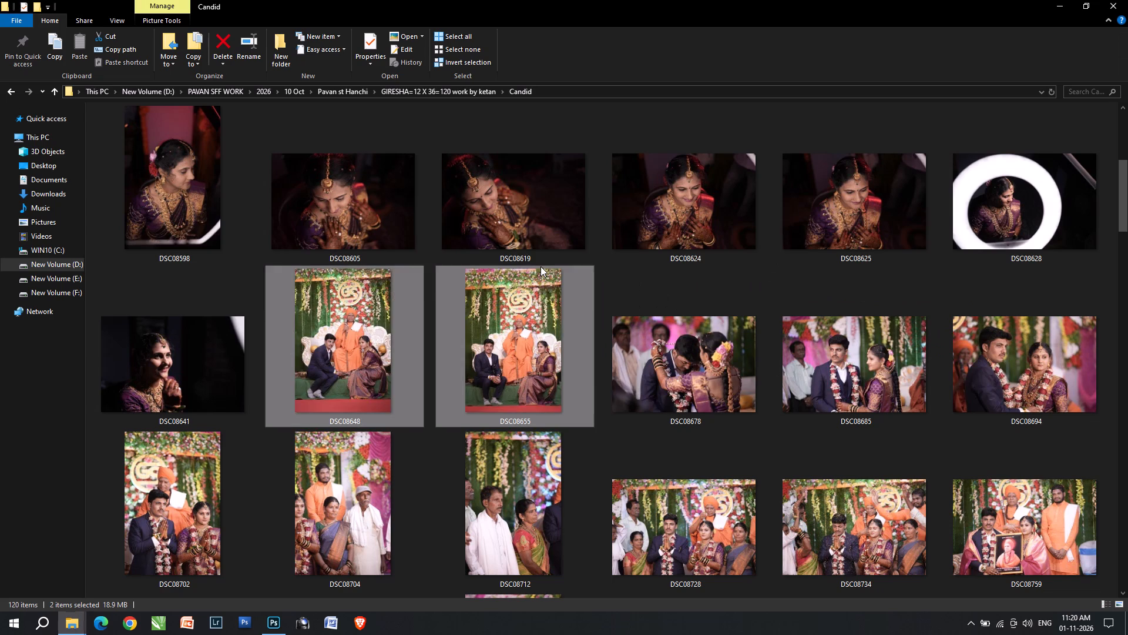
pyautogui.hotkey('alt', 'Tab')
pyautogui.hotkey('alt', 'Tab')
pyautogui.scroll(-1, 546, 459)
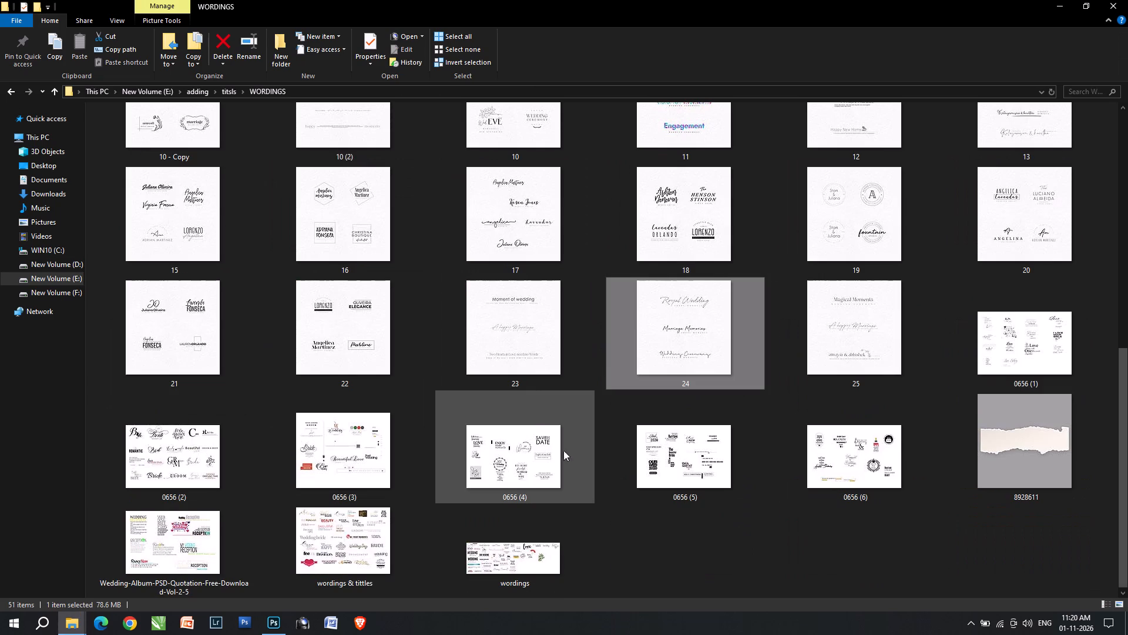
pyautogui.scroll(6, 583, 409)
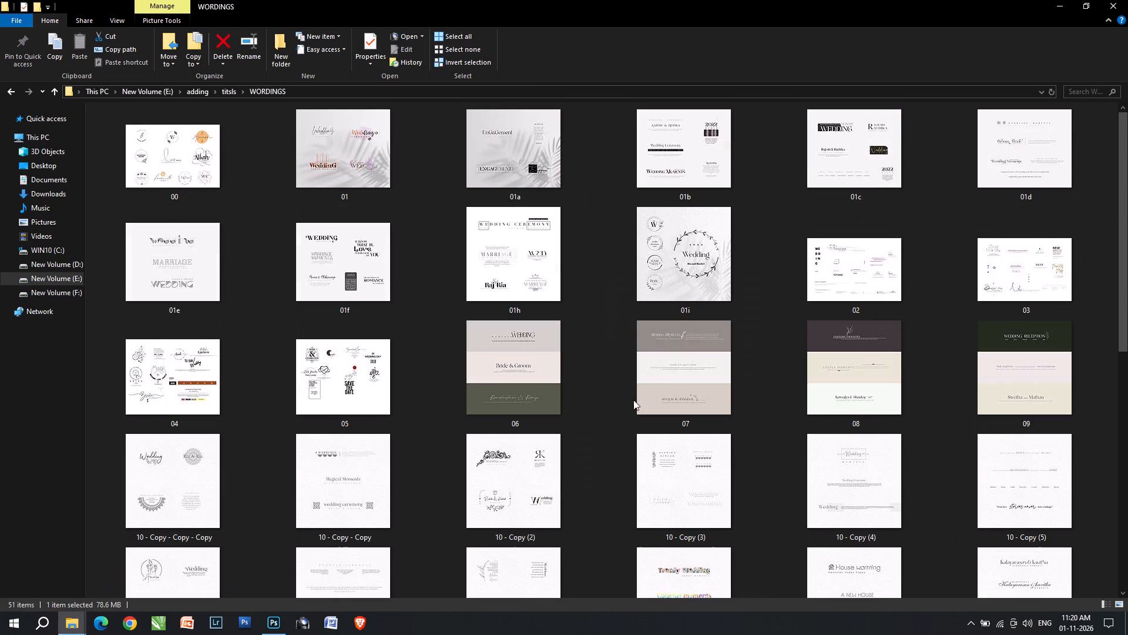
pyautogui.moveTo(197, 172); pyautogui.dragTo(283, 96)
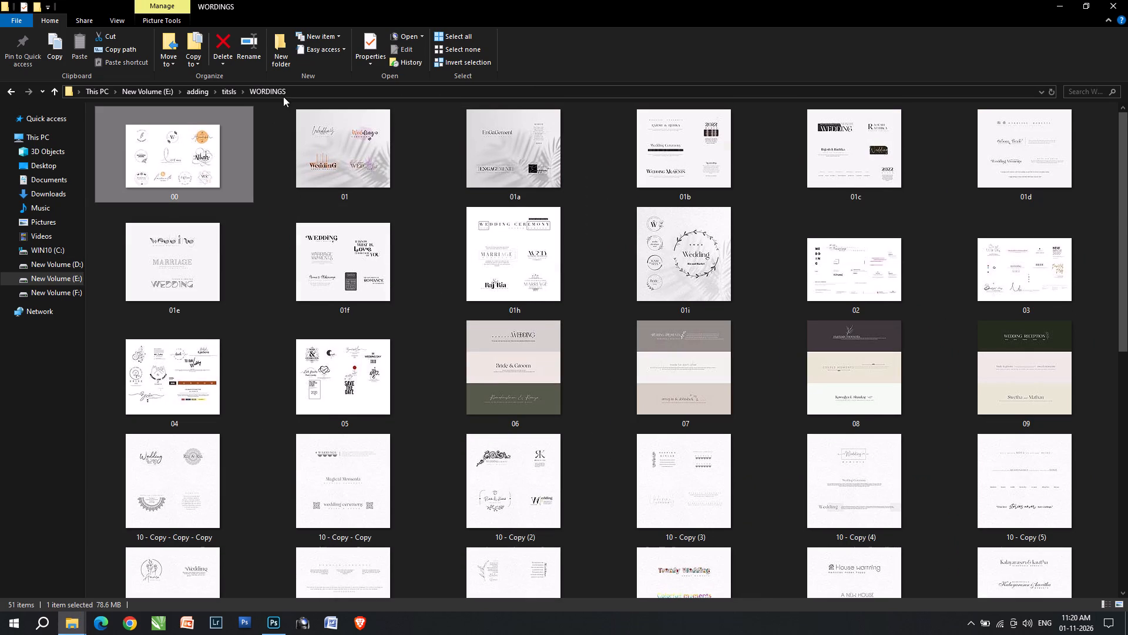
pyautogui.moveTo(283, 96); pyautogui.dragTo(350, 223)
pyautogui.click(618, 268)
pyautogui.click(674, 245)
# Open the wedding title file 01i from the WORDINGS folder in Photoshop.
pyautogui.moveTo(679, 280); pyautogui.dragTo(617, 317)
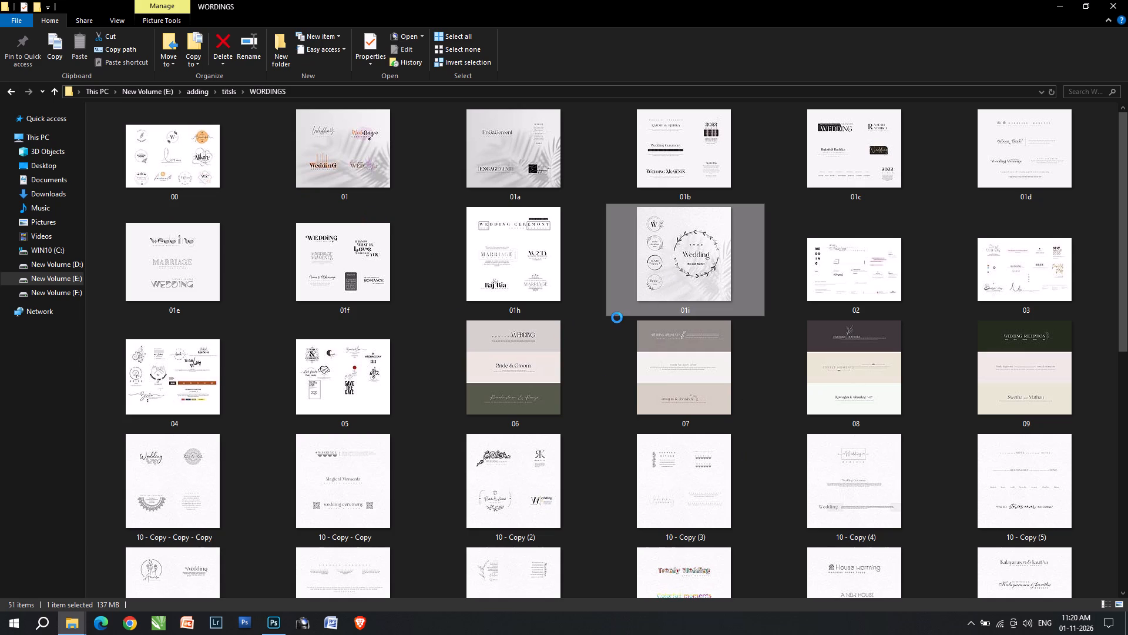
pyautogui.moveTo(617, 317); pyautogui.dragTo(597, 0)
pyautogui.hotkey('alt', 'Tab')
pyautogui.hotkey('alt', 'Tab')
pyautogui.hotkey('alt', 'Tab')
pyautogui.hotkey('alt', 'Tab')
pyautogui.hotkey('alt', 'Tab')
pyautogui.hotkey('alt', 'Tab')
pyautogui.hotkey('alt', 'Tab')
pyautogui.hotkey('alt', 'Tab')
pyautogui.hotkey('alt', 'Tab')
pyautogui.hotkey('alt', 'Tab')
pyautogui.hotkey('alt', 'Tab')
pyautogui.hotkey('alt', 'Tab')
pyautogui.hotkey('alt', 'Tab')
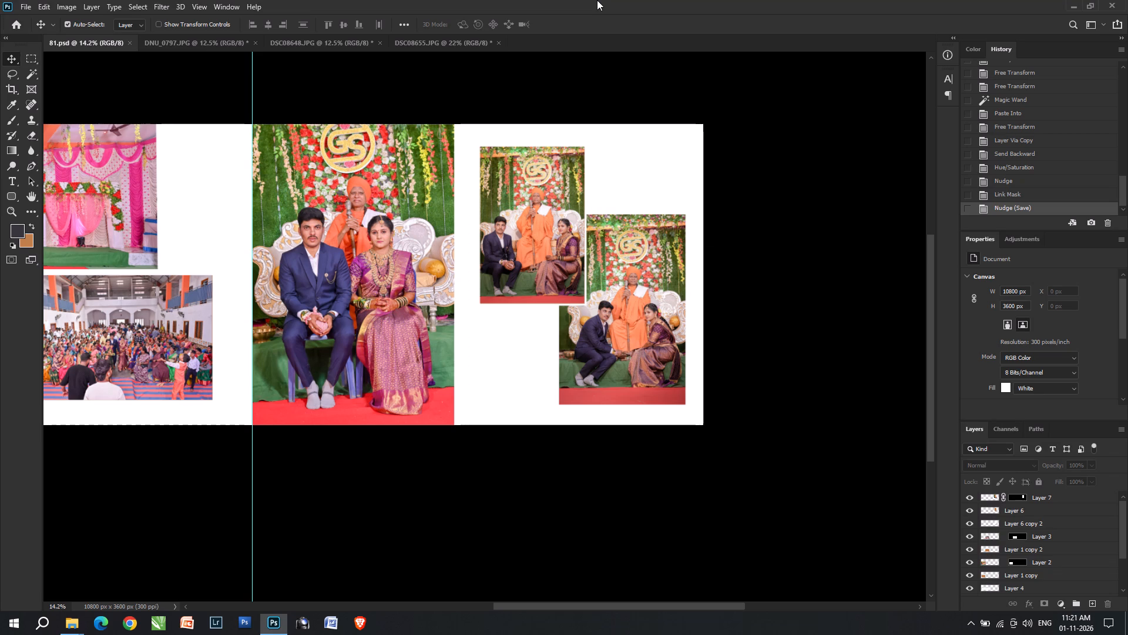
pyautogui.doubleClick(597, 0)
pyautogui.click(597, 0)
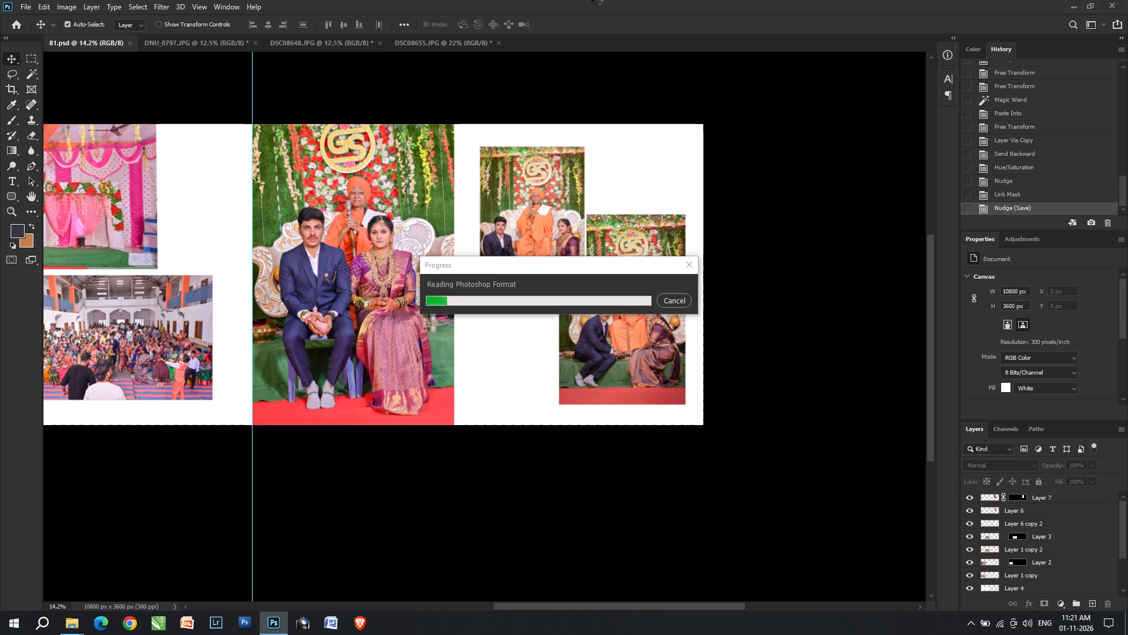
pyautogui.hotkey('alt', 'space')
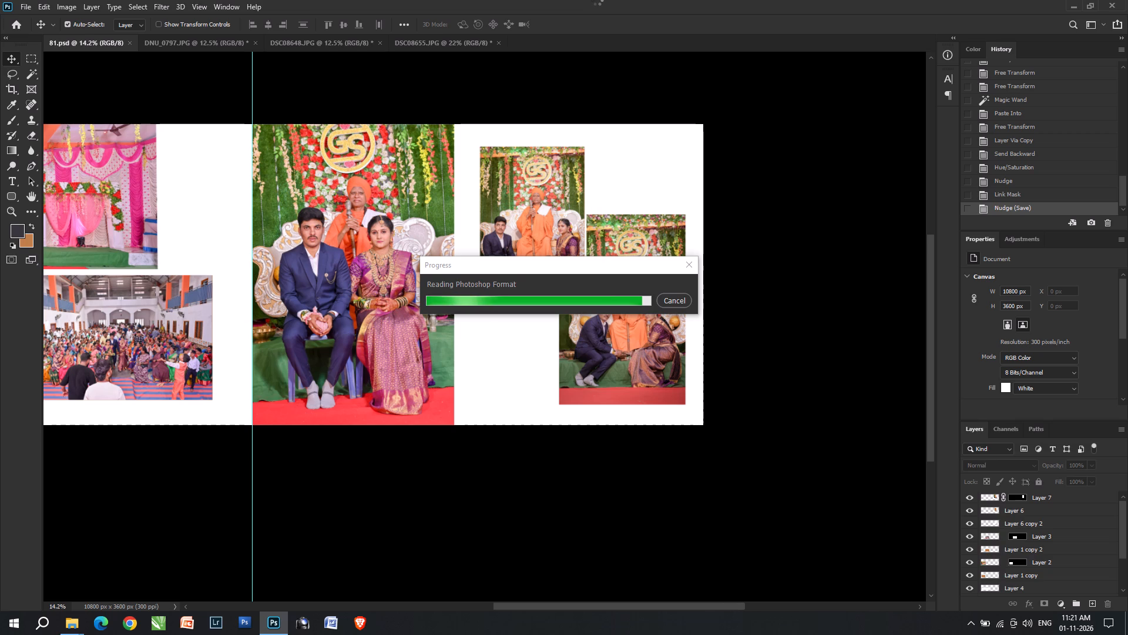
pyautogui.click(630, 173)
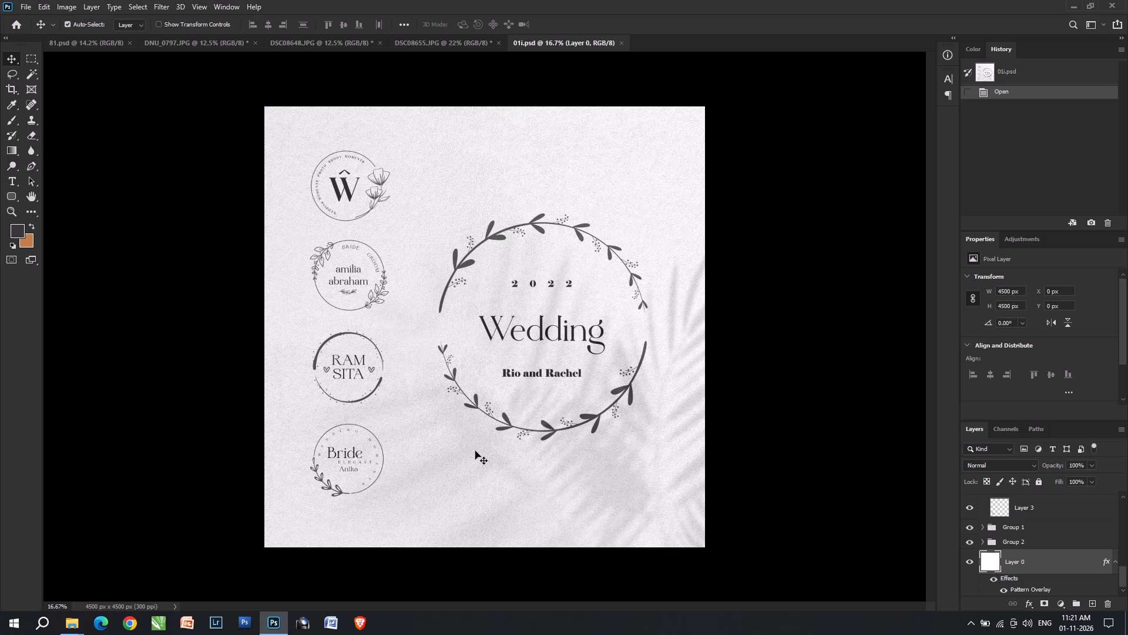
# Set the opacity of background Layer 0 in 01i.psd to 70%.
pyautogui.press('7')
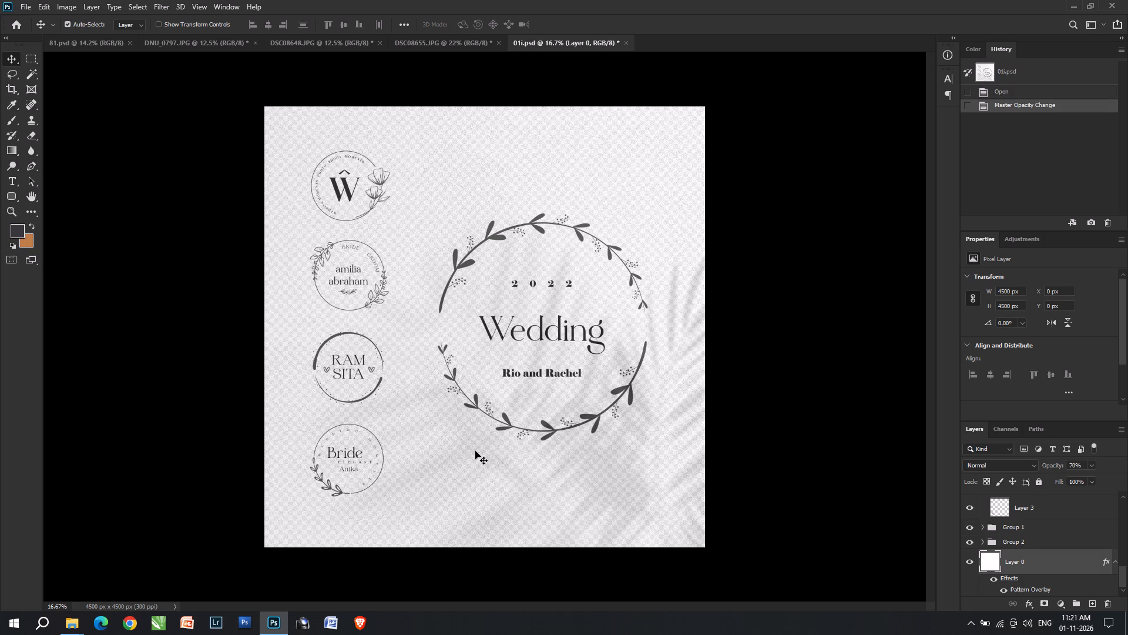
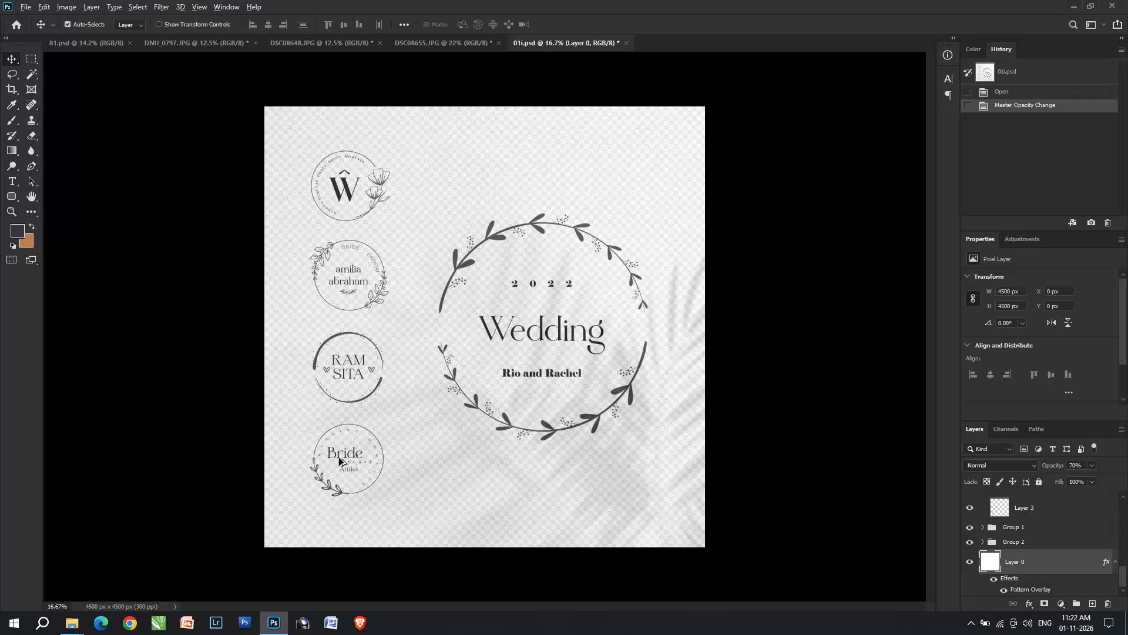
# Select the W monogram's curved text, letter and floral ring layers in 01i.psd and copy them across into 81.psd.
pyautogui.scroll(1, 340, 474)
pyautogui.keyDown('alt'); pyautogui.scroll(15, 343, 200); pyautogui.keyUp('alt')
pyautogui.press('space')
pyautogui.press('space')
pyautogui.press('space')
pyautogui.press('space')
pyautogui.press('space')
pyautogui.press('space')
pyautogui.press('space')
pyautogui.press('space')
pyautogui.press('space')
pyautogui.press('space')
pyautogui.press('space')
pyautogui.press('space')
pyautogui.press('space')
pyautogui.press('space')
pyautogui.press('space')
pyautogui.press('space')
pyautogui.press('space')
pyautogui.press('space')
pyautogui.press('space')
pyautogui.press('space')
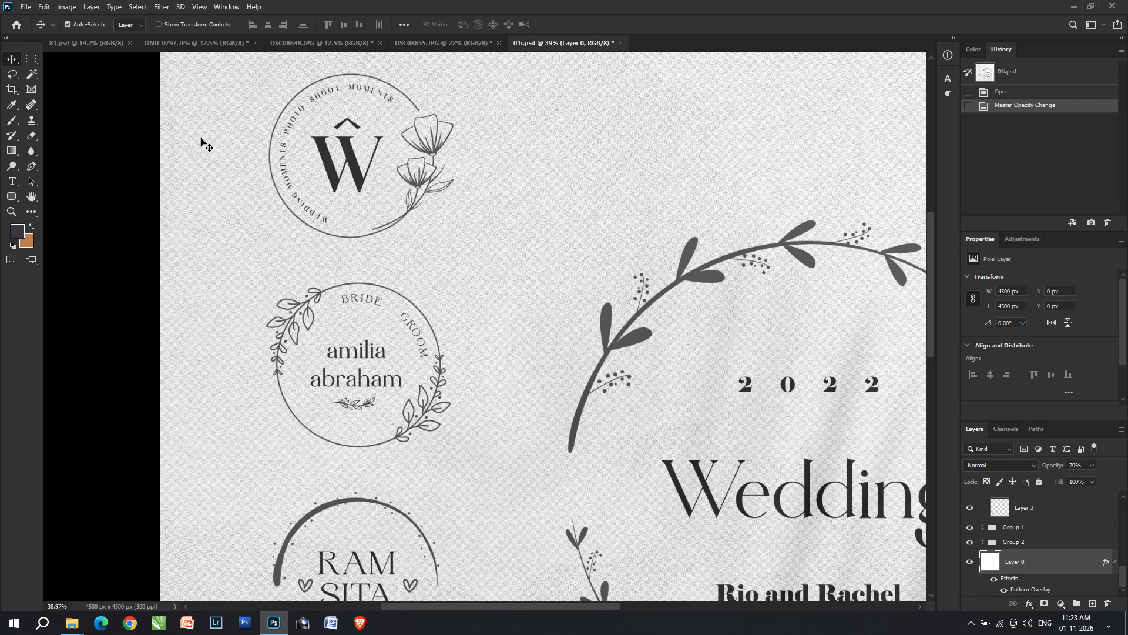
pyautogui.keyDown('alt'); pyautogui.scroll(9, 290, 138); pyautogui.keyUp('alt')
pyautogui.press('space')
pyautogui.press('space')
pyautogui.press('space')
pyautogui.press('space')
pyautogui.press('space')
pyautogui.press('space')
pyautogui.press('space')
pyautogui.press('space')
pyautogui.press('space')
pyautogui.press('space')
pyautogui.press('space')
pyautogui.press('space')
pyautogui.moveTo(301, 207); pyautogui.dragTo(295, 345)
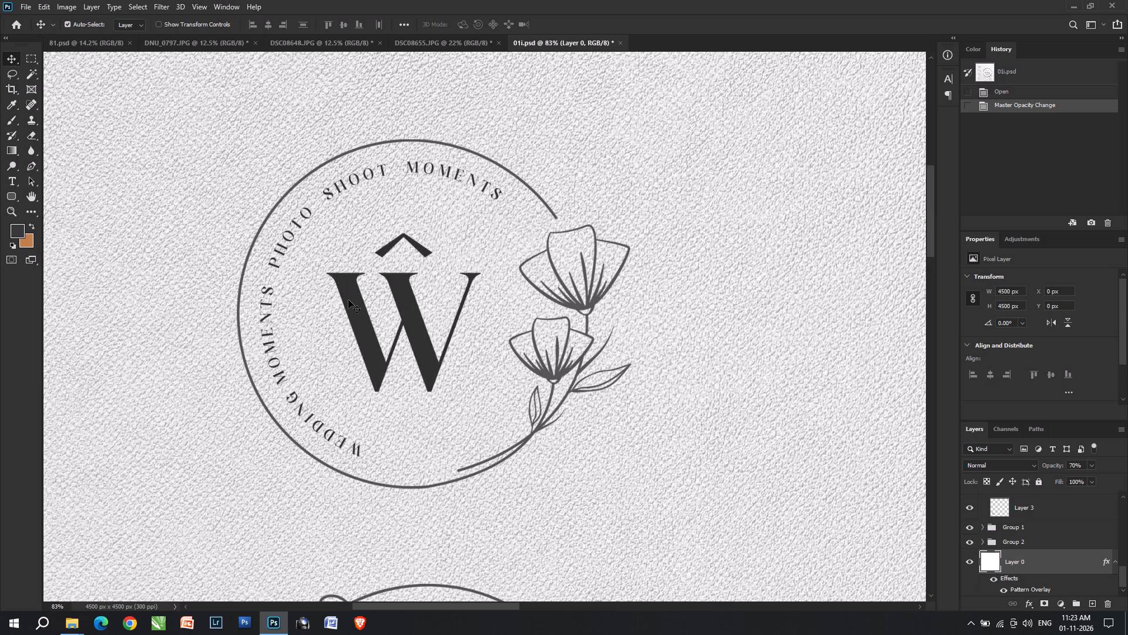
pyautogui.moveTo(361, 341); pyautogui.dragTo(330, 319)
pyautogui.hotkey('ctrl', 'z')
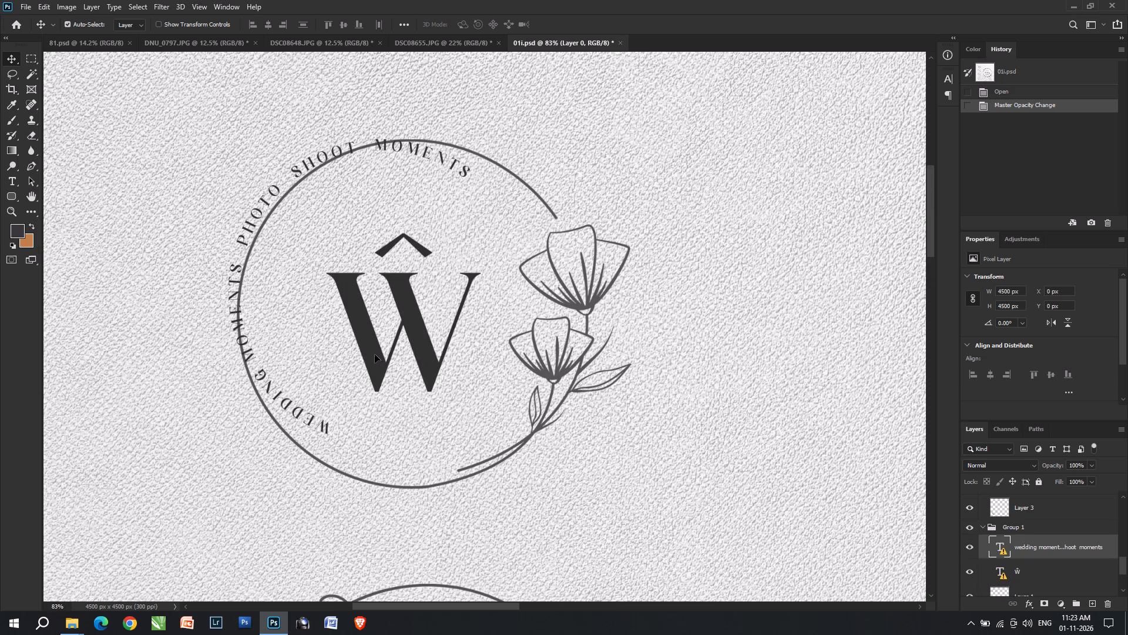
pyautogui.keyDown('shift'); pyautogui.click(372, 355); pyautogui.keyUp('shift')
pyautogui.scroll(-2, 1047, 569)
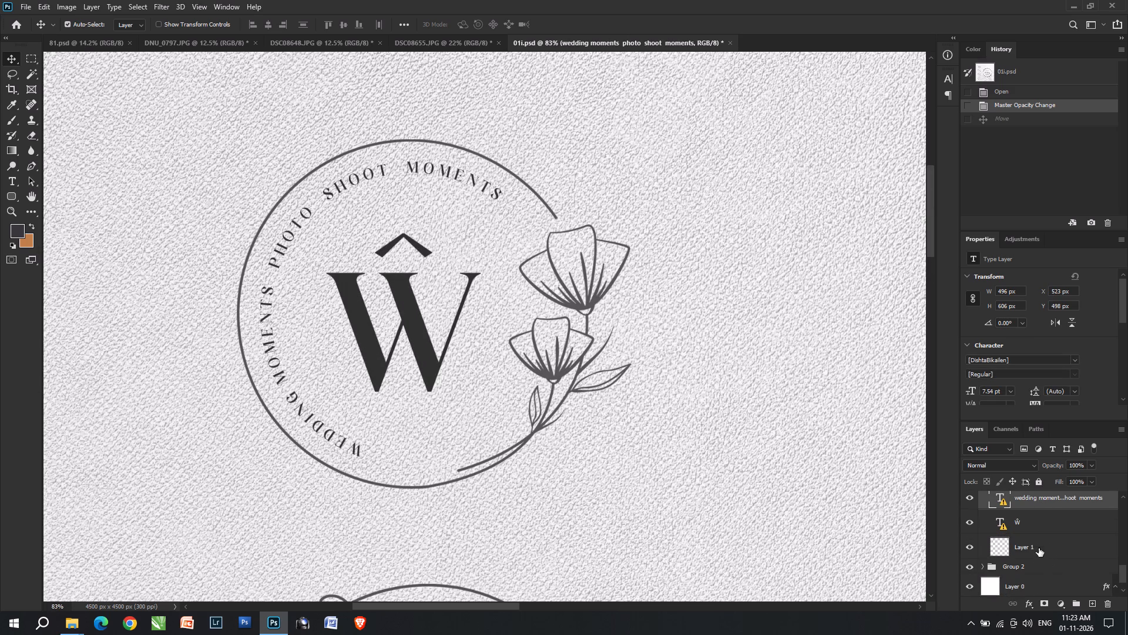
pyautogui.scroll(1, 1038, 529)
pyautogui.keyDown('shift'); pyautogui.click(1038, 575); pyautogui.keyUp('shift')
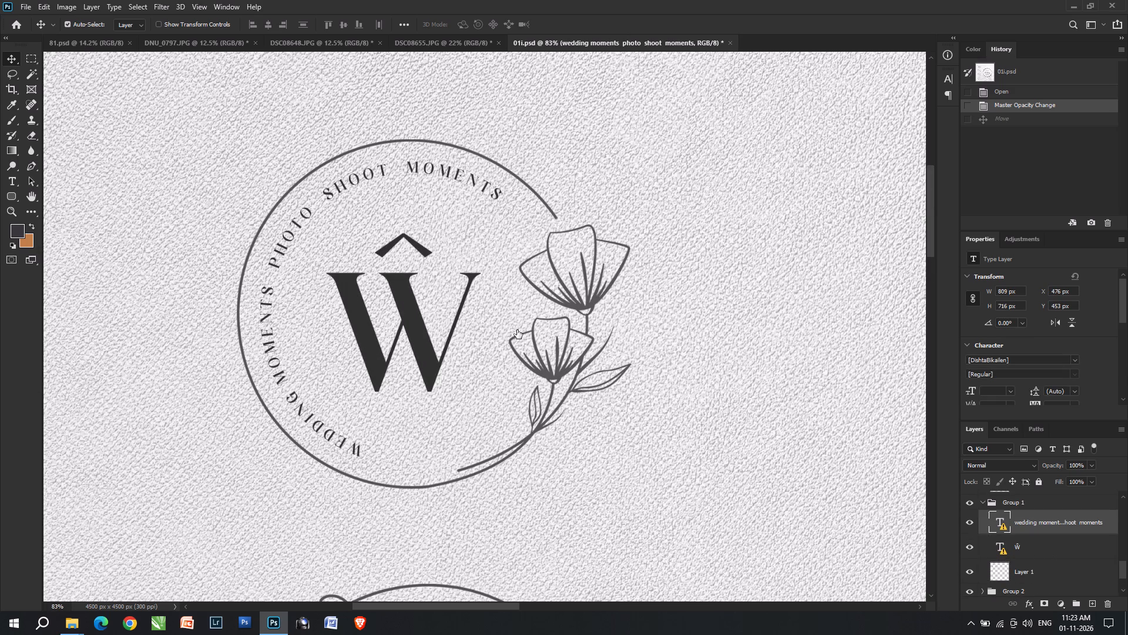
pyautogui.moveTo(368, 354); pyautogui.dragTo(46, 19)
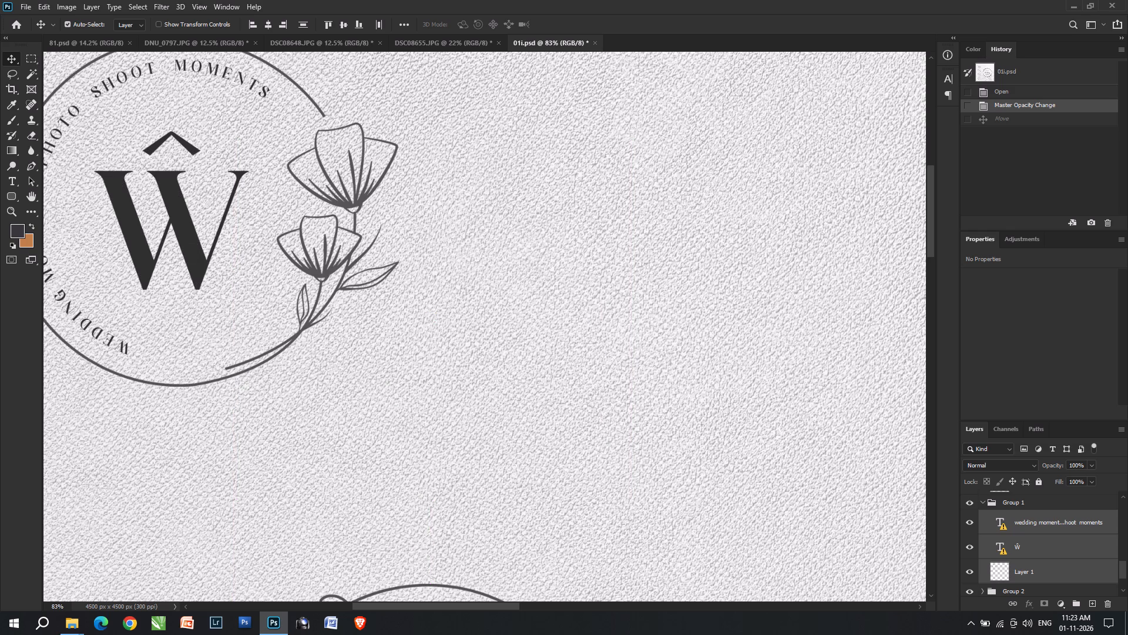
pyautogui.moveTo(46, 19); pyautogui.dragTo(719, 360)
# Position the W monogram in the white space below the upper small couple photo, fine-tune its placement, and deselect it.
pyautogui.hotkey('ctrl', 't')
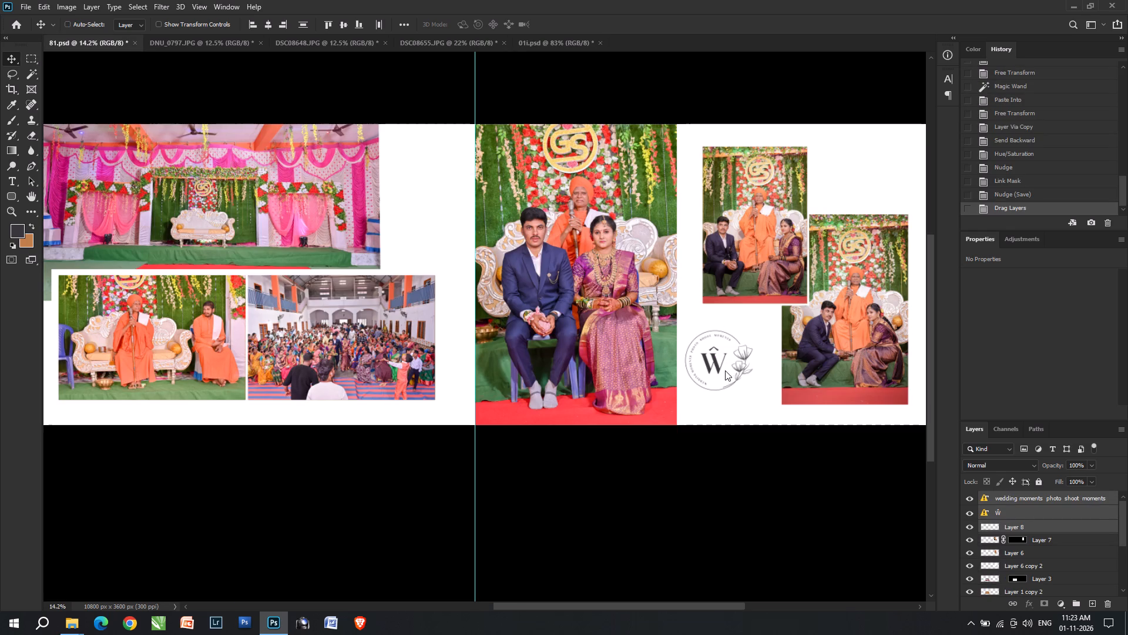
pyautogui.click(617, 249)
pyautogui.click(622, 262)
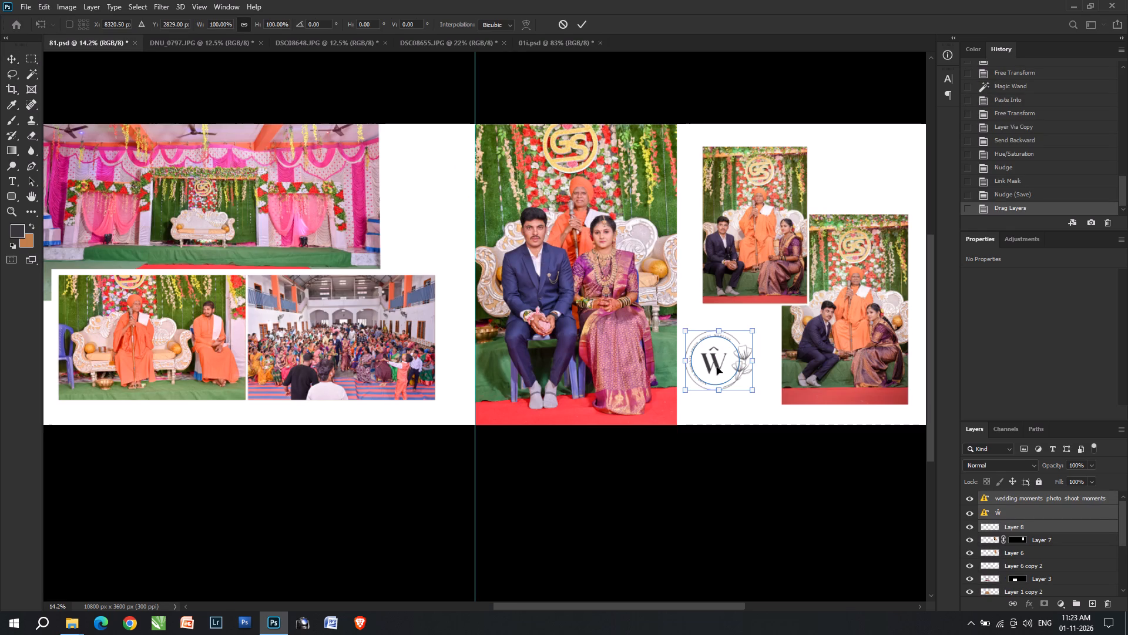
pyautogui.moveTo(717, 367); pyautogui.dragTo(740, 366)
pyautogui.press('Return')
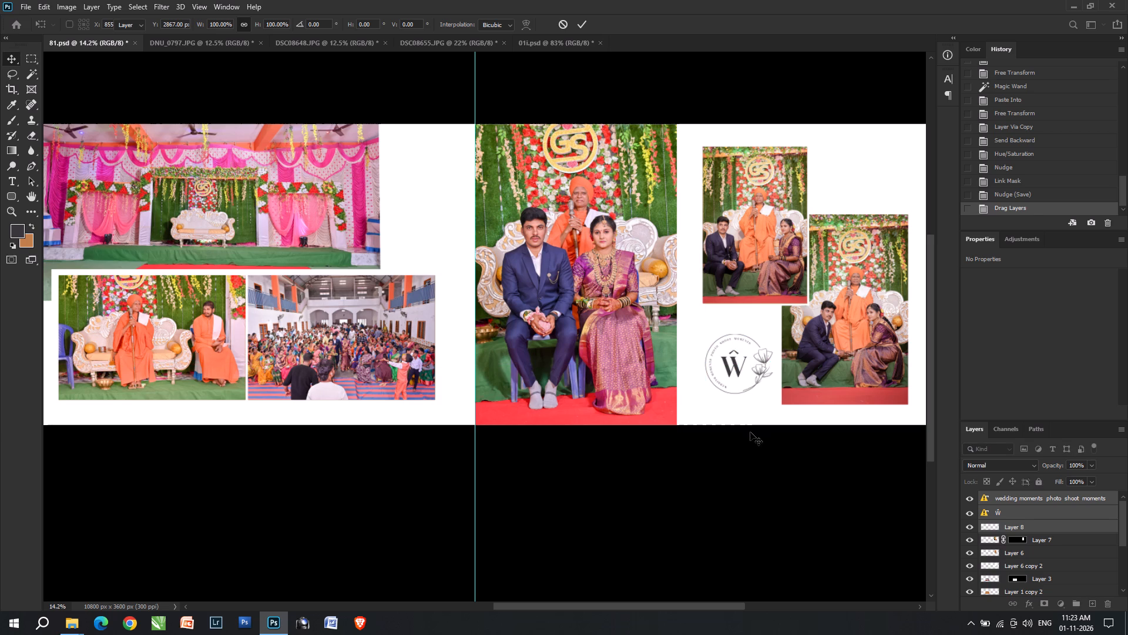
pyautogui.press('Right')
pyautogui.press('Up')
pyautogui.press('Right')
pyautogui.press('Up')
pyautogui.press('Up')
pyautogui.press('Up')
pyautogui.press('Up')
pyautogui.press('Right')
pyautogui.press('Up')
pyautogui.press('Right')
pyautogui.press('Up')
pyautogui.press('Right')
pyautogui.press('Up')
pyautogui.press('Right')
pyautogui.press('Up')
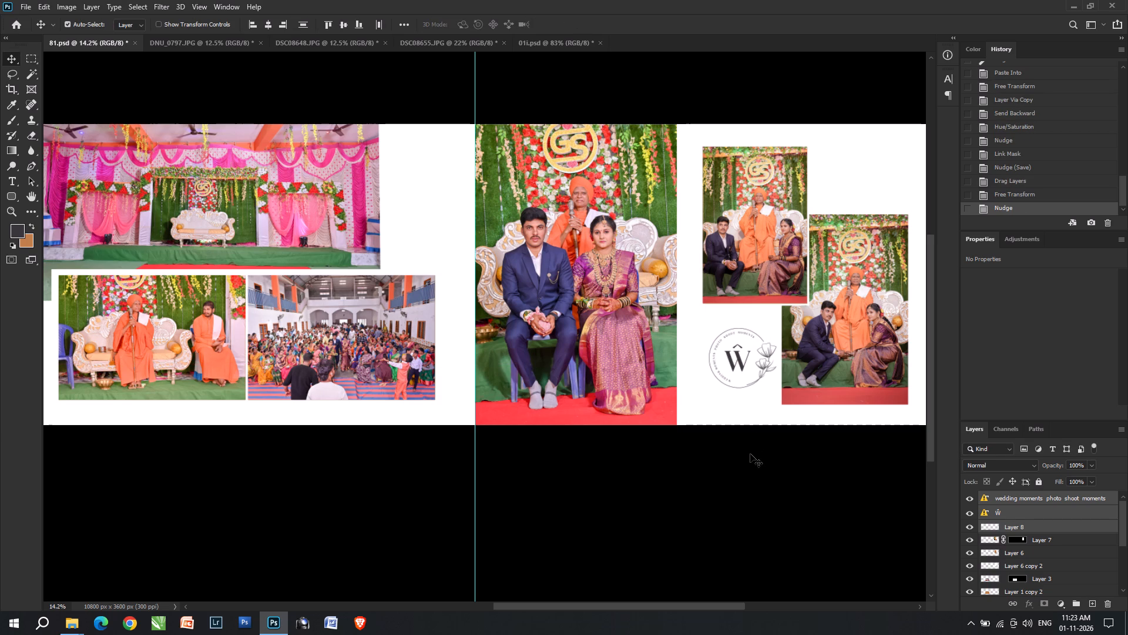
pyautogui.press('Right')
pyautogui.press('Up')
pyautogui.press('Left')
pyautogui.press('Left')
pyautogui.click(750, 472)
pyautogui.keyDown('alt'); pyautogui.scroll(-5, 667, 445); pyautogui.keyUp('alt')
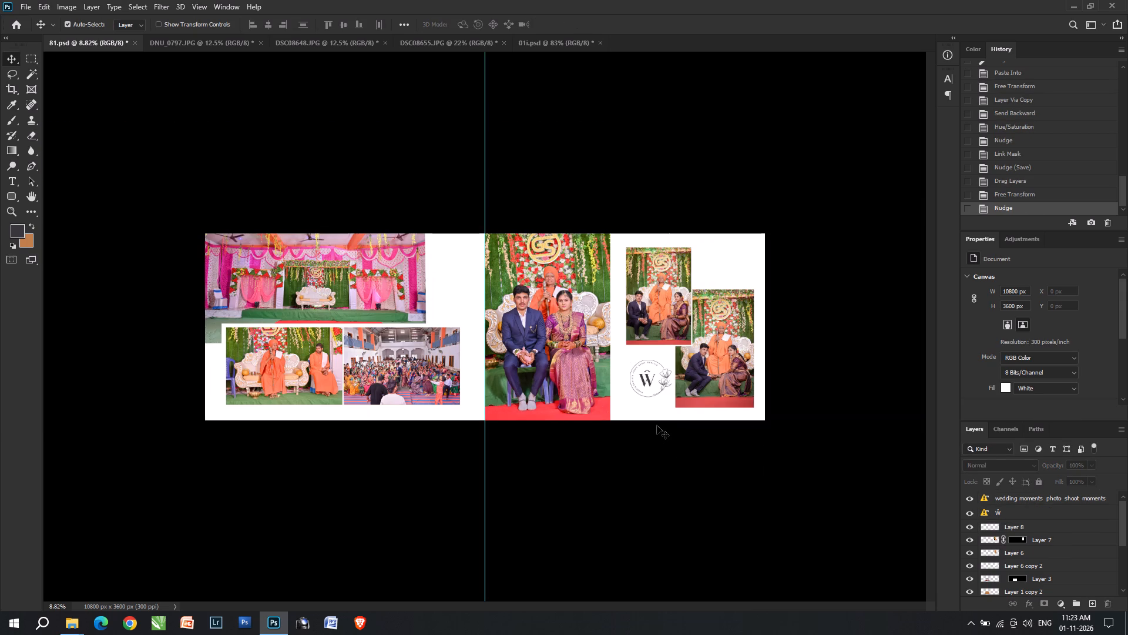
pyautogui.keyDown('alt'); pyautogui.scroll(3, 586, 492); pyautogui.keyUp('alt')
pyautogui.press('space')
pyautogui.moveTo(640, 429); pyautogui.dragTo(458, 476)
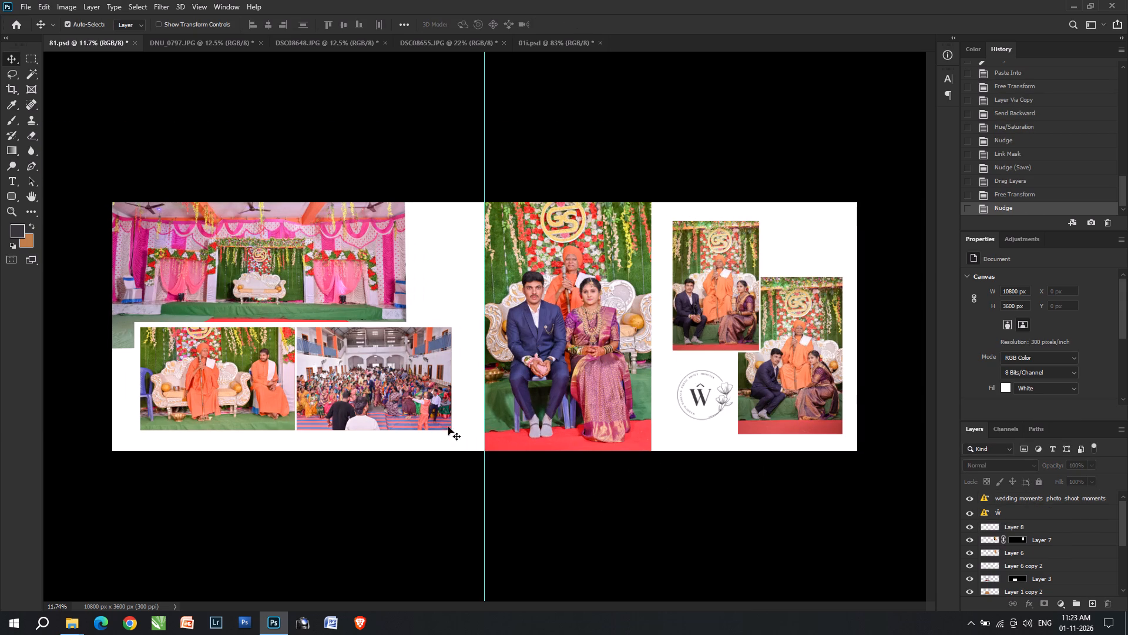
# Switch to File Explorer and open the flower folder inside adding > flowers on New Volume (E:).
pyautogui.hotkey('alt', 'Tab')
pyautogui.hotkey('alt', 'Tab')
pyautogui.hotkey('alt', 'Tab')
pyautogui.hotkey('alt', 'Tab')
pyautogui.hotkey('alt', 'Tab')
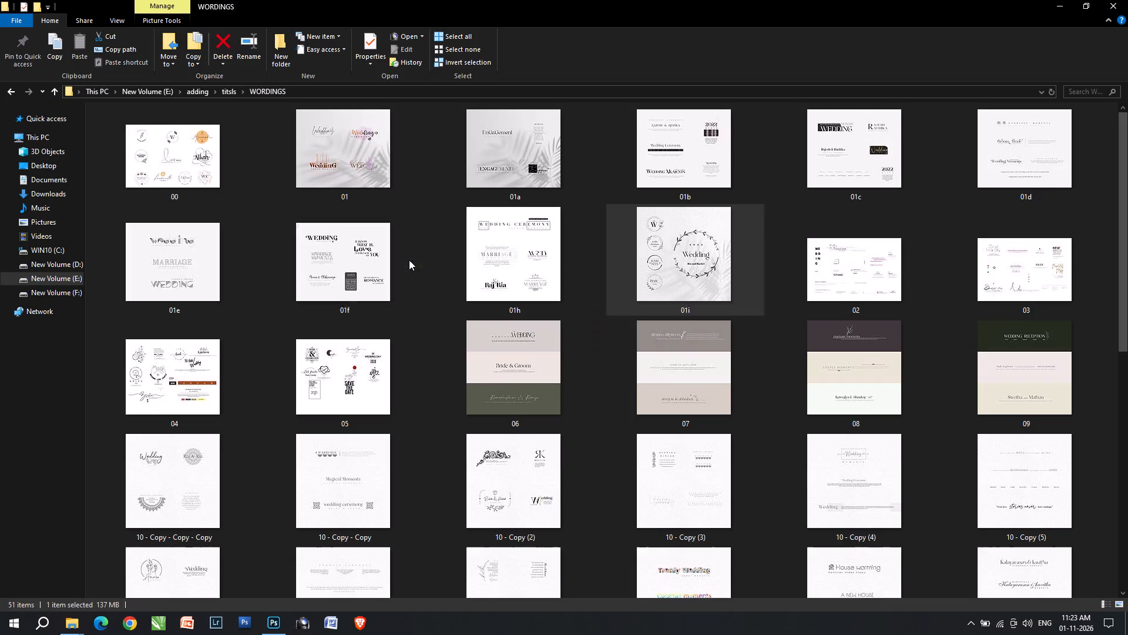
pyautogui.click(60, 273)
pyautogui.doubleClick(183, 204)
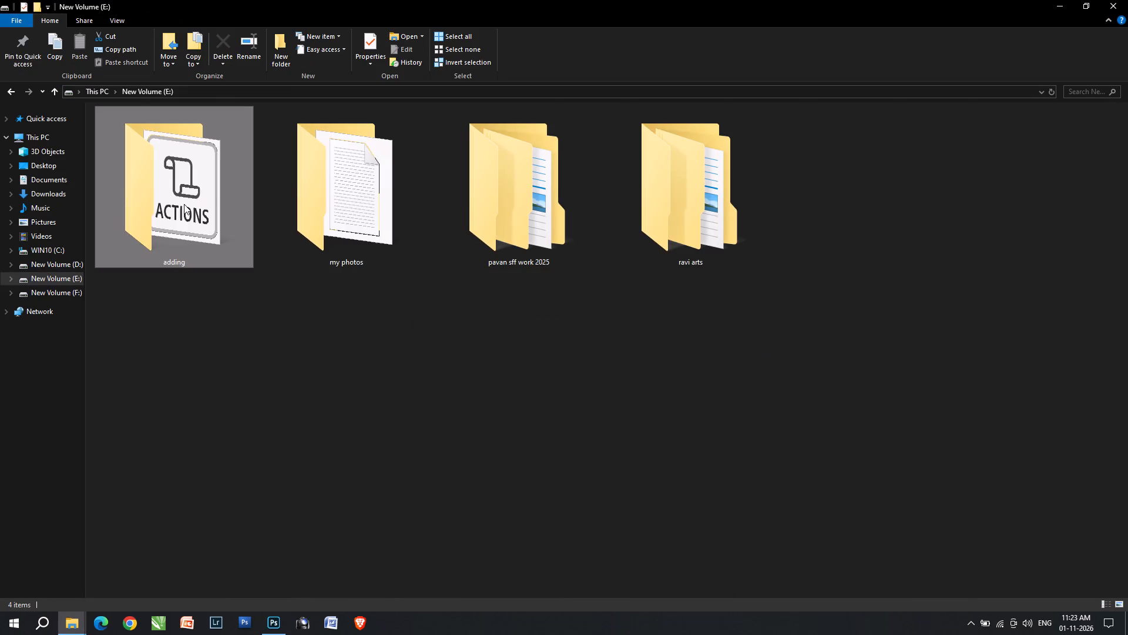
pyautogui.doubleClick(352, 206)
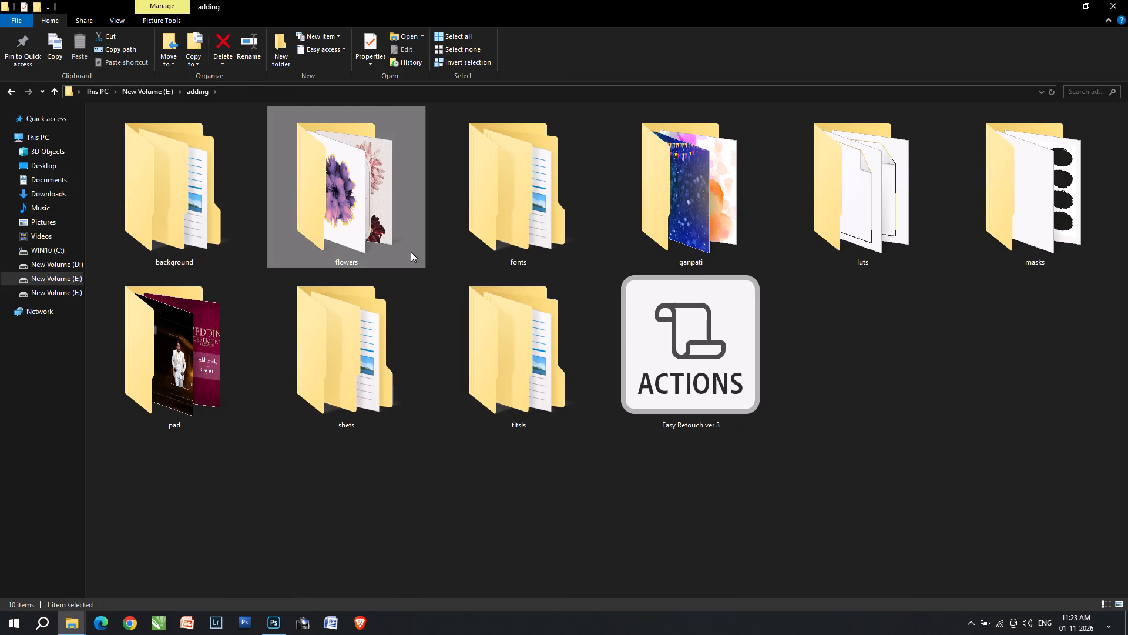
pyautogui.scroll(-1, 467, 324)
pyautogui.hotkey('alt', 'Tab')
pyautogui.hotkey('alt', 'Tab')
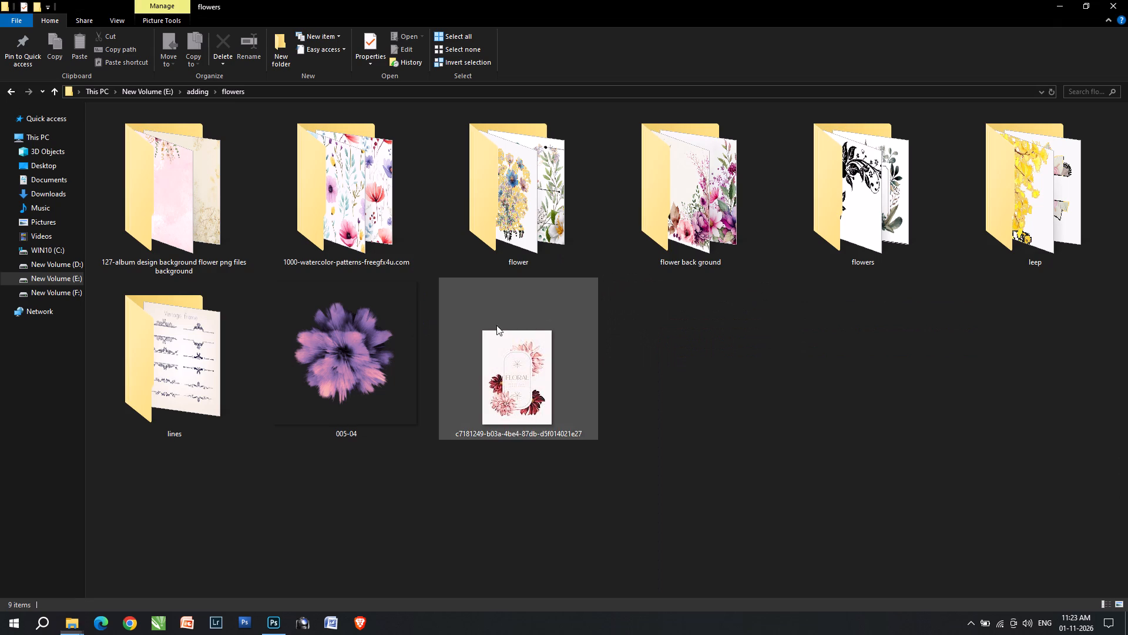
pyautogui.click(699, 216)
pyautogui.doubleClick(519, 226)
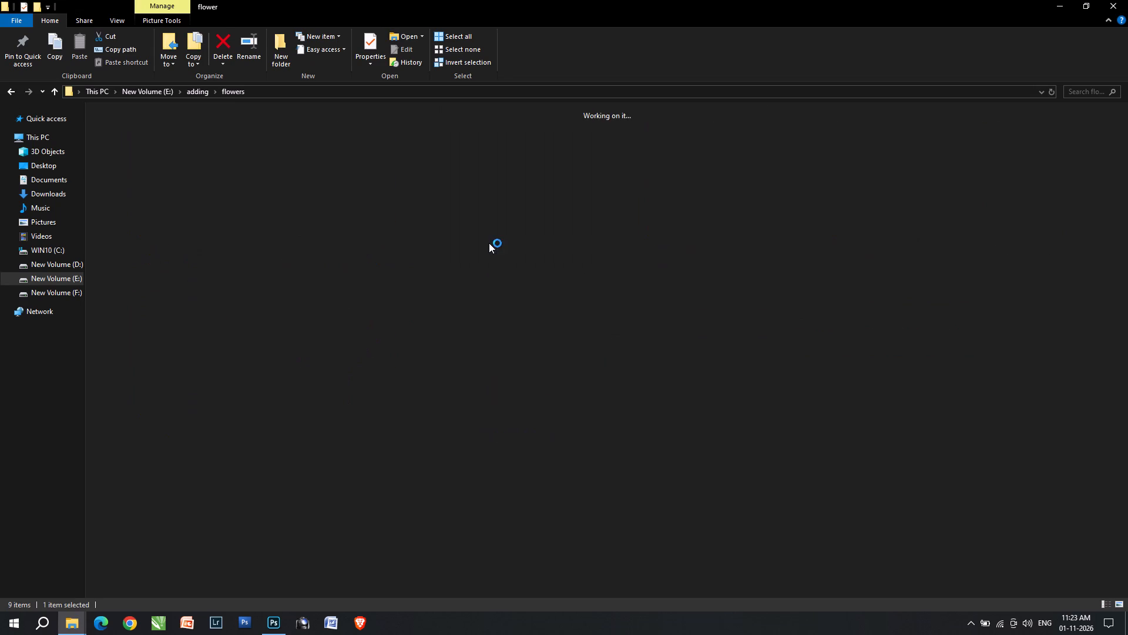
# Browse the flower images and open ROYAL PHOTOGRAPHY (26) in Photoshop.
pyautogui.scroll(-2, 513, 245)
pyautogui.scroll(-1, 548, 291)
pyautogui.scroll(2, 558, 220)
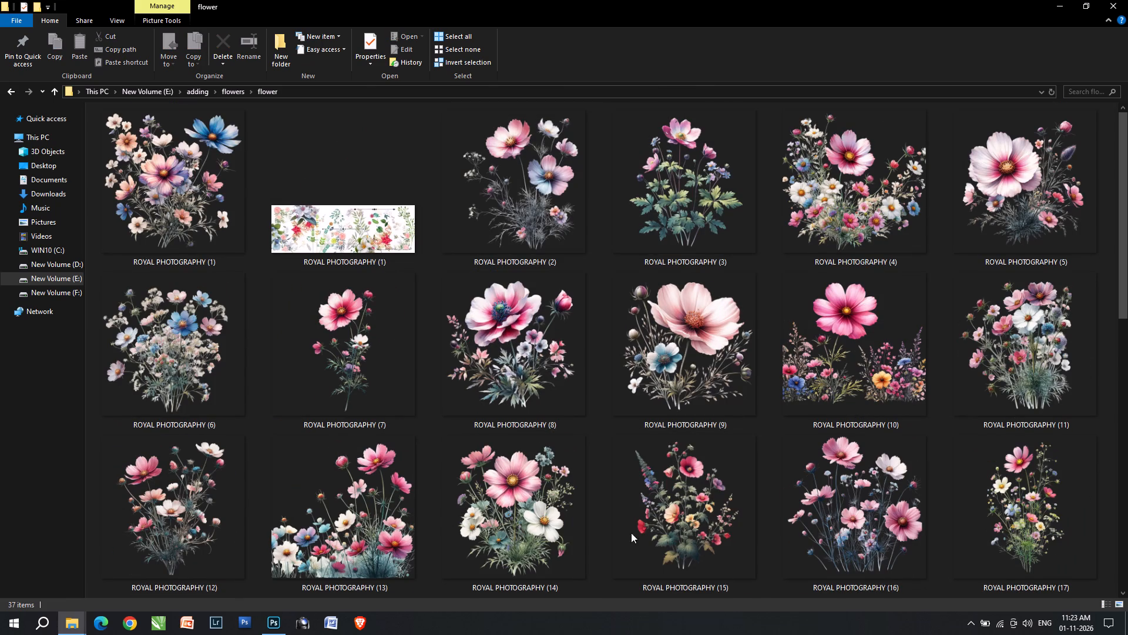
pyautogui.moveTo(666, 529); pyautogui.dragTo(703, 516)
pyautogui.scroll(-1, 299, 513)
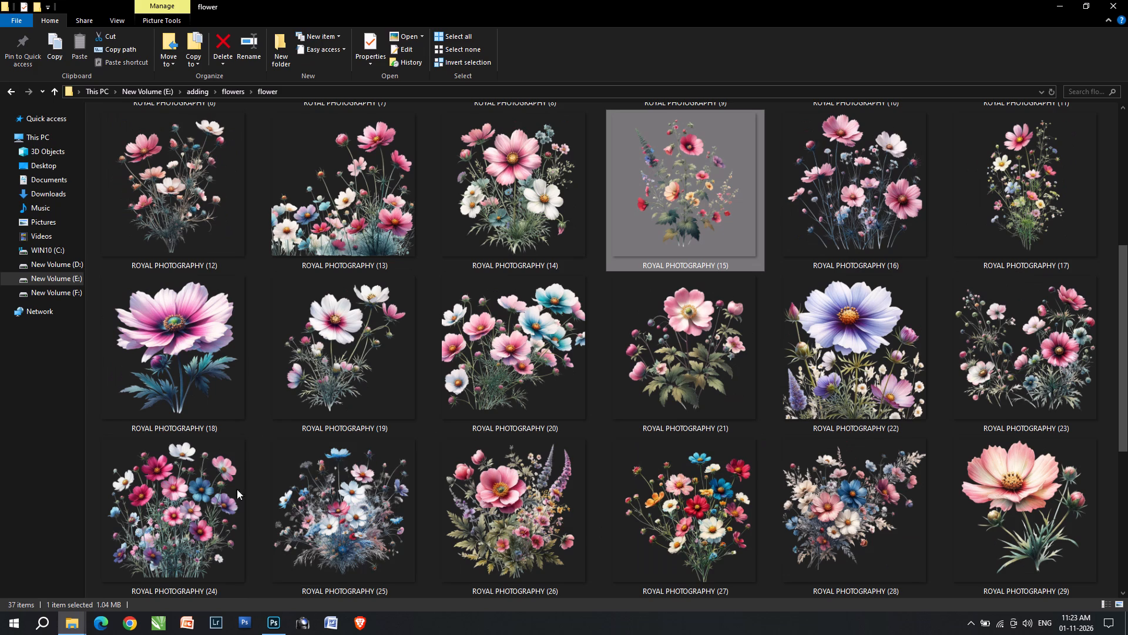
pyautogui.moveTo(517, 508); pyautogui.dragTo(549, 0)
pyautogui.hotkey('alt', 'Tab')
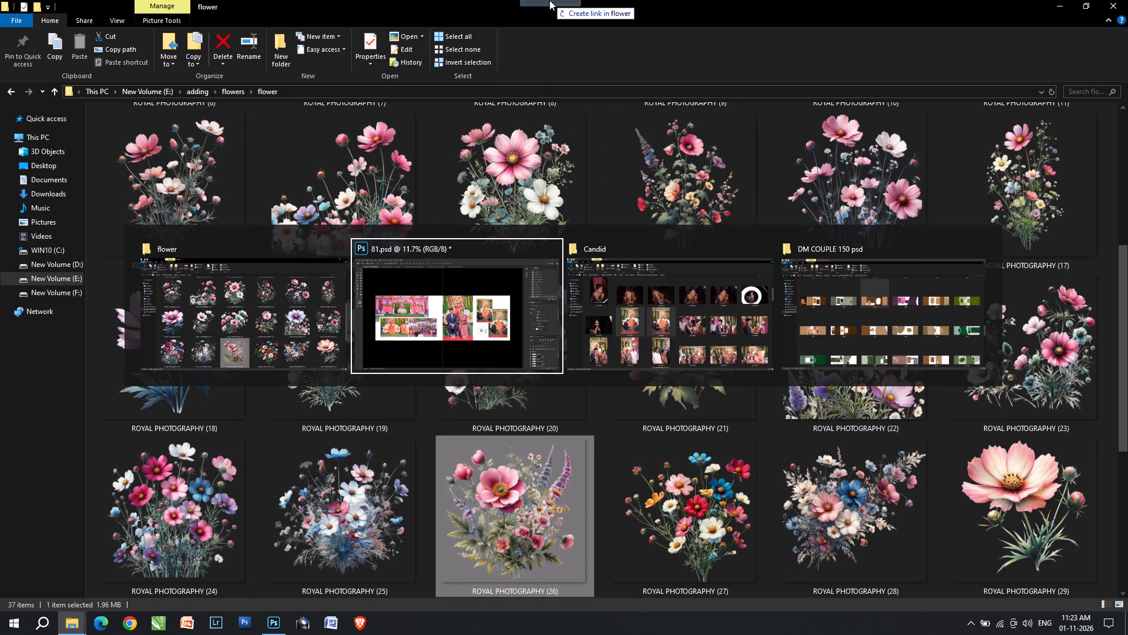
pyautogui.moveTo(549, 0); pyautogui.dragTo(576, 0)
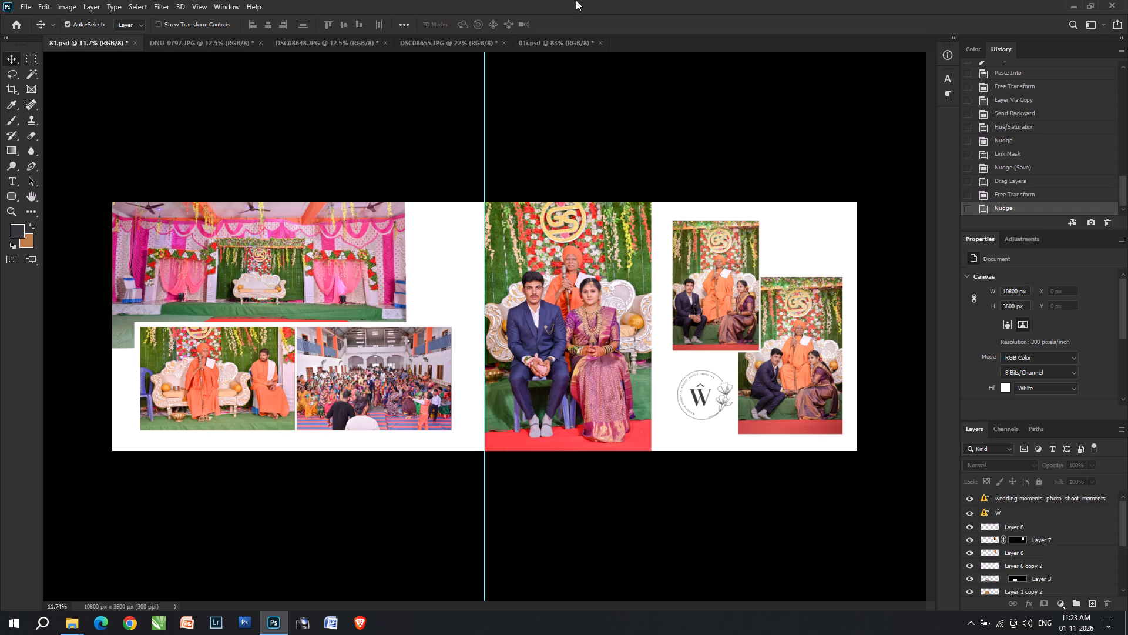
pyautogui.click(576, 0)
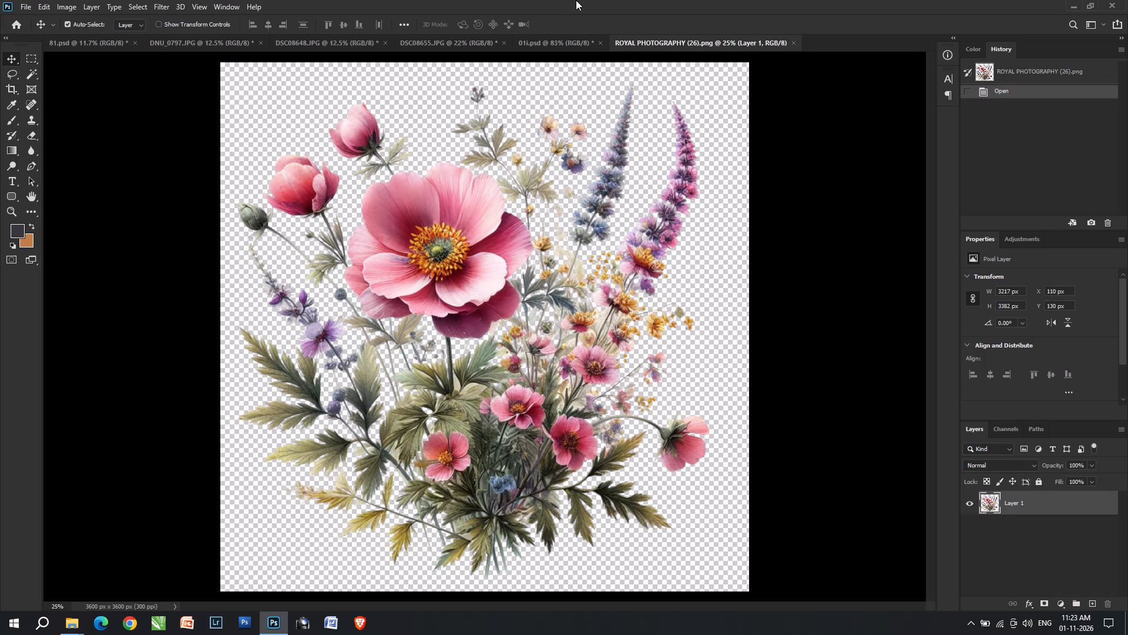
# Cut the entire ROYAL PHOTOGRAPHY (26) image, close its file, and paste the flowers into 81.psd.
pyautogui.hotkey('ctrl', 'a')
pyautogui.hotkey('ctrl', 'x')
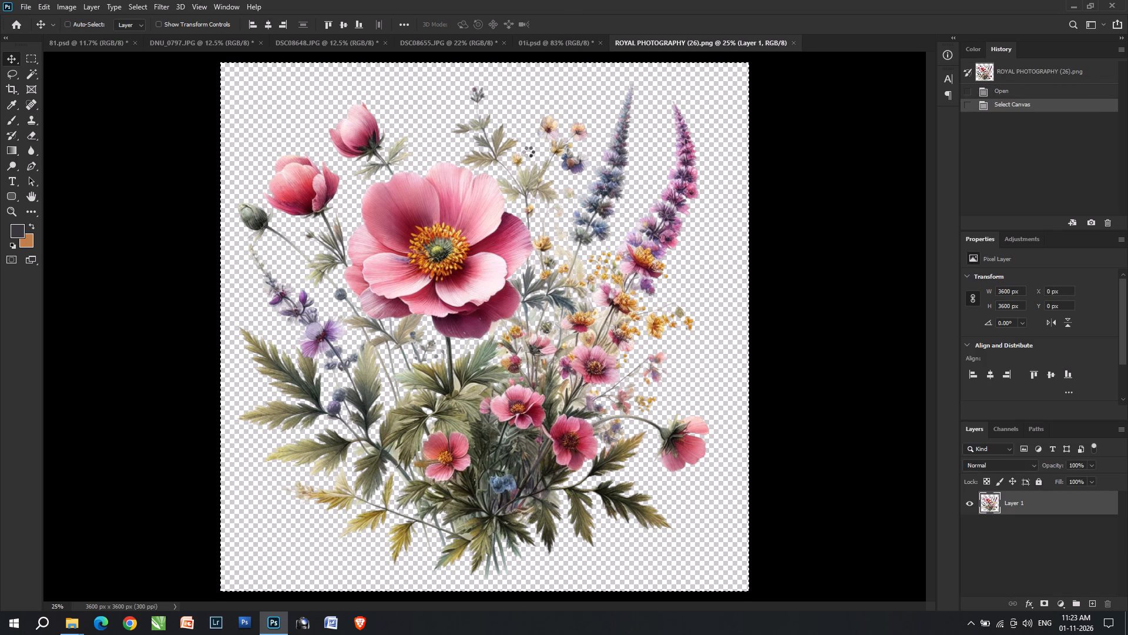
pyautogui.hotkey('ctrl', 'w')
pyautogui.hotkey('ctrl', 'Tab')
pyautogui.press('Return')
pyautogui.hotkey('ctrl', 'v')
# Rotate the flowers about 90° anticlockwise, shrink them to about 1588 × 1517 px, and place them over the sheet's upper right corner.
pyautogui.hotkey('ctrl', 't')
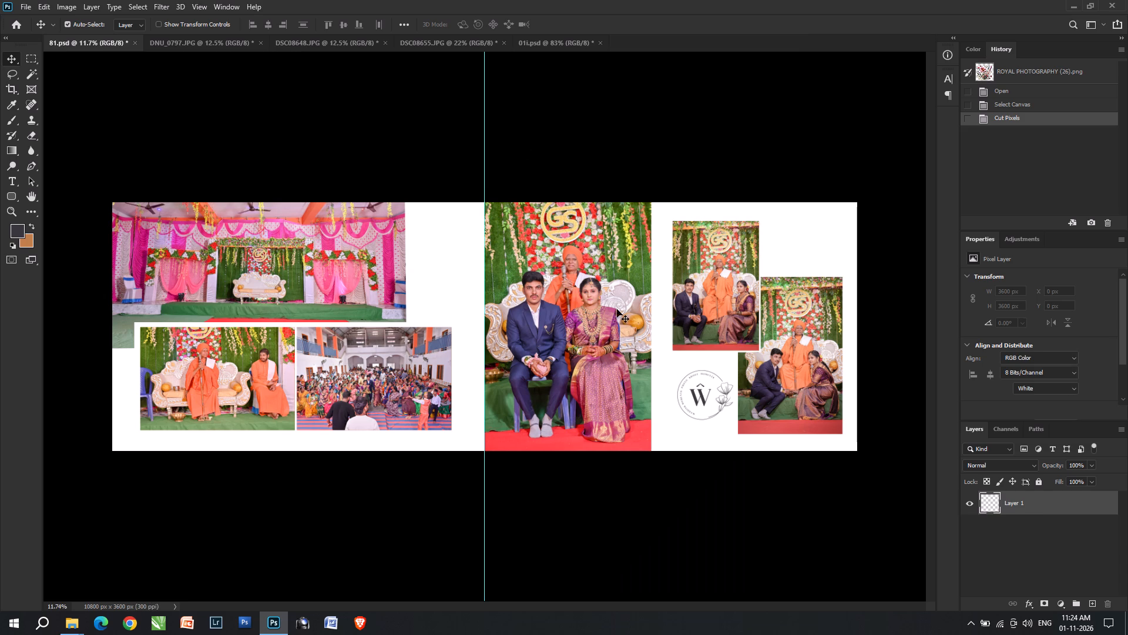
pyautogui.press('v')
pyautogui.press('v')
pyautogui.moveTo(556, 376); pyautogui.dragTo(929, 234)
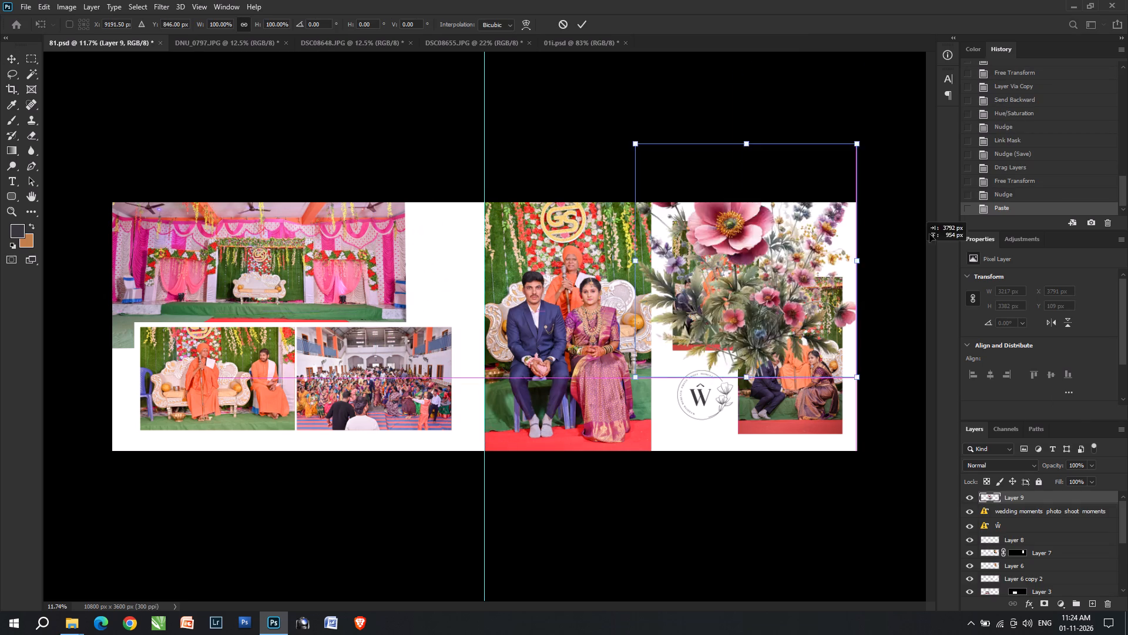
pyautogui.moveTo(929, 234); pyautogui.dragTo(929, 233)
pyautogui.moveTo(787, 352); pyautogui.dragTo(959, 223)
pyautogui.moveTo(861, 71); pyautogui.dragTo(858, 175)
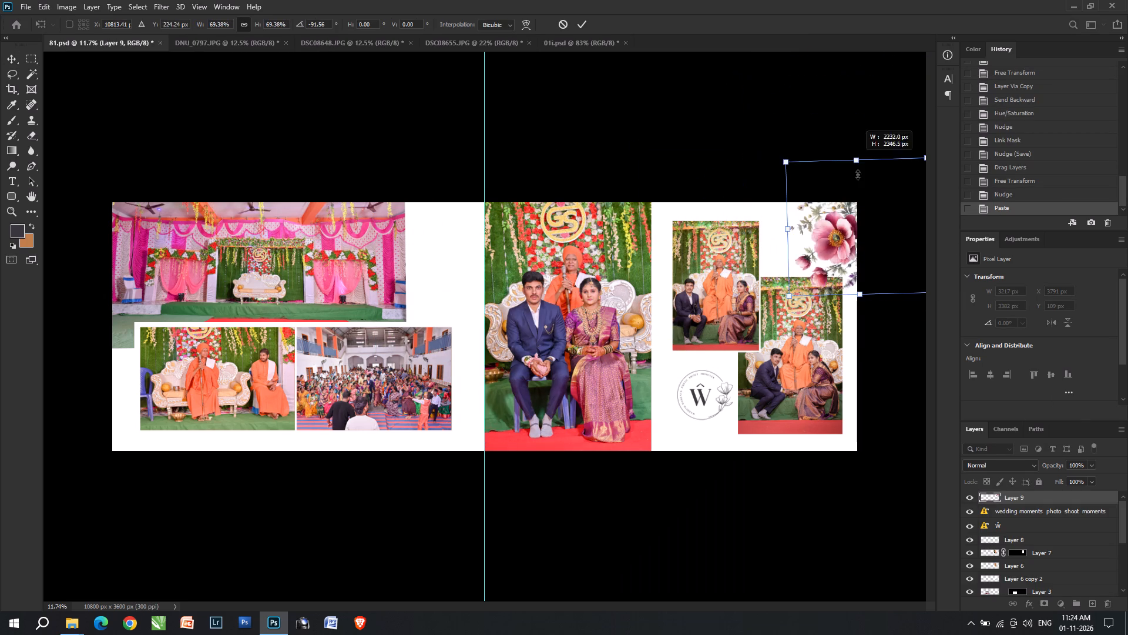
pyautogui.moveTo(858, 175); pyautogui.dragTo(860, 190)
pyautogui.moveTo(867, 244); pyautogui.dragTo(828, 218)
pyautogui.moveTo(832, 222); pyautogui.dragTo(837, 210)
pyautogui.press('Return')
# Set the opacity of the corner flower layer to 70%.
pyautogui.press('7')
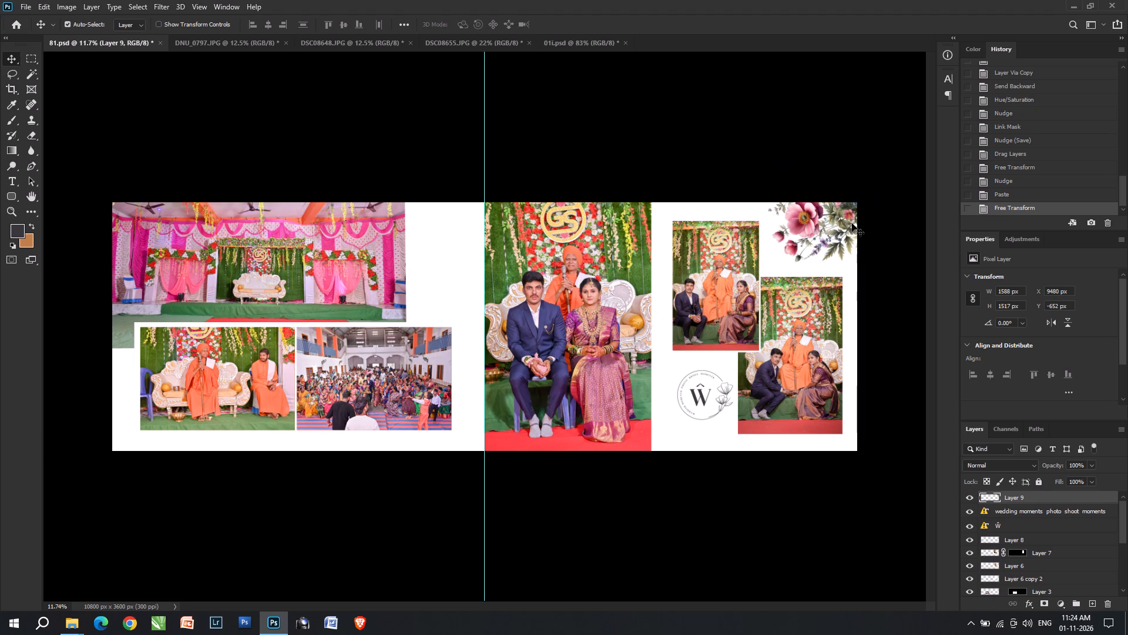
# Duplicate the corner flowers and place the copy across the centre fold at the large couple photo's upper left edge.
pyautogui.keyDown('alt'); pyautogui.scroll(7, 808, 223); pyautogui.keyUp('alt')
pyautogui.press('space')
pyautogui.moveTo(739, 220); pyautogui.dragTo(719, 270)
pyautogui.keyDown('alt'); pyautogui.scroll(-6, 756, 299); pyautogui.keyUp('alt')
pyautogui.press('space')
pyautogui.press('space')
pyautogui.click(560, 323)
pyautogui.scroll(3, 553, 309)
pyautogui.press('space')
pyautogui.press('space')
pyautogui.press('space')
pyautogui.press('space')
pyautogui.moveTo(526, 306); pyautogui.dragTo(549, 365)
pyautogui.keyDown('alt'); pyautogui.moveTo(908, 256); pyautogui.dragTo(455, 312); pyautogui.keyUp('alt')
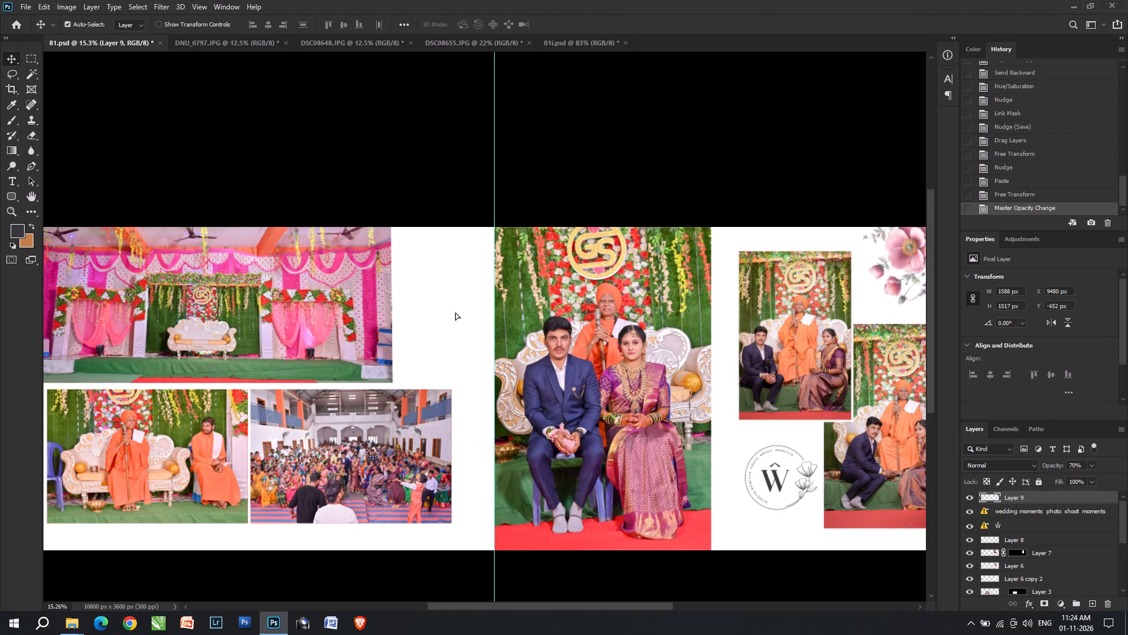
pyautogui.keyDown('alt'); pyautogui.moveTo(455, 312); pyautogui.dragTo(450, 301); pyautogui.keyUp('alt')
pyautogui.keyDown('alt'); pyautogui.moveTo(450, 301); pyautogui.dragTo(493, 309); pyautogui.keyUp('alt')
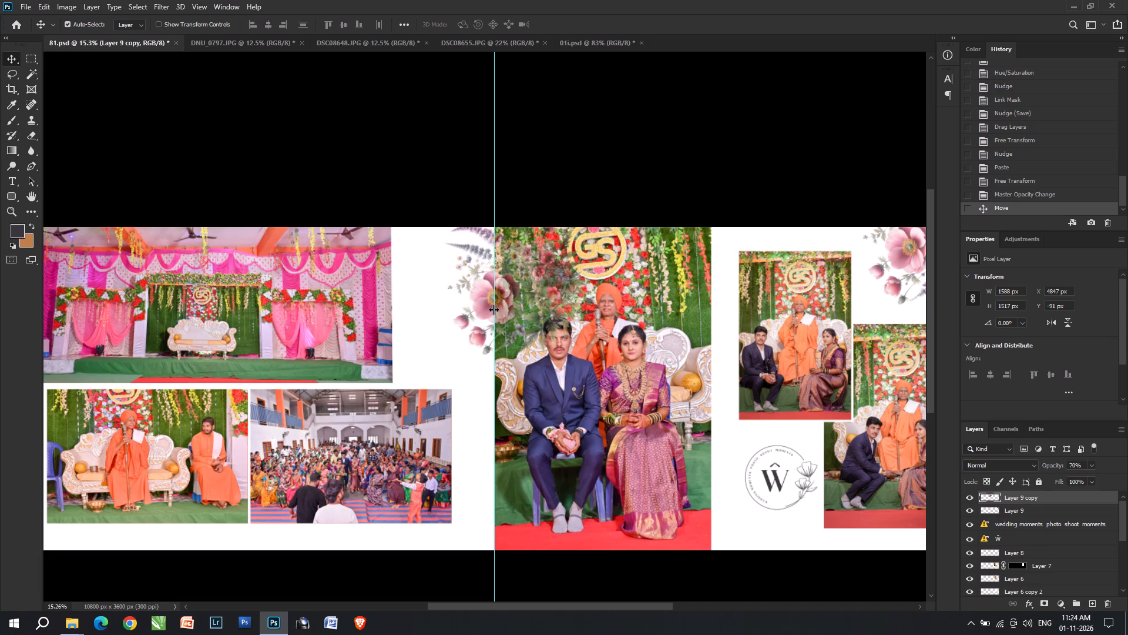
pyautogui.press('v')
# Move the flower copy left into the white gap beside the large couple photo and send it behind all the photos.
pyautogui.keyDown('alt'); pyautogui.scroll(4, 520, 347); pyautogui.keyUp('alt')
pyautogui.press('space')
pyautogui.press('space')
pyautogui.press('space')
pyautogui.press('space')
pyautogui.press('space')
pyautogui.press('space')
pyautogui.moveTo(495, 331); pyautogui.dragTo(545, 426)
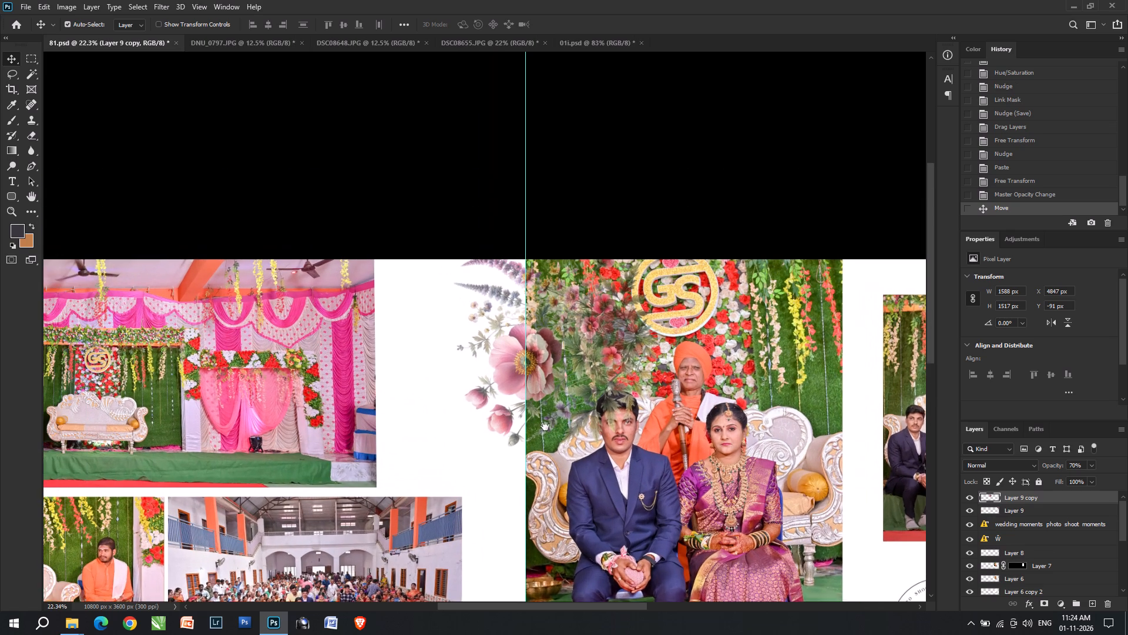
pyautogui.moveTo(545, 426); pyautogui.dragTo(549, 429)
pyautogui.moveTo(525, 380); pyautogui.dragTo(481, 372)
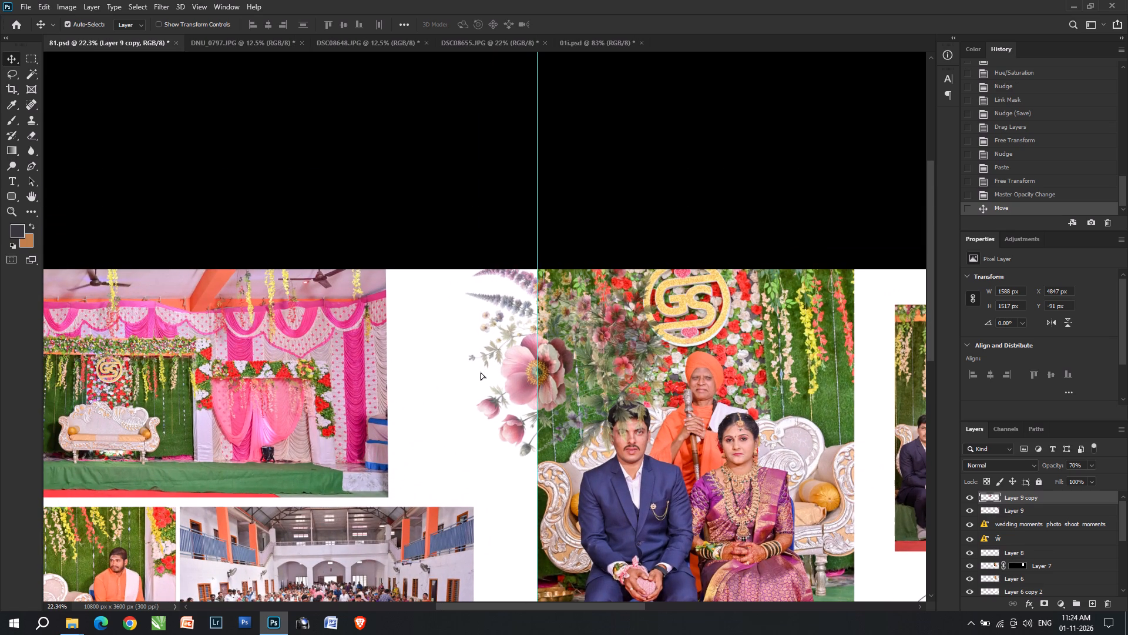
pyautogui.moveTo(481, 372); pyautogui.dragTo(489, 374)
pyautogui.hotkey('ctrl', 'shift', '[')
pyautogui.write('vvvv')
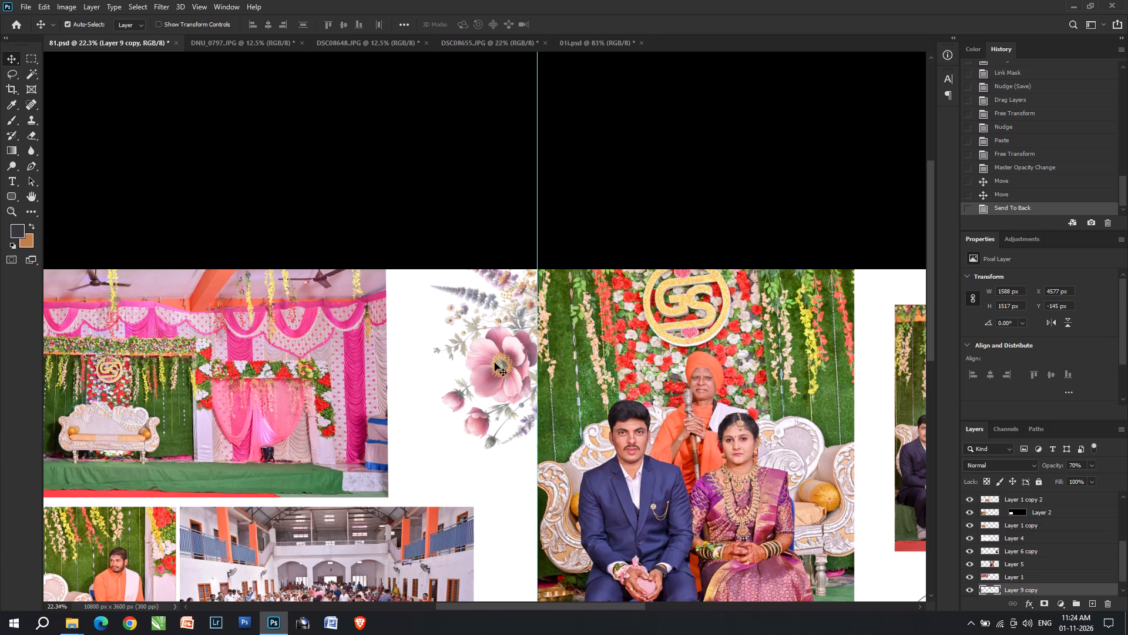
# Reposition the flower copy in the white gap between the stage photo and the large couple photo, partly tucked behind the couple.
pyautogui.moveTo(495, 363); pyautogui.dragTo(474, 393)
pyautogui.keyDown('alt'); pyautogui.scroll(-6, 474, 393); pyautogui.keyUp('alt')
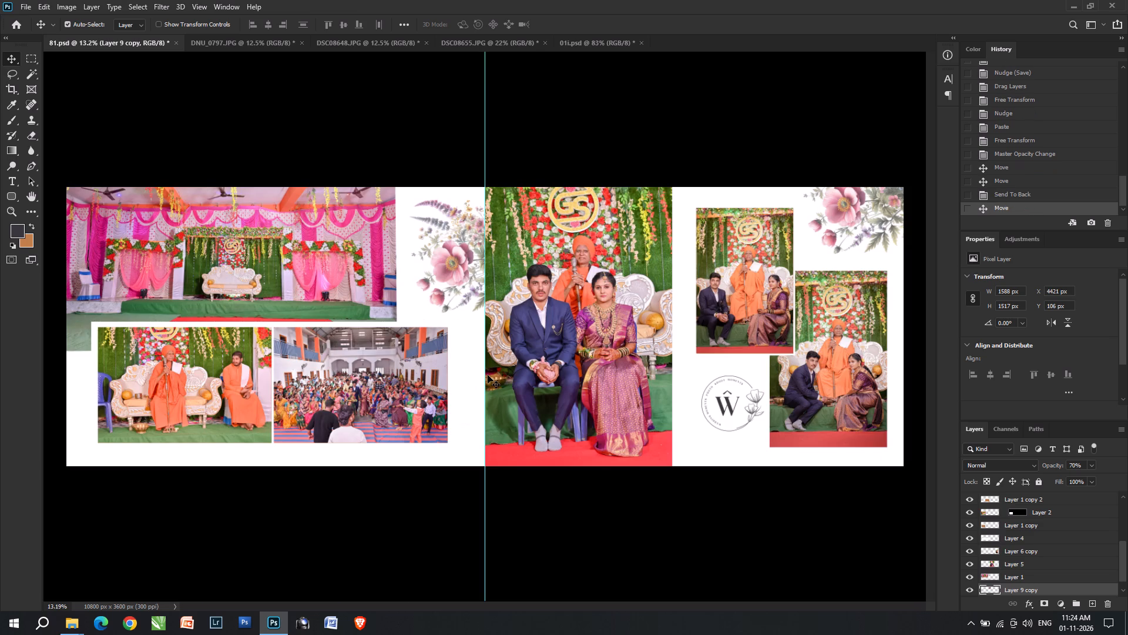
pyautogui.hotkey('ctrl', 't')
pyautogui.moveTo(467, 259); pyautogui.dragTo(491, 264)
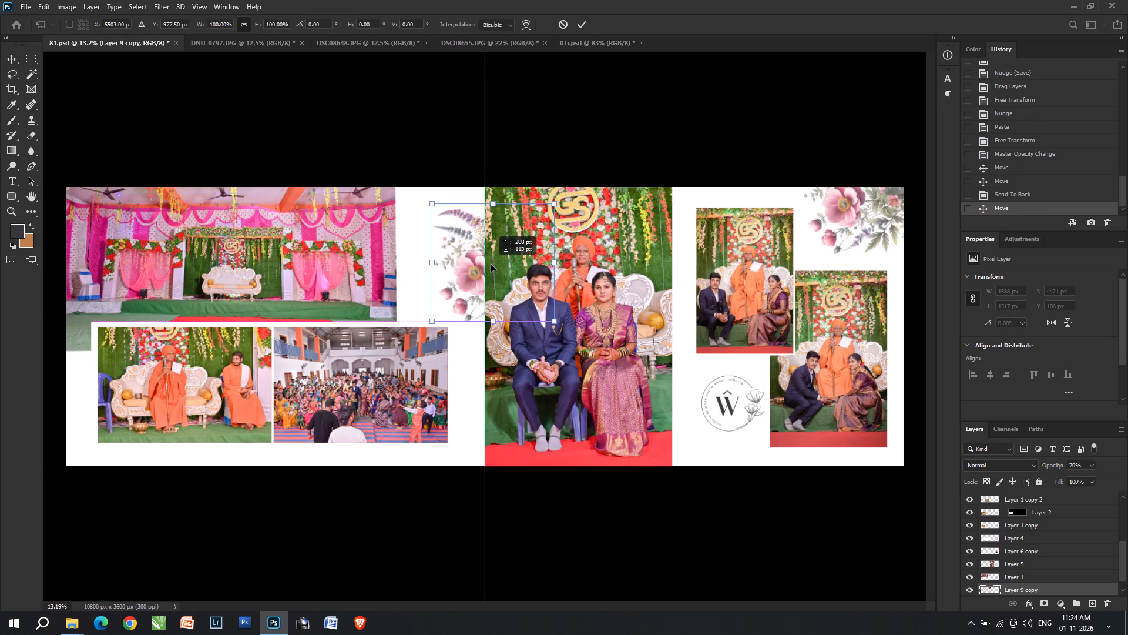
pyautogui.moveTo(491, 264); pyautogui.dragTo(473, 254)
pyautogui.press('Return')
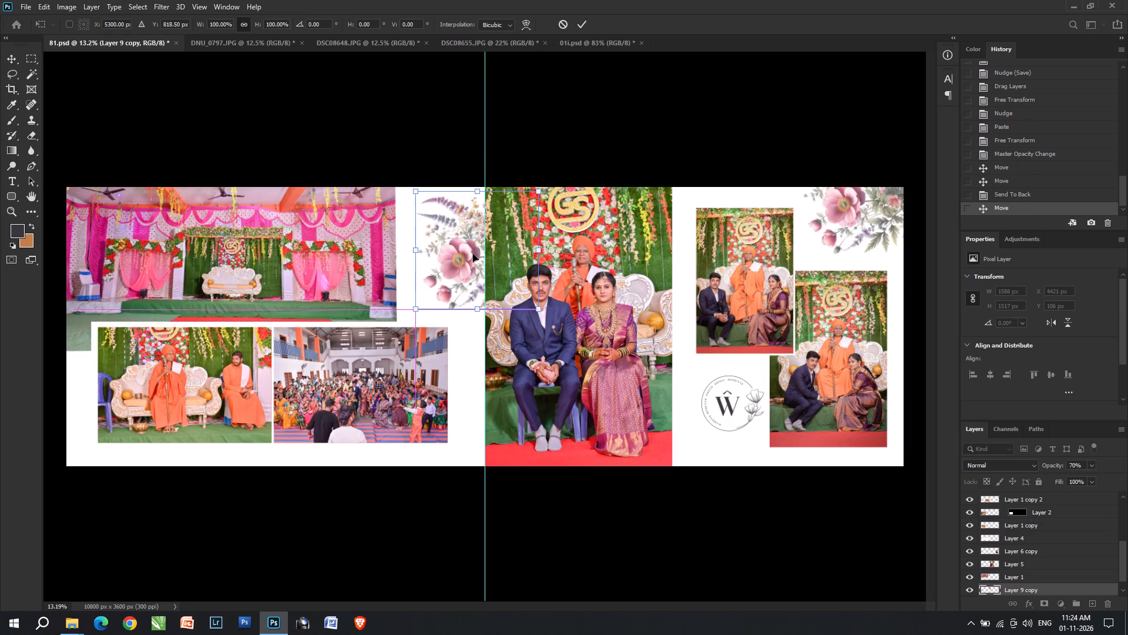
# Save album sheet 81.psd.
pyautogui.hotkey('ctrl', 's')
pyautogui.hotkey('ctrl', 's')
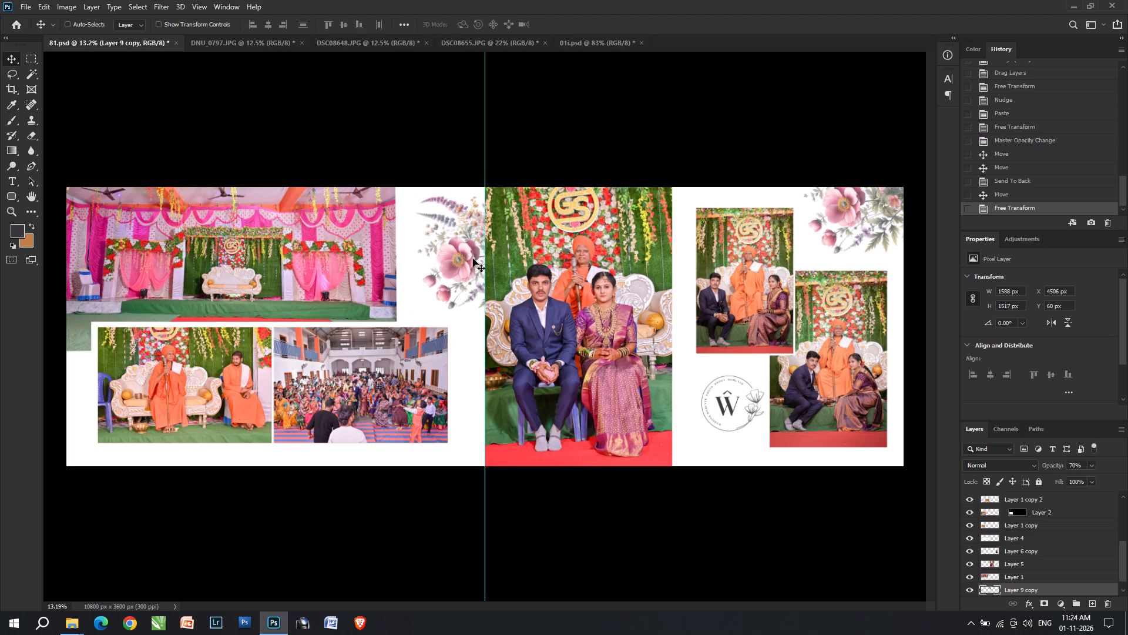
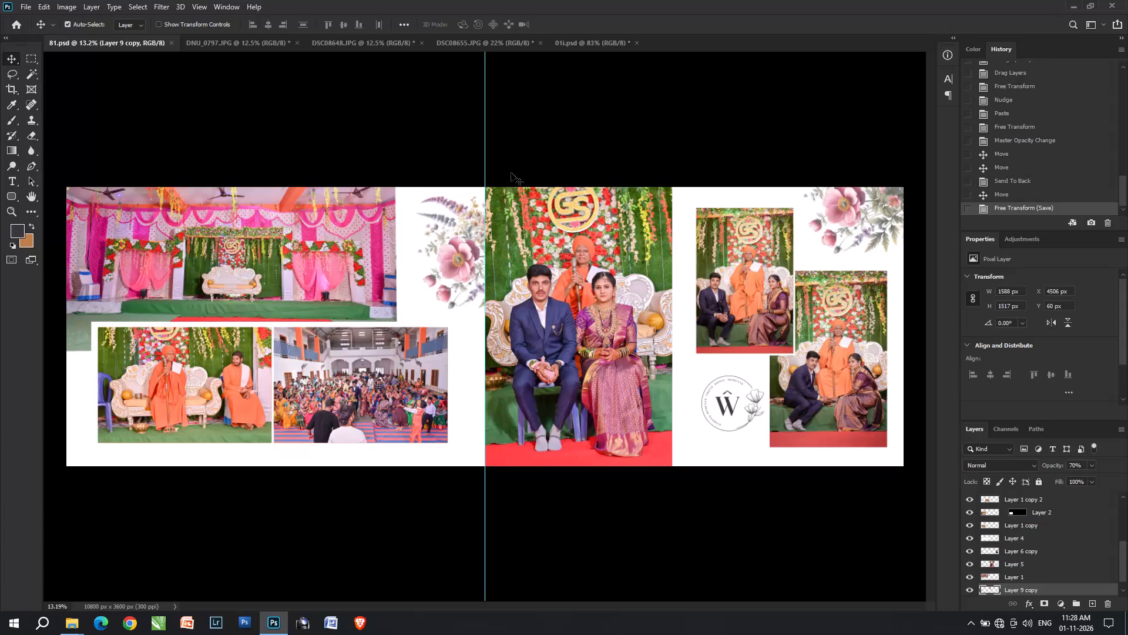
# Save album sheet 81.psd.
pyautogui.hotkey('ctrl', 's')
pyautogui.hotkey('ctrl', 's')
# Select a strip about 2438 by 442 px along the sheet's bottom edge, ending at the centre fold, and copy it from the Background to a new layer.
pyautogui.keyDown('alt'); pyautogui.scroll(4, 300, 348); pyautogui.keyUp('alt')
pyautogui.press('space')
pyautogui.press('space')
pyautogui.press('space')
pyautogui.press('space')
pyautogui.moveTo(305, 365); pyautogui.dragTo(395, 366)
pyautogui.press('m')
pyautogui.press('m')
pyautogui.moveTo(389, 577); pyautogui.dragTo(653, 506)
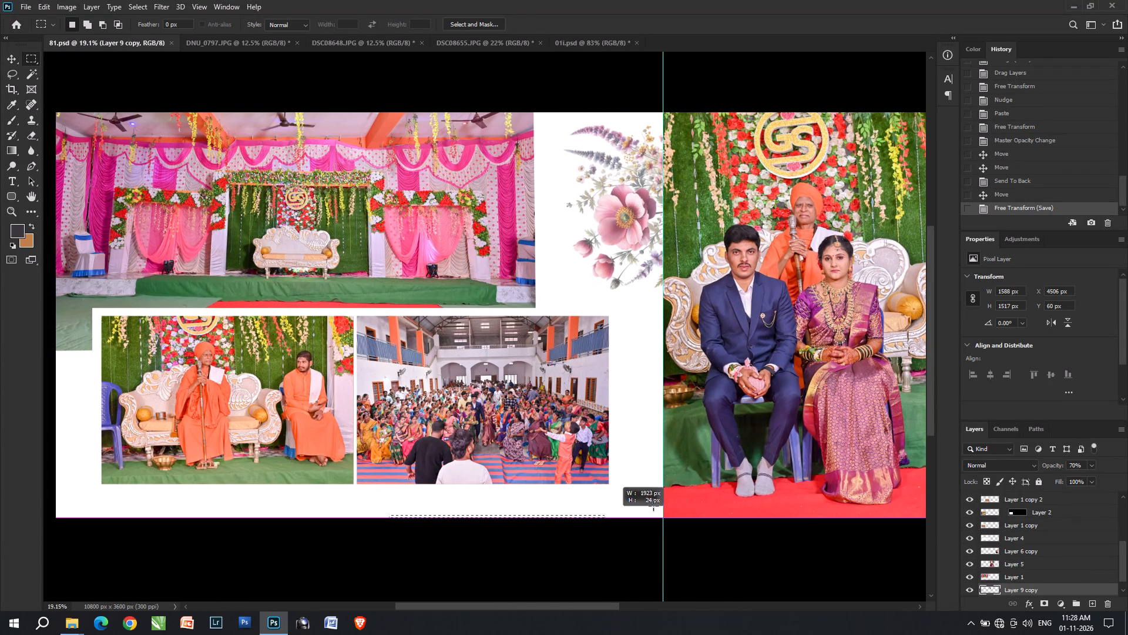
pyautogui.moveTo(653, 506); pyautogui.dragTo(662, 468)
pyautogui.scroll(-5, 975, 609)
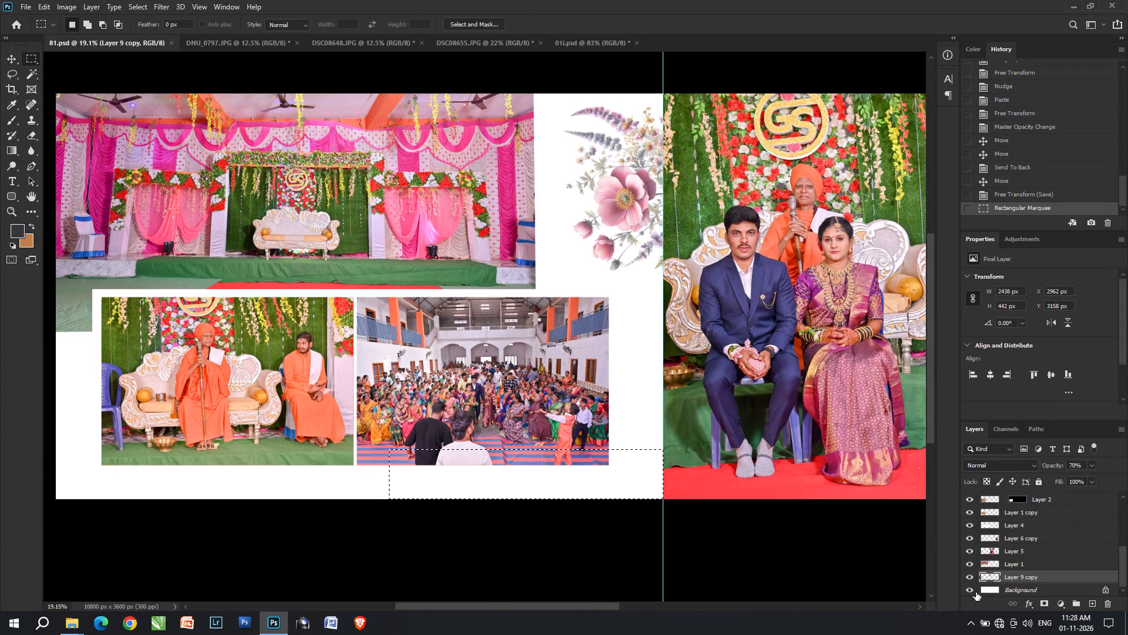
pyautogui.scroll(-1, 989, 592)
pyautogui.click(991, 596)
pyautogui.hotkey('ctrl', 'j')
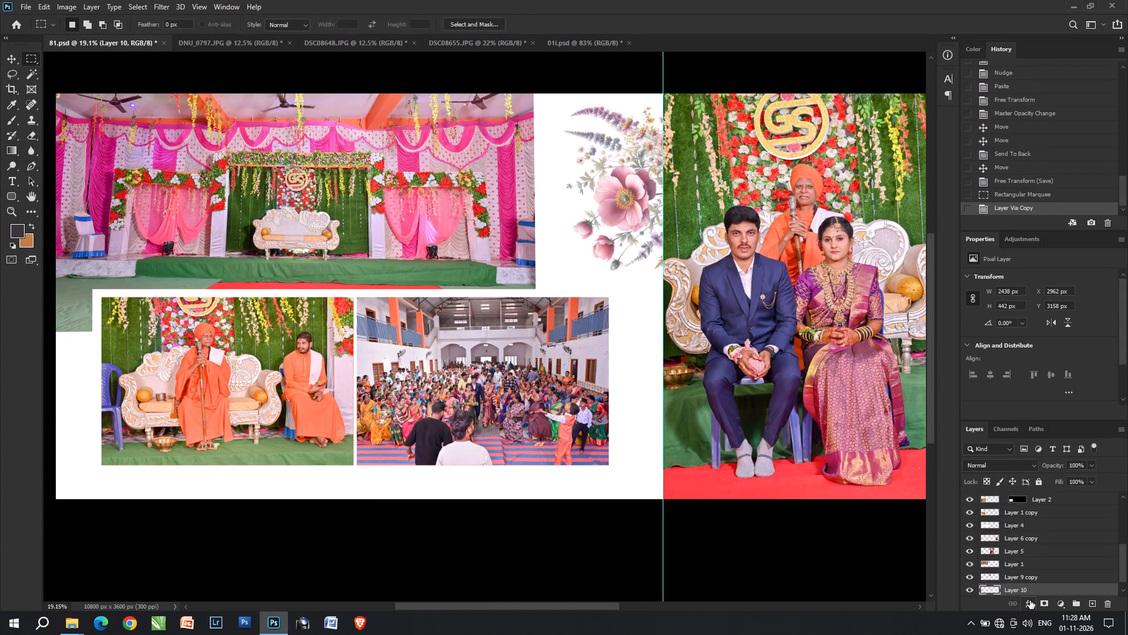
# Fill the strip with a dark green sampled from the backdrop in the seated swamis photo and set its opacity to 50%.
pyautogui.hotkey('ctrl', 'shift', 'BackSpace')
pyautogui.write('vv')
pyautogui.press('i')
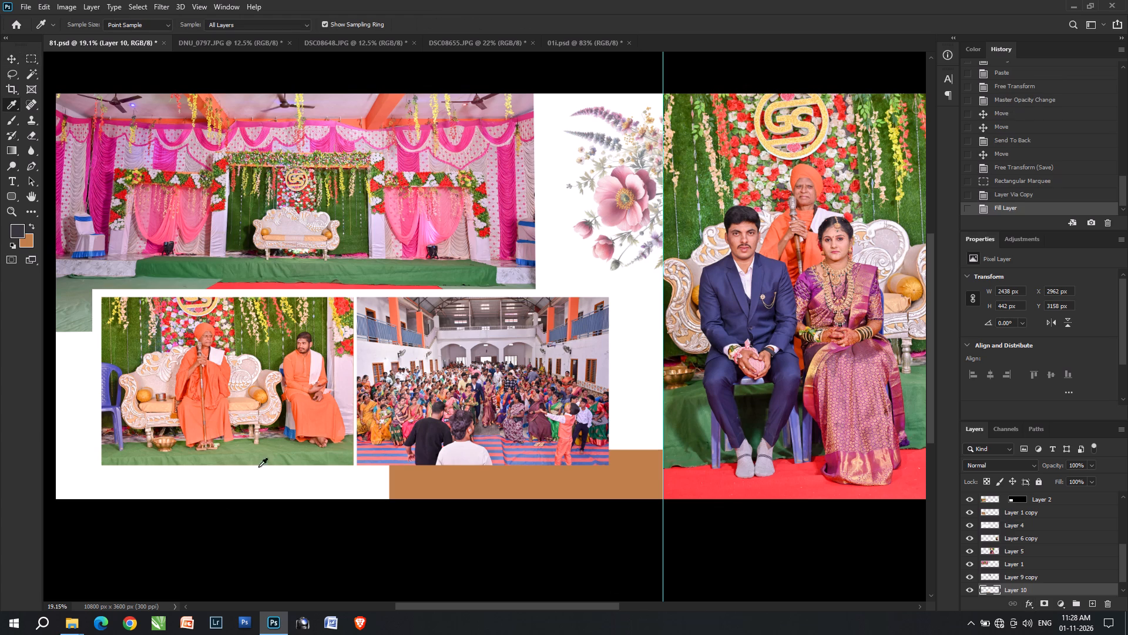
pyautogui.click(306, 327)
pyautogui.write('xx')
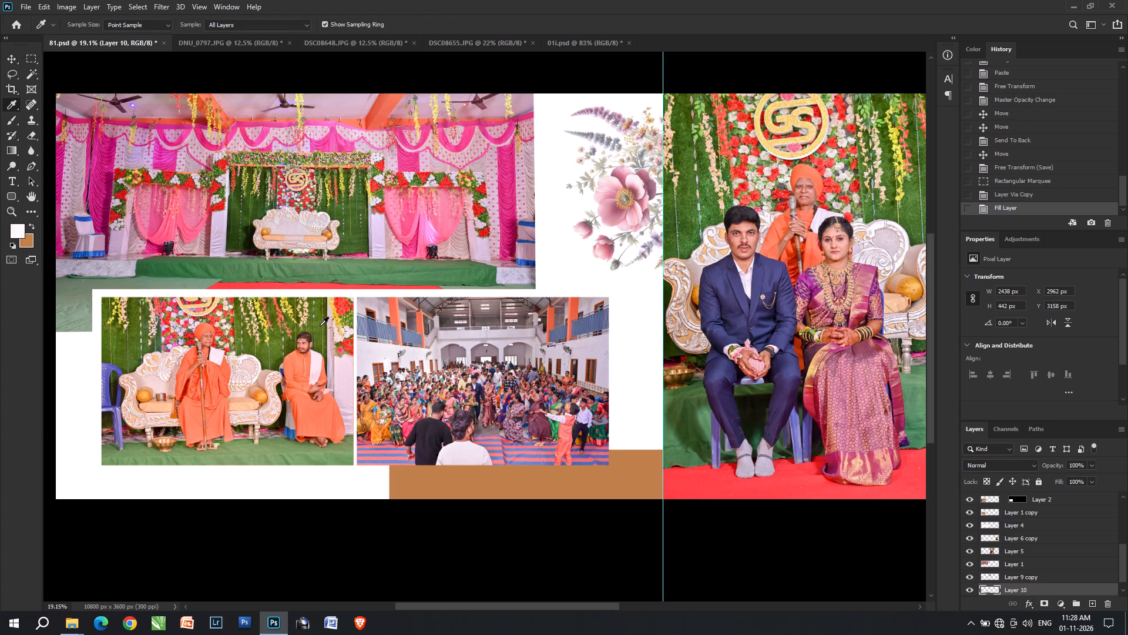
pyautogui.click(320, 326)
pyautogui.press('x')
pyautogui.hotkey('ctrl', 'shift', 'BackSpace')
pyautogui.write('vv5')
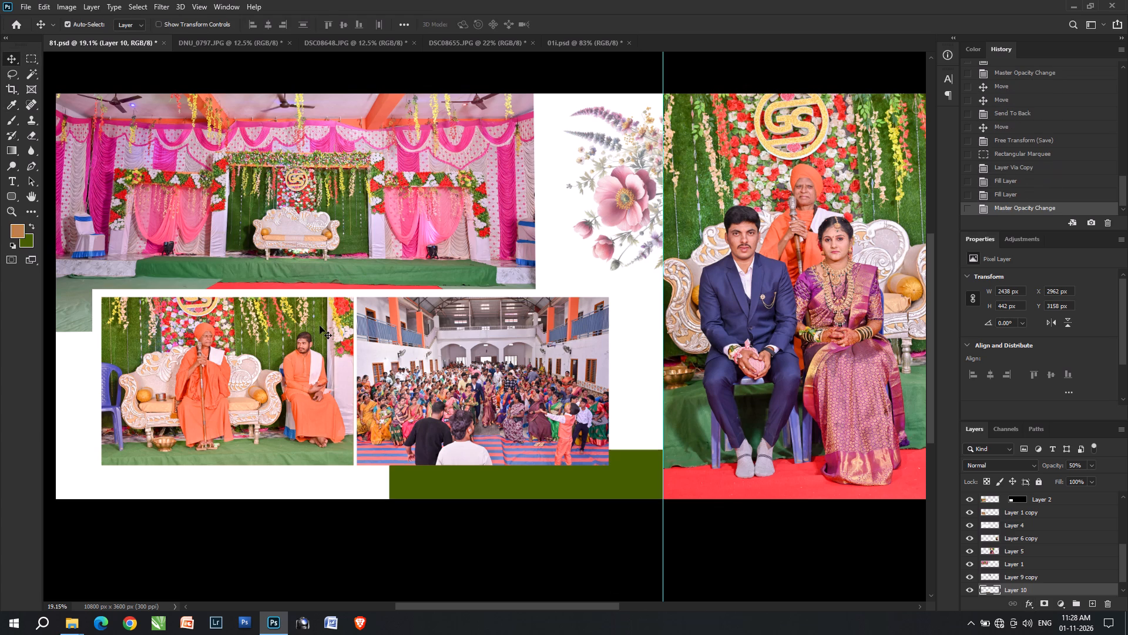
# Adjust the green strip's colour with Hue/Saturation, using saturation +22 and lightness -23.
pyautogui.keyDown('alt'); pyautogui.scroll(-2, 321, 326); pyautogui.keyUp('alt')
pyautogui.press('space')
pyautogui.press('space')
pyautogui.press('space')
pyautogui.press('space')
pyautogui.press('space')
pyautogui.moveTo(431, 459); pyautogui.dragTo(548, 445)
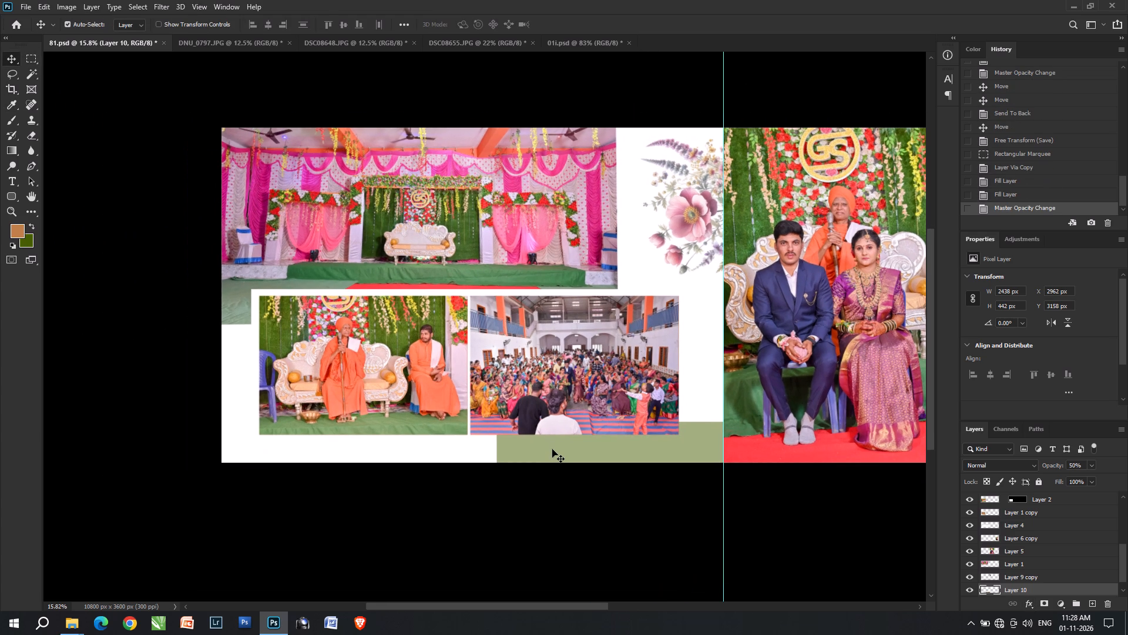
pyautogui.click(552, 449)
pyautogui.hotkey('ctrl', 'u')
pyautogui.click(516, 281)
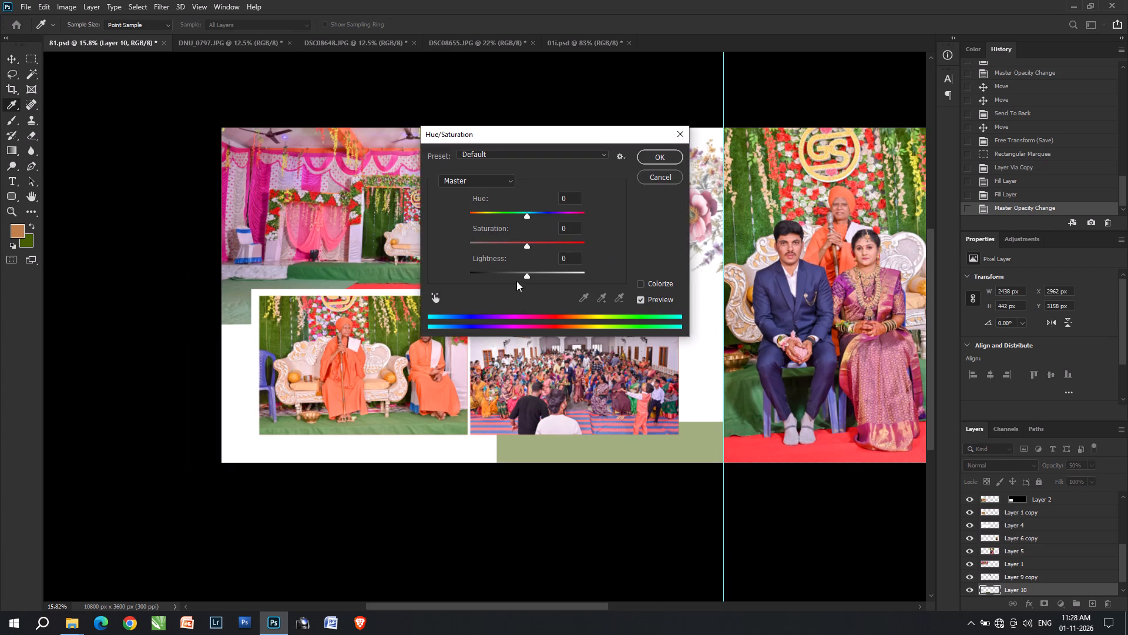
pyautogui.click(516, 278)
pyautogui.click(540, 244)
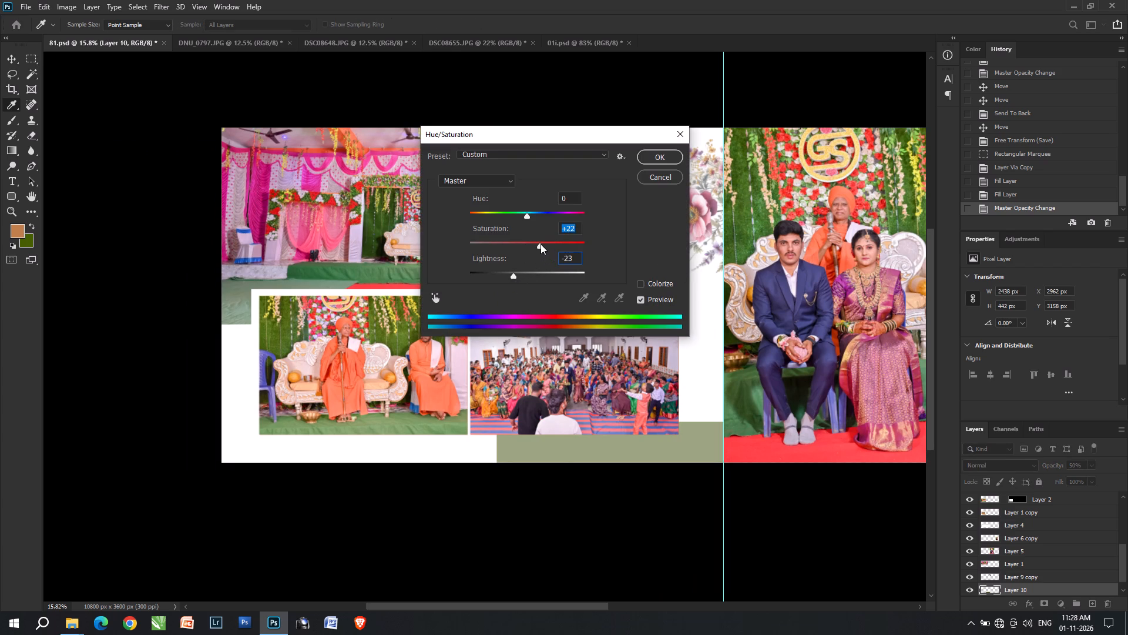
pyautogui.press('Return')
# Move the green strip down to about X 2976 px, Y 3334 px, leaving a narrow white gap below the crowd photo.
pyautogui.click(570, 447)
pyautogui.press('v')
pyautogui.moveTo(570, 447); pyautogui.dragTo(568, 469)
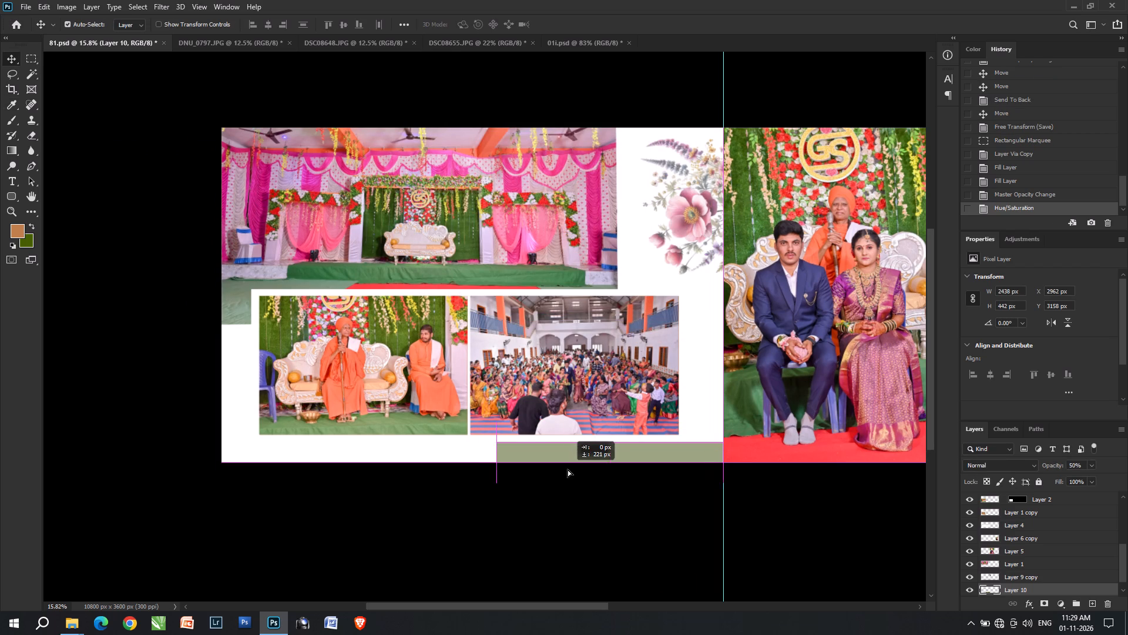
pyautogui.moveTo(568, 469); pyautogui.dragTo(572, 466)
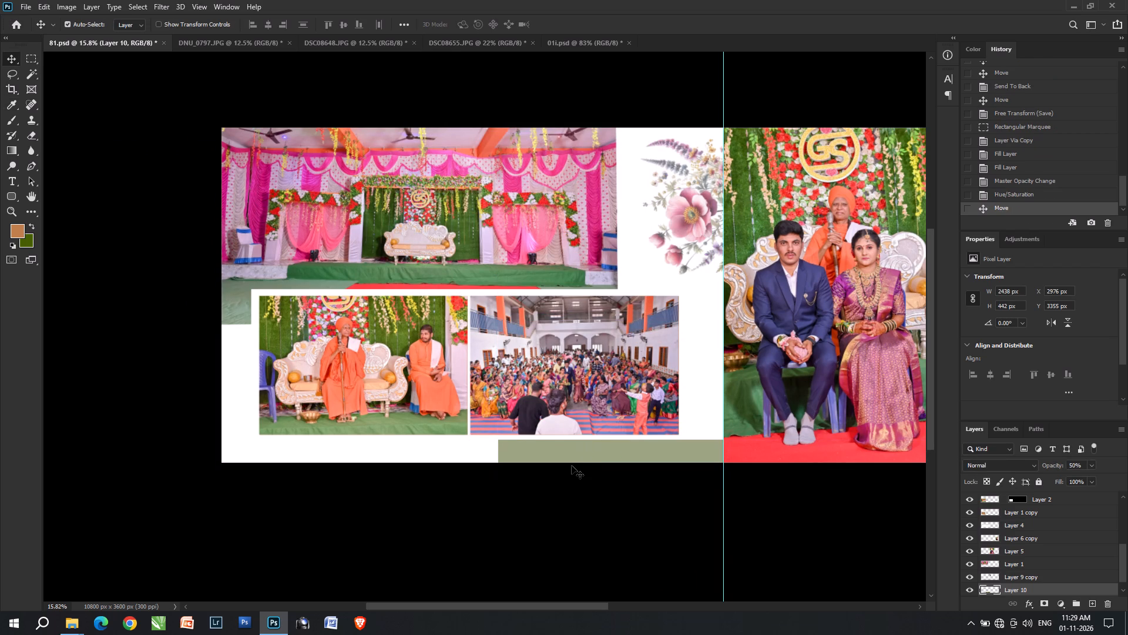
pyautogui.press('Up')
pyautogui.press('Up')
pyautogui.press('Up')
pyautogui.click(576, 448)
# Save album sheet 81.psd.
pyautogui.keyDown('alt'); pyautogui.scroll(-1, 576, 448); pyautogui.keyUp('alt')
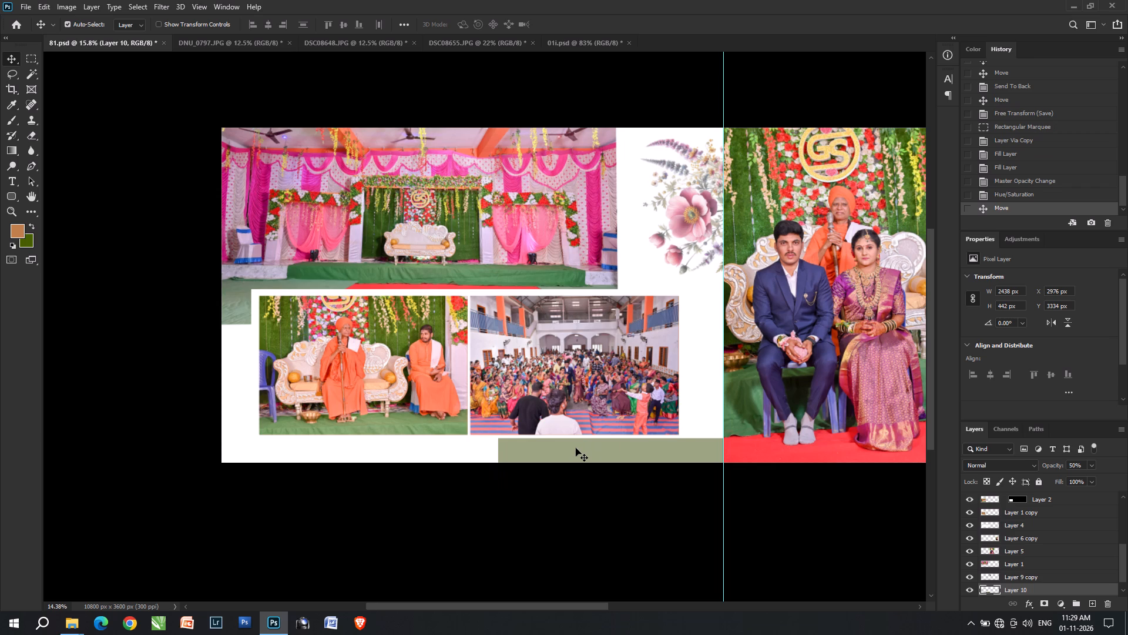
pyautogui.keyDown('alt'); pyautogui.scroll(-3, 576, 457); pyautogui.keyUp('alt')
pyautogui.hotkey('ctrl', 's')
pyautogui.hotkey('ctrl', 's')
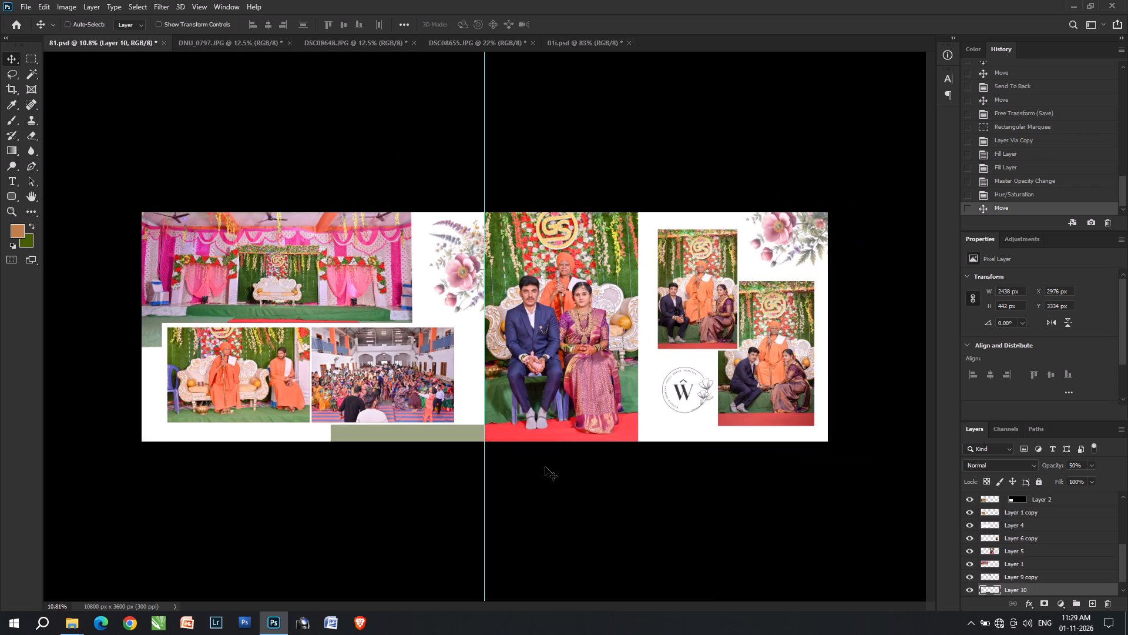
# Move the white panel behind the two lower photos slightly inward to X 374 px, Y 1774 px, narrowing the white border around them.
pyautogui.keyDown('alt'); pyautogui.scroll(3, 122, 317); pyautogui.keyUp('alt')
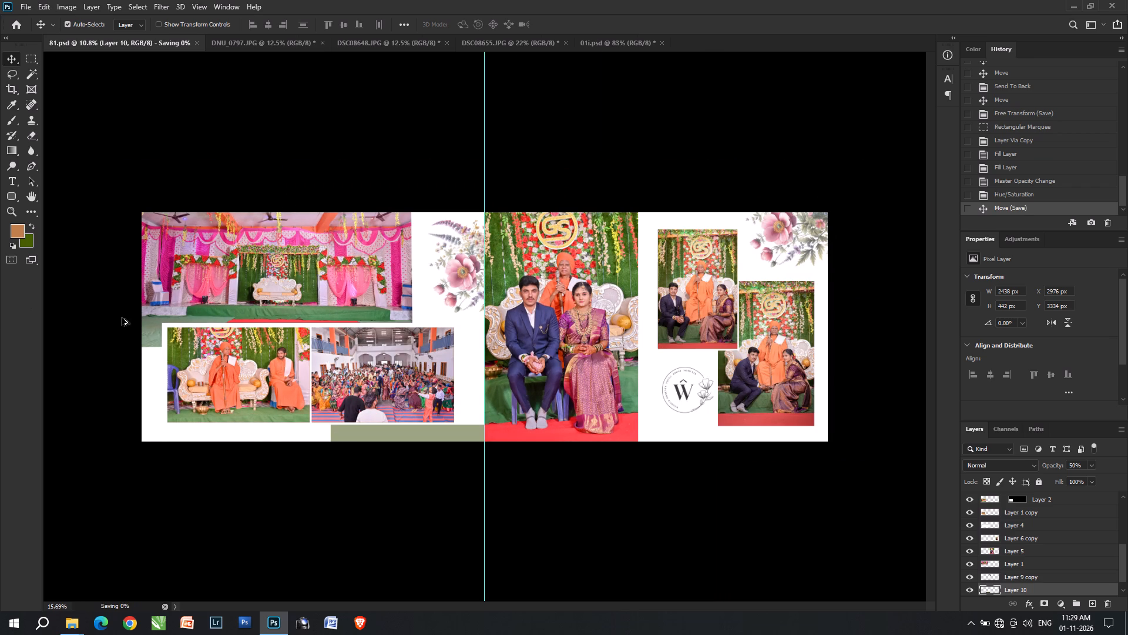
pyautogui.keyDown('alt'); pyautogui.scroll(20, 122, 317); pyautogui.keyUp('alt')
pyautogui.keyDown('alt'); pyautogui.scroll(3, 122, 317); pyautogui.keyUp('alt')
pyautogui.moveTo(109, 300); pyautogui.dragTo(134, 323)
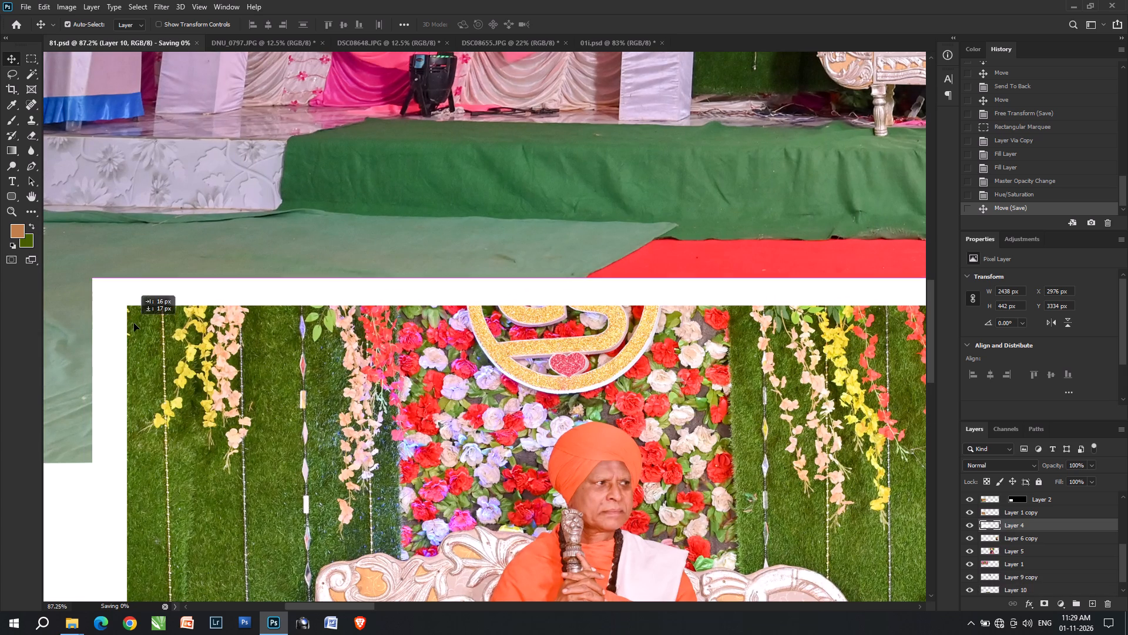
pyautogui.moveTo(134, 323); pyautogui.dragTo(135, 323)
pyautogui.press('Right')
pyautogui.press('Up')
pyautogui.press('Right')
pyautogui.press('Up')
pyautogui.press('Right')
pyautogui.press('Up')
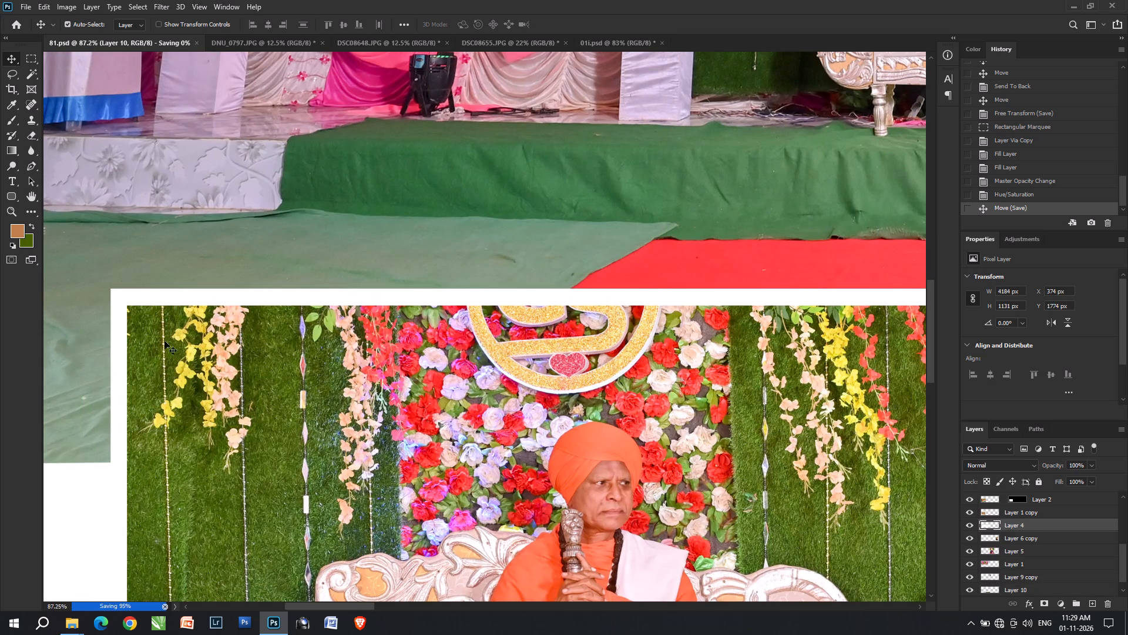
# Save album sheet 81.psd with the adjusted white panel.
pyautogui.keyDown('alt'); pyautogui.scroll(-18, 221, 369); pyautogui.keyUp('alt')
pyautogui.keyDown('alt'); pyautogui.scroll(-7, 250, 354); pyautogui.keyUp('alt')
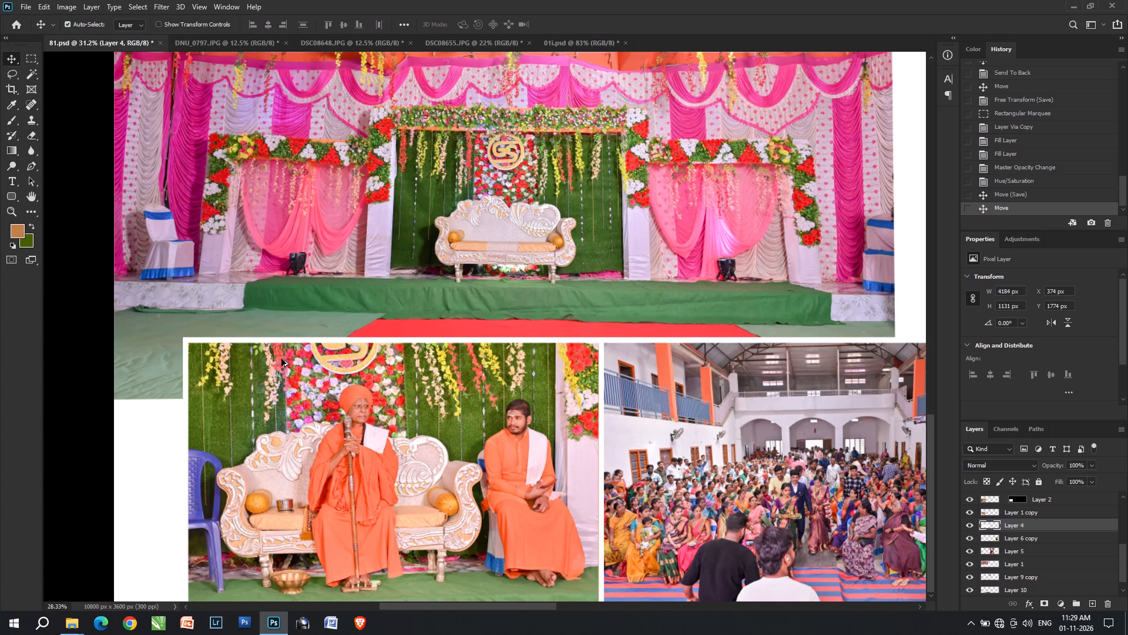
pyautogui.keyDown('alt'); pyautogui.scroll(-3, 298, 372); pyautogui.keyUp('alt')
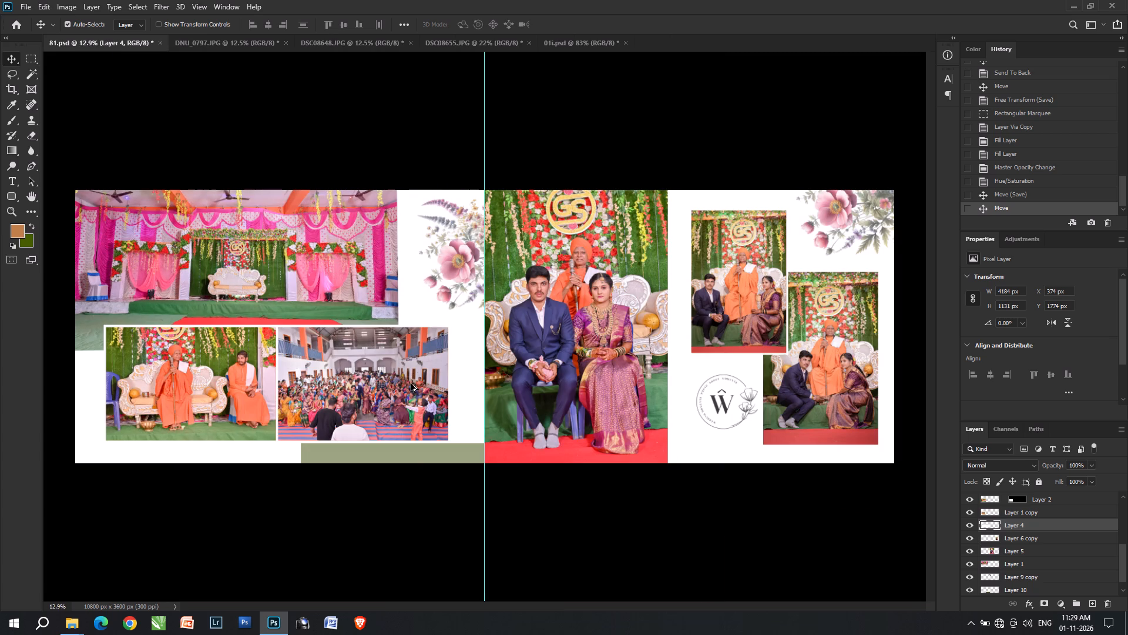
pyautogui.hotkey('ctrl', 's')
pyautogui.hotkey('ctrl', 's')
pyautogui.hotkey('ctrl', 's')
pyautogui.hotkey('ctrl', 's')
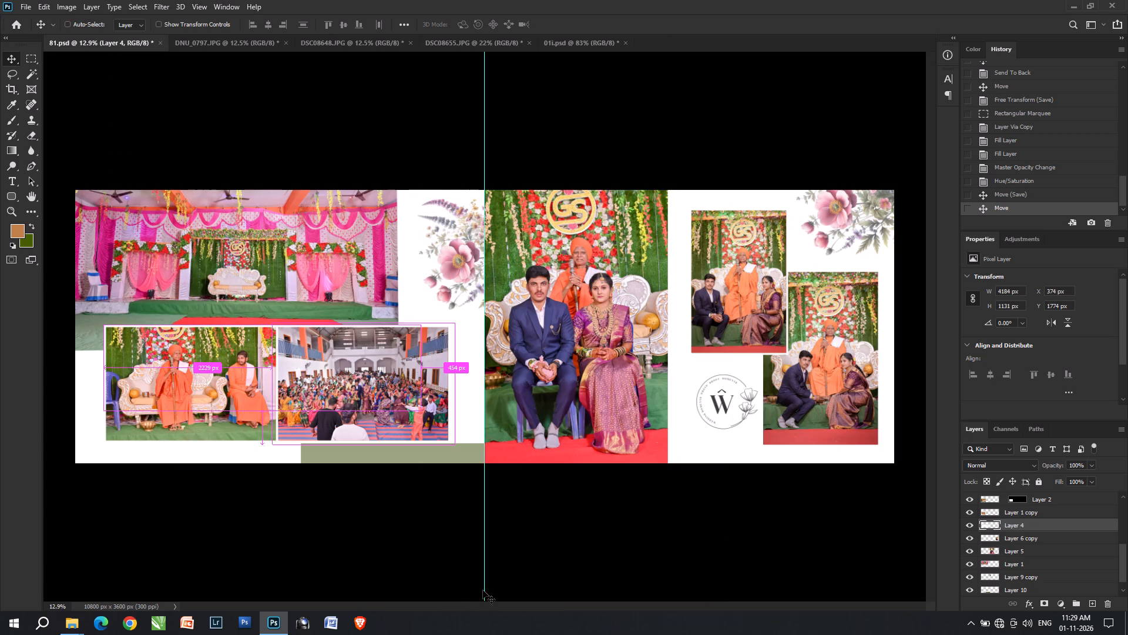
pyautogui.click(484, 590)
pyautogui.click(214, 449)
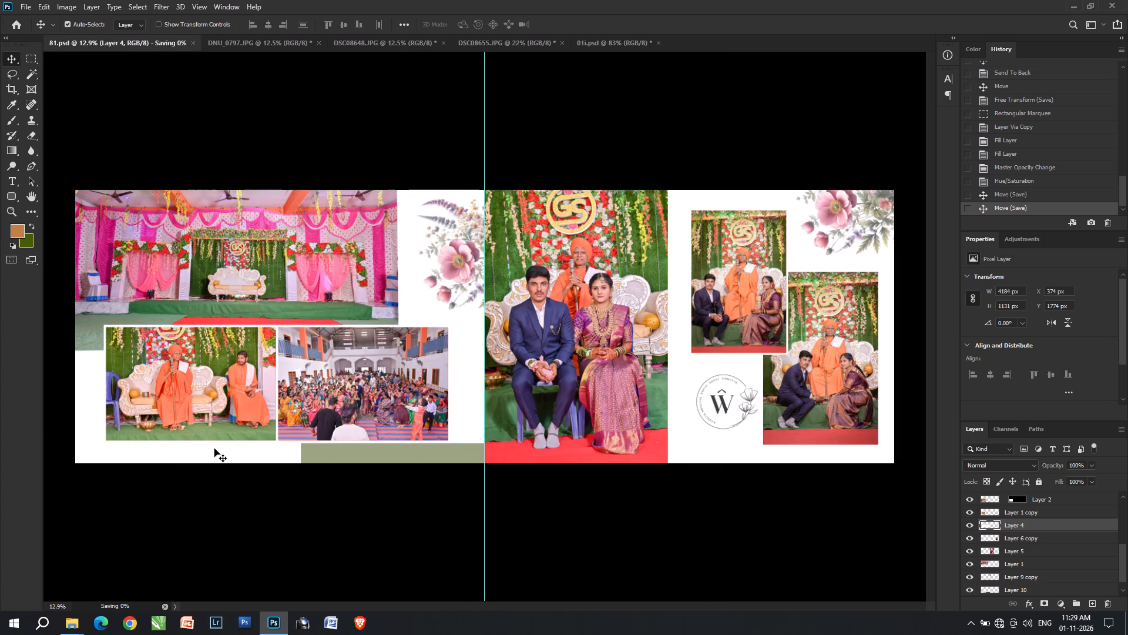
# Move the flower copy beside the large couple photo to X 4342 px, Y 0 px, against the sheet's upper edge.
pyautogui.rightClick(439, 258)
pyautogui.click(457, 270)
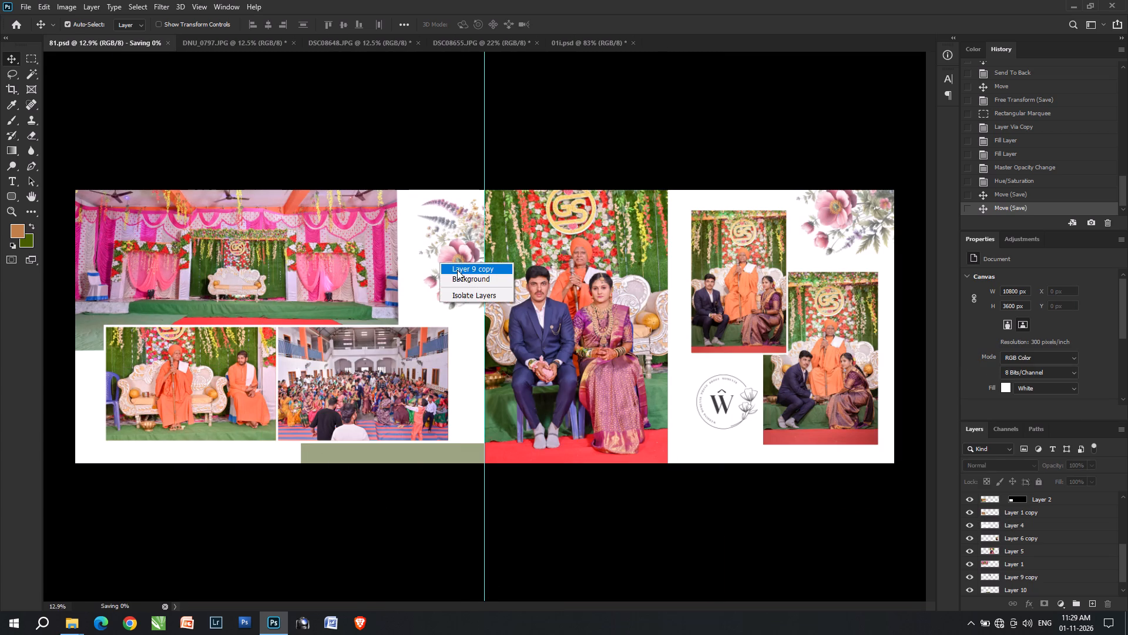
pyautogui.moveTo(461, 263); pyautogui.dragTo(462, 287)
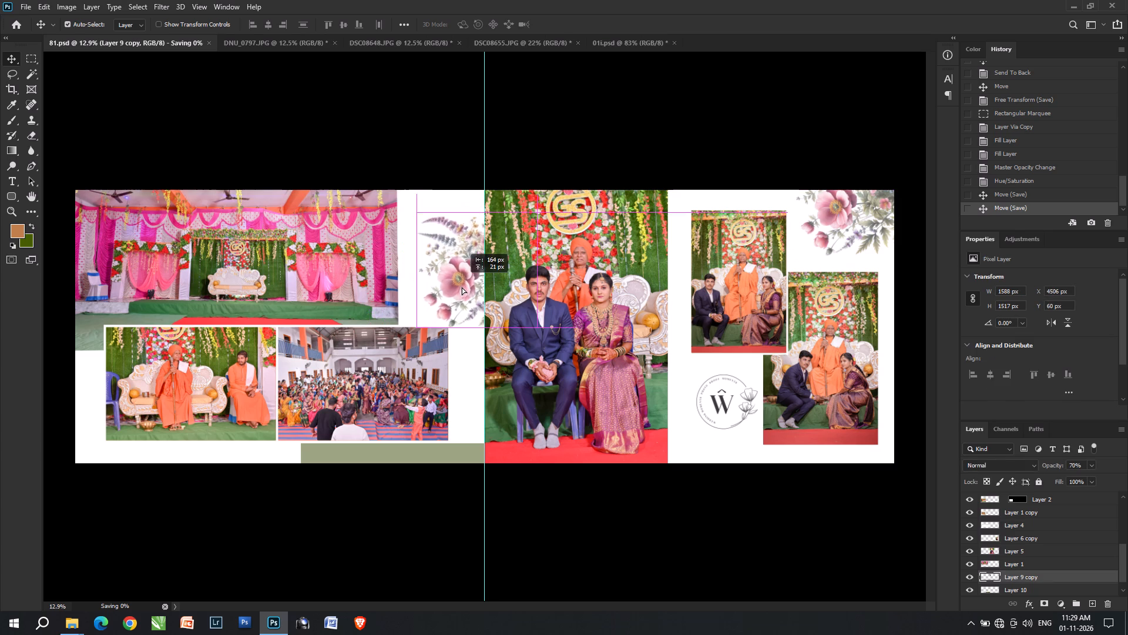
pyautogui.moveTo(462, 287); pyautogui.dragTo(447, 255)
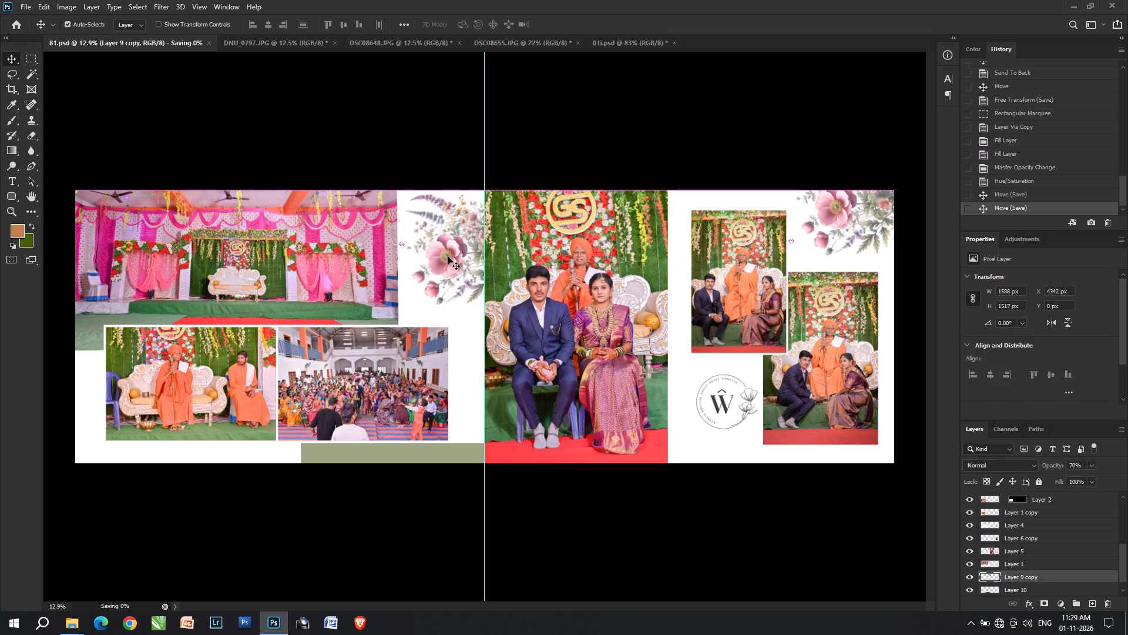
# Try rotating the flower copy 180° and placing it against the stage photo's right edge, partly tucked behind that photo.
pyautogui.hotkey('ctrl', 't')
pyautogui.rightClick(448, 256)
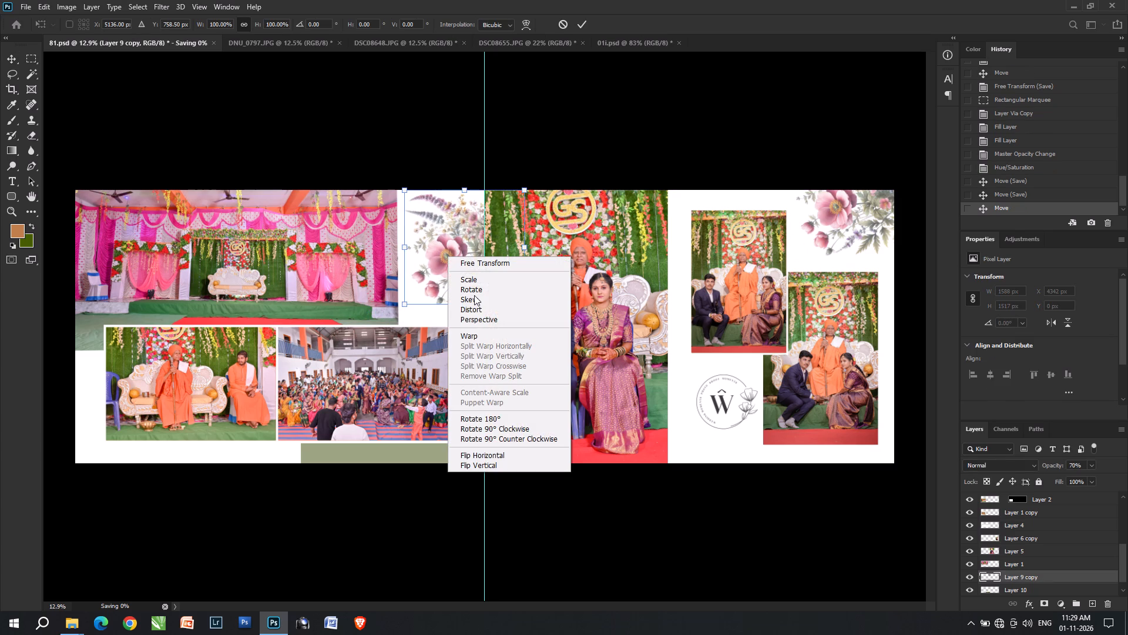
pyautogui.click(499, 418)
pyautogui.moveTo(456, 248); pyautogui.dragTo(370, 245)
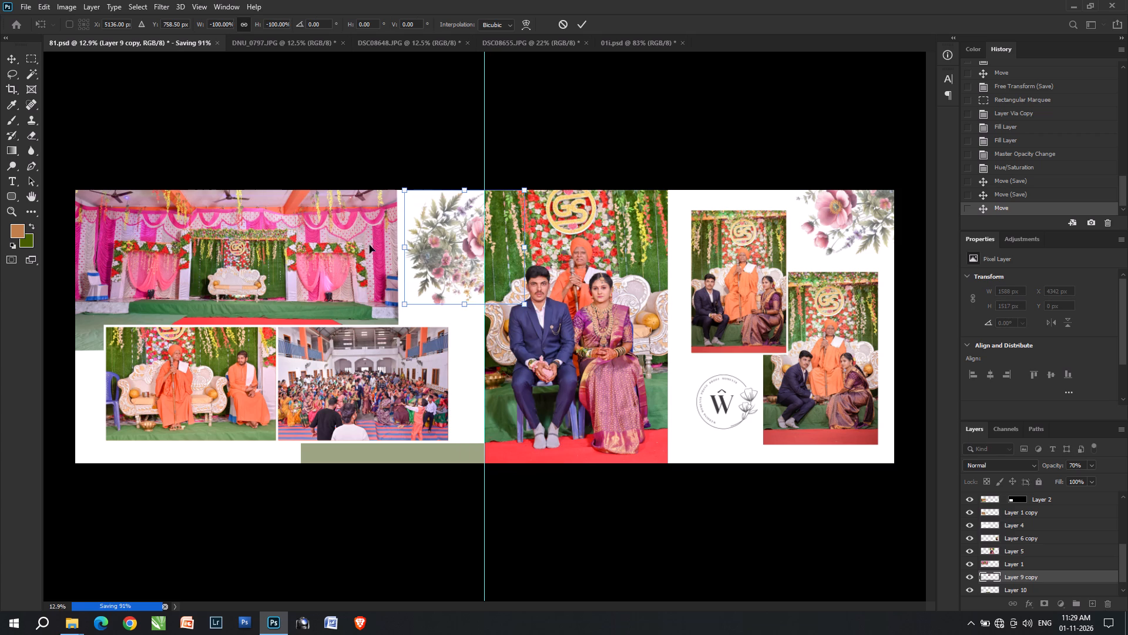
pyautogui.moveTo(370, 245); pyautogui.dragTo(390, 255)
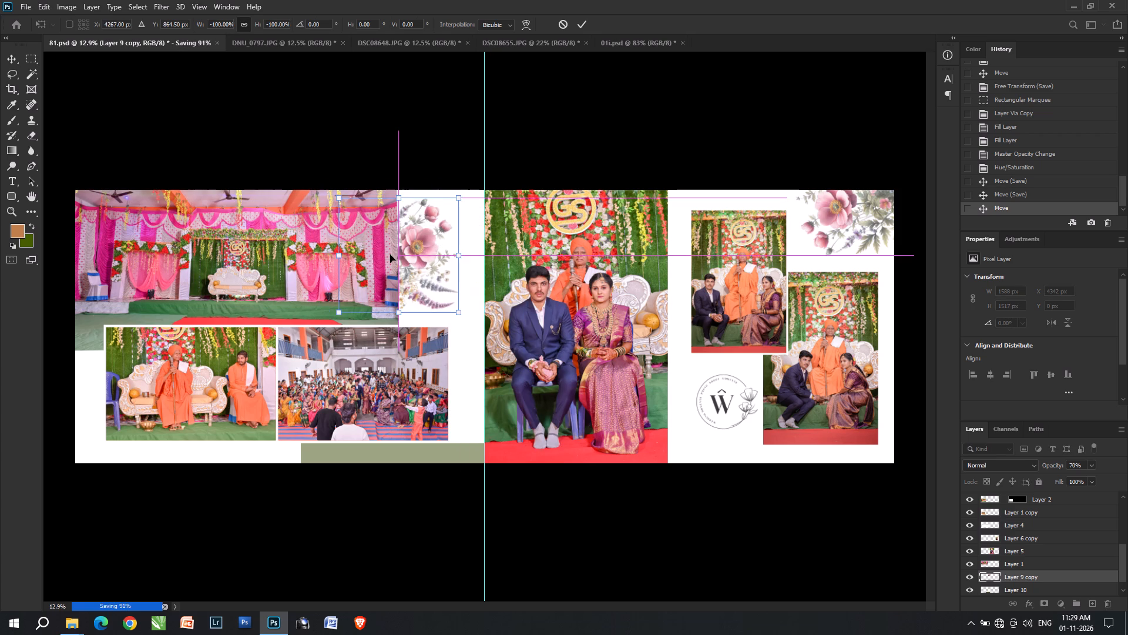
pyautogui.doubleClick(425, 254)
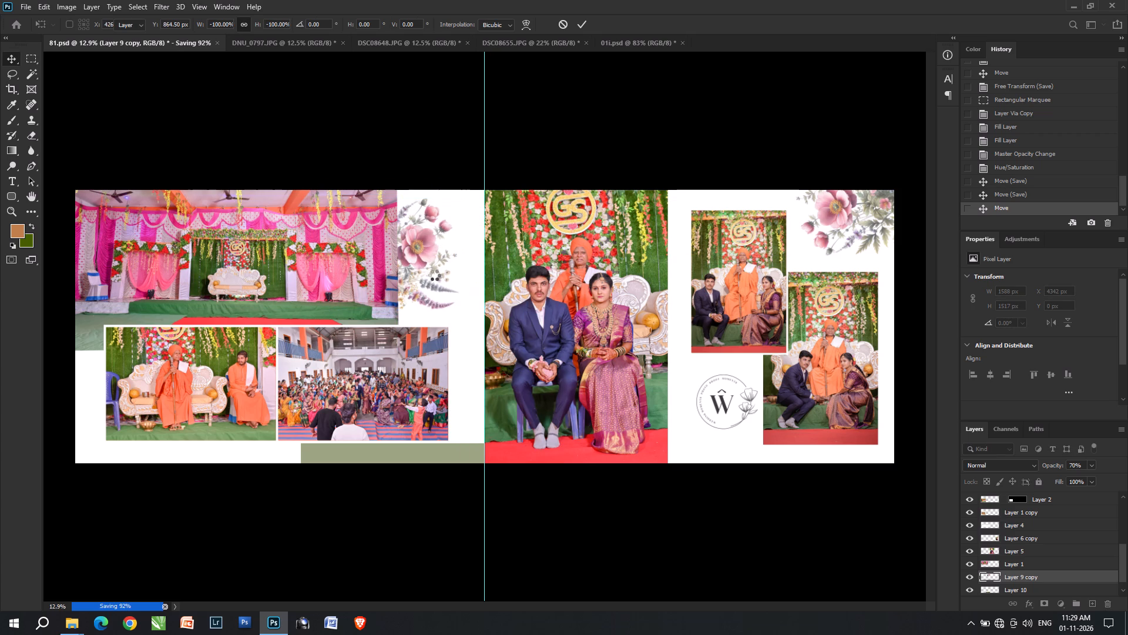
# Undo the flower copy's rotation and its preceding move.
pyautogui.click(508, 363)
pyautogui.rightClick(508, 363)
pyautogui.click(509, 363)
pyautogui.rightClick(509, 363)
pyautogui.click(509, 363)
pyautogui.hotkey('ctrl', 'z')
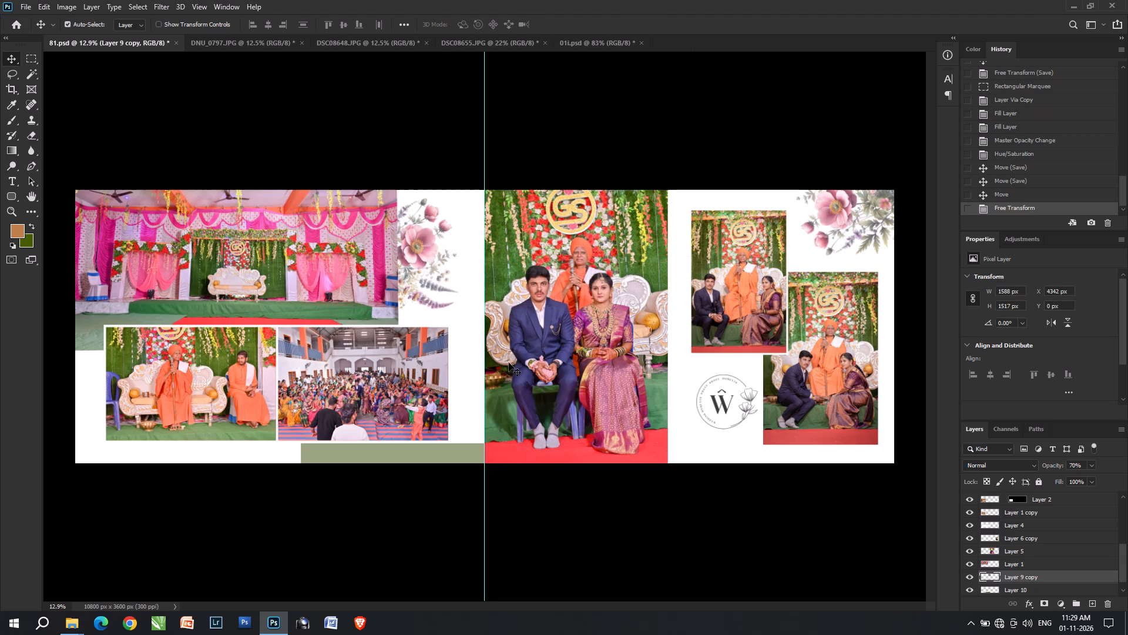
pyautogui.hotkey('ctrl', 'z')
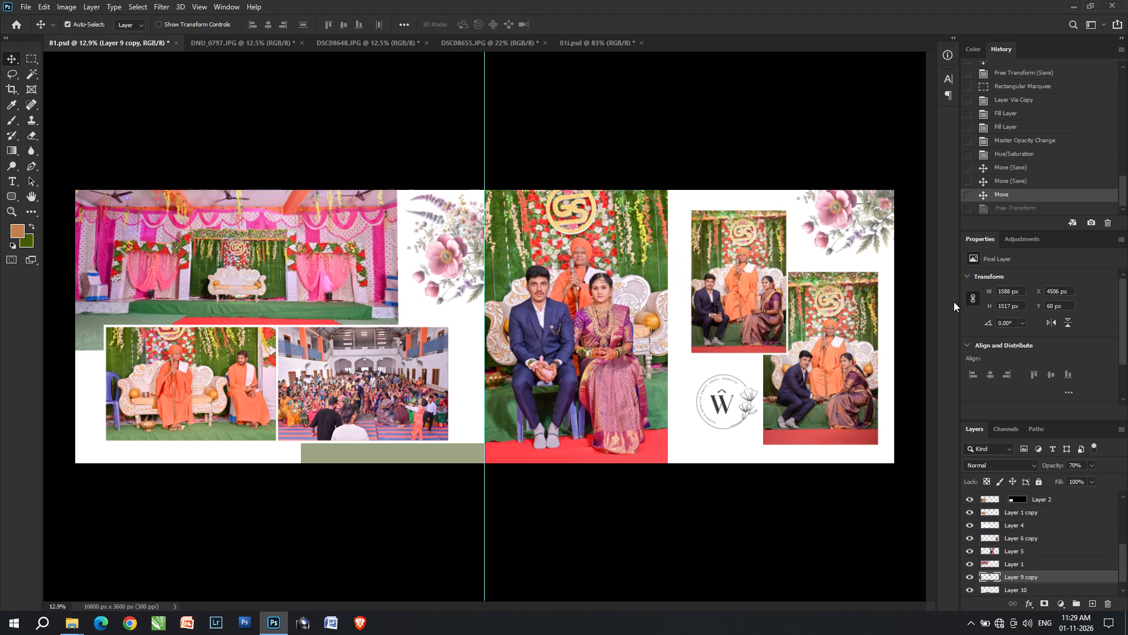
# Merge all visible layers of album sheet 81.psd.
pyautogui.hotkey('ctrl', 'shift', 'e')
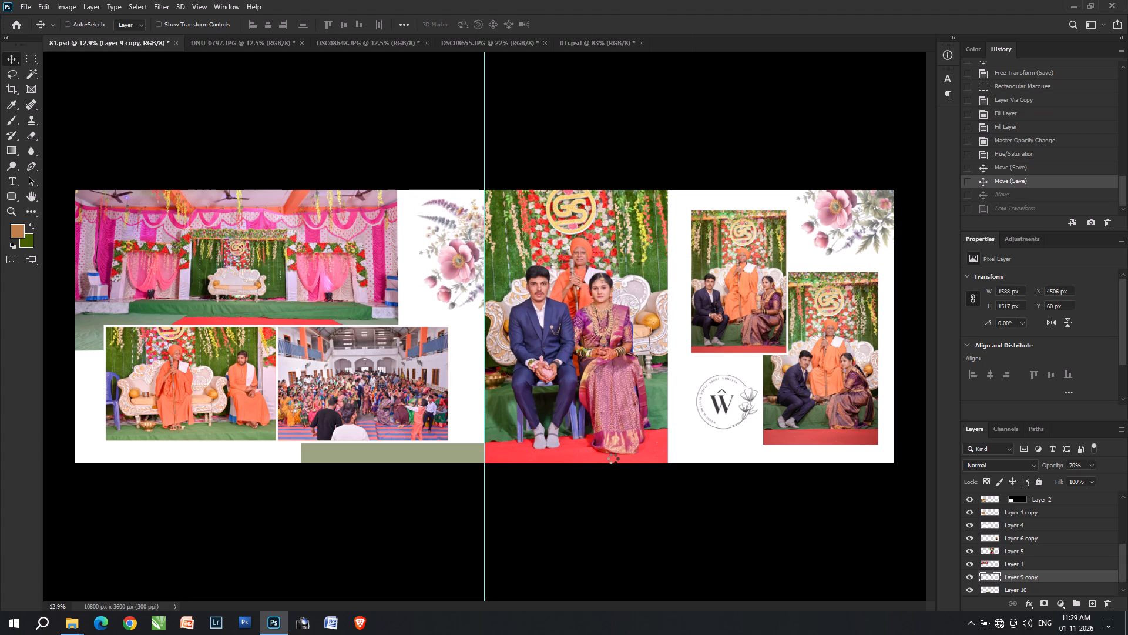
# Switch to the Candid folder in File Explorer and move the used photos DSC08648 and DSC08655 into the done folder.
pyautogui.hotkey('alt', 'Tab')
pyautogui.hotkey('alt', 'Tab')
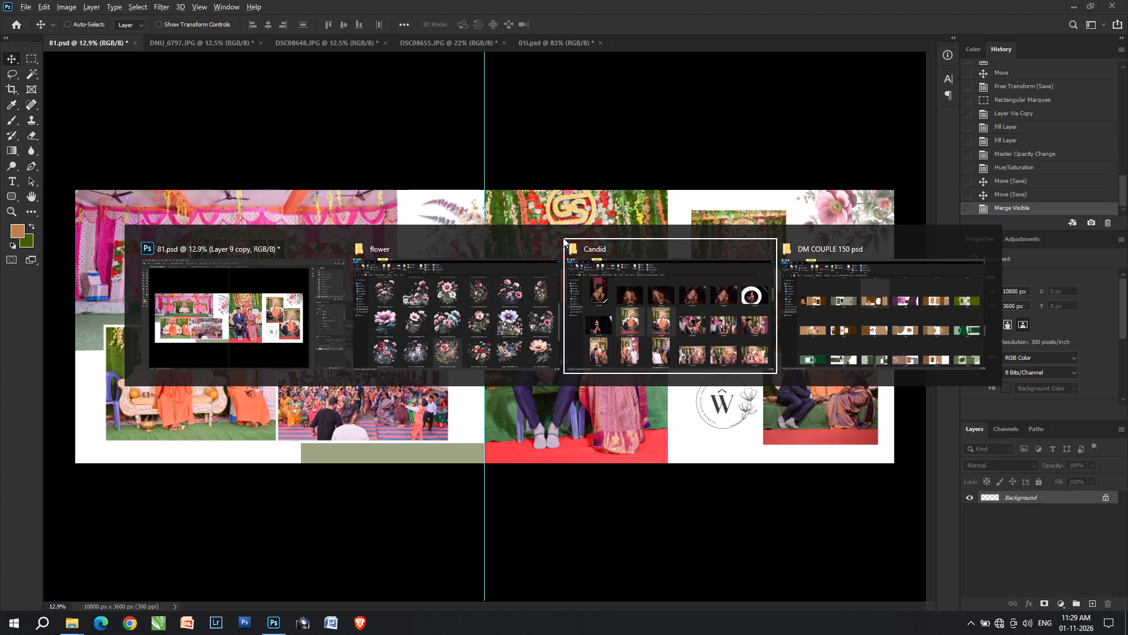
pyautogui.moveTo(525, 406); pyautogui.dragTo(221, 81)
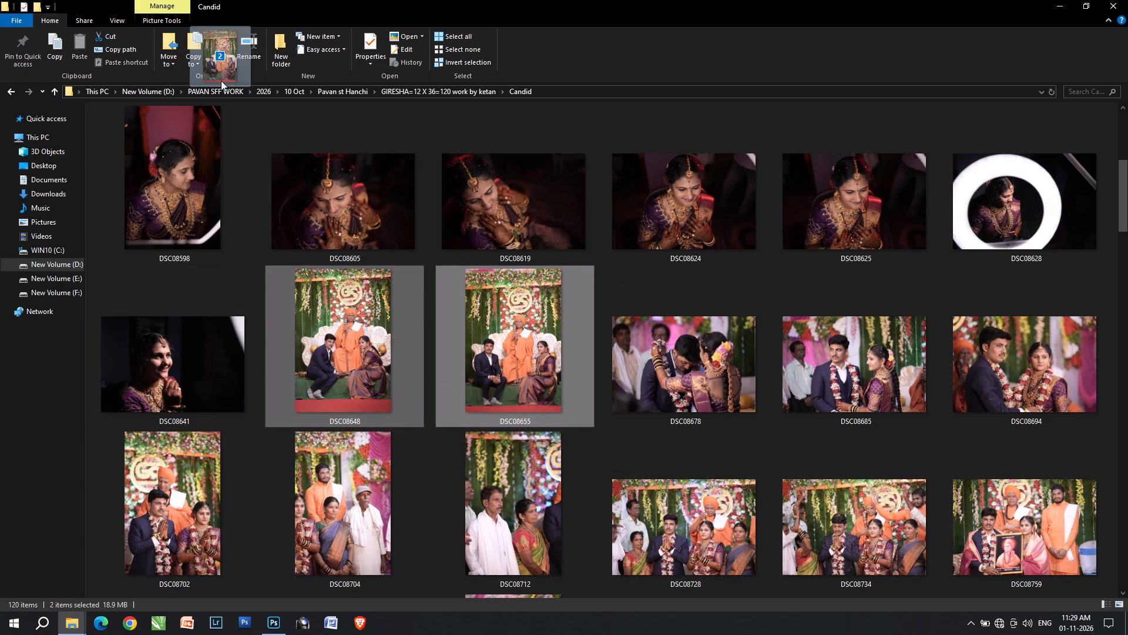
pyautogui.moveTo(221, 81); pyautogui.dragTo(192, 159)
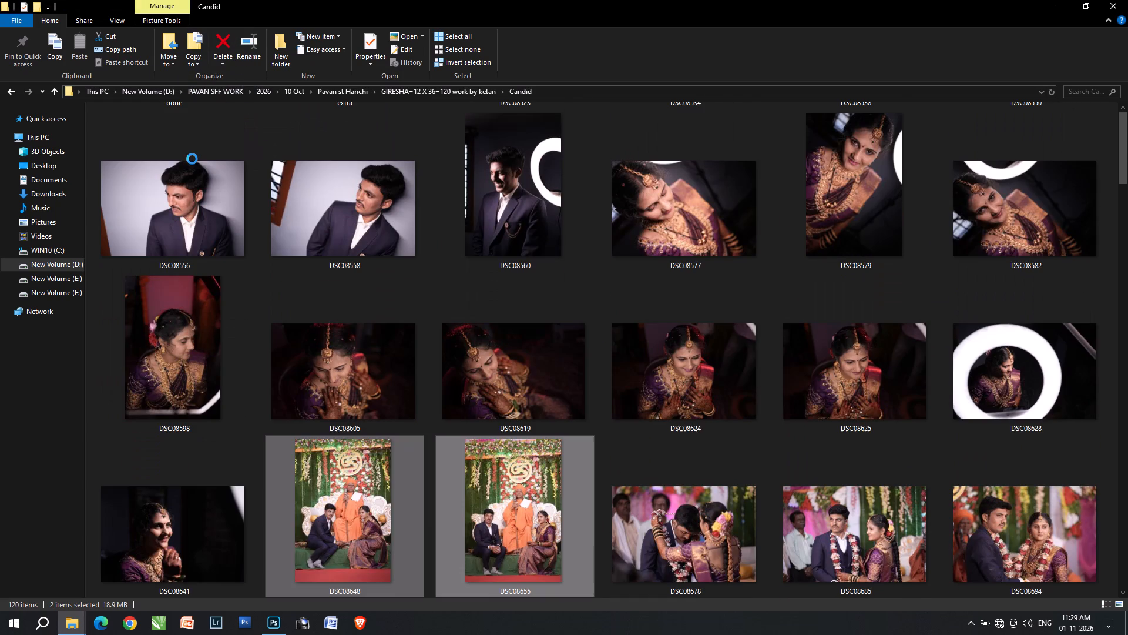
# Open sheet 81 from the project's sheet folder in the ACDSee viewer and examine the finished spread.
pyautogui.press('BackSpace')
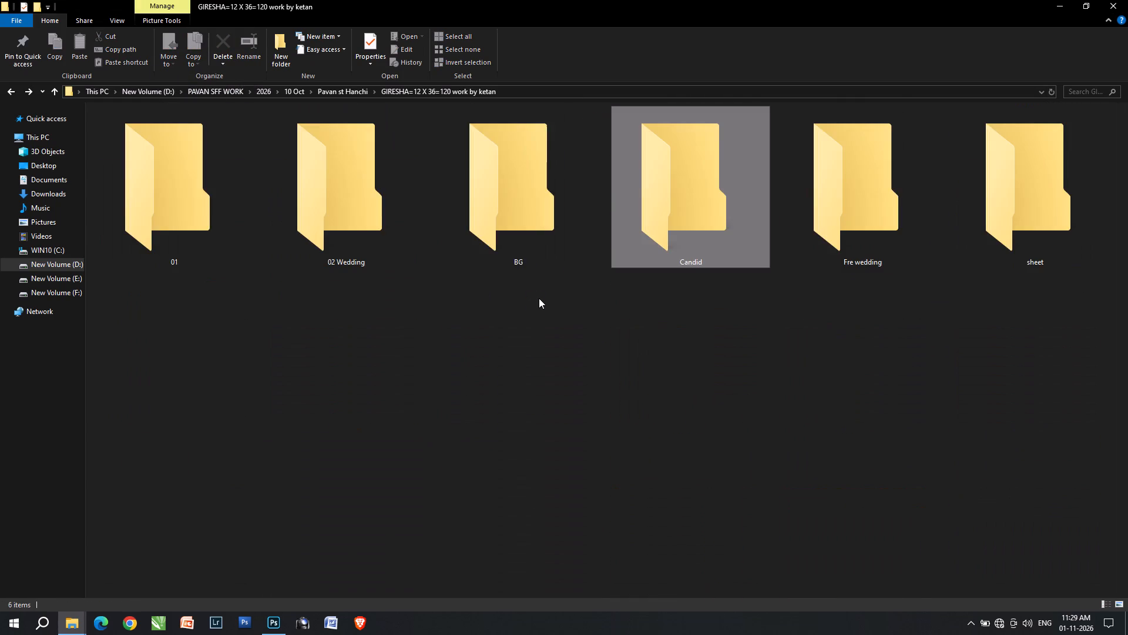
pyautogui.doubleClick(1002, 219)
pyautogui.scroll(-8, 540, 426)
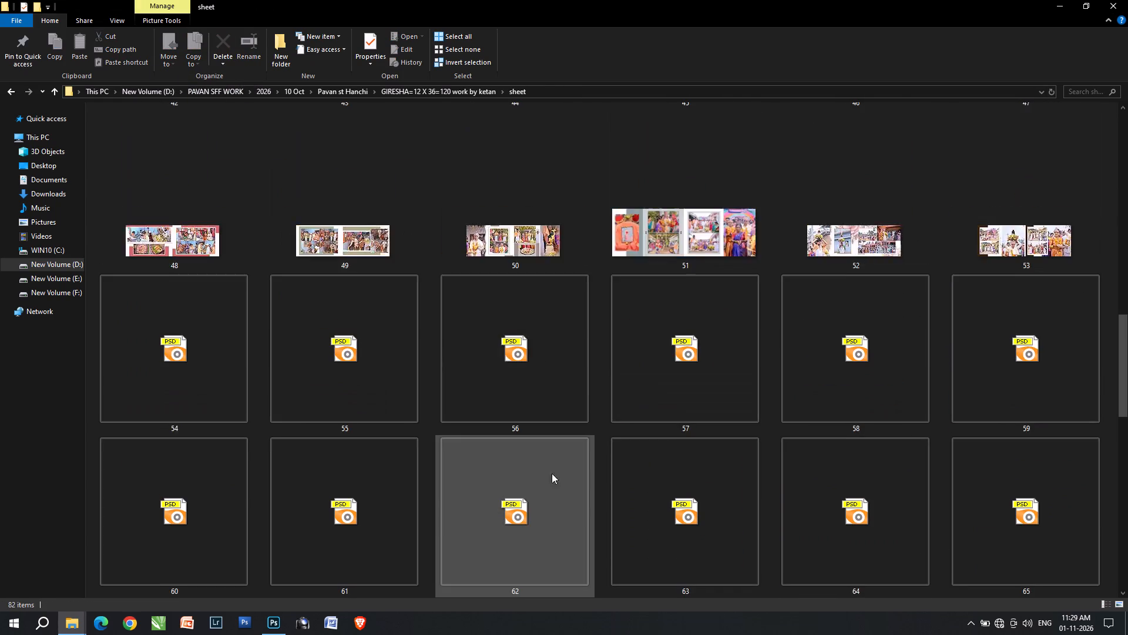
pyautogui.scroll(-8, 552, 473)
pyautogui.doubleClick(680, 575)
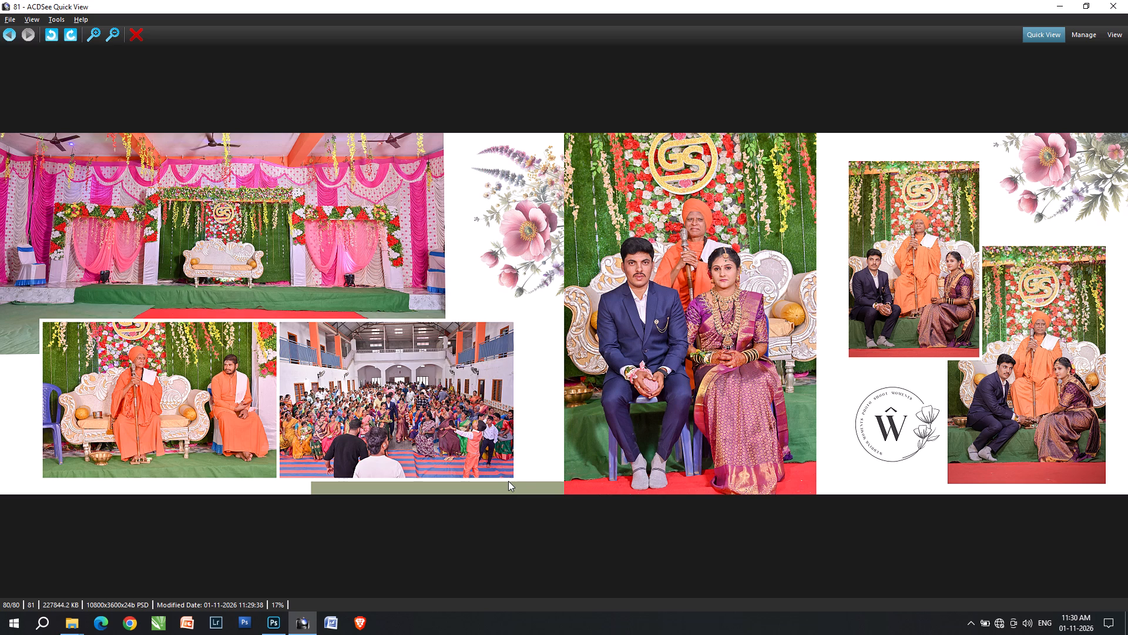
pyautogui.click(1127, 0)
# Switch to Photoshop, undo the layer merge in 81.psd and delete the flower copy between the stage and couple photos.
pyautogui.hotkey('alt', 'Tab')
pyautogui.keyDown('alt'); pyautogui.scroll(10, 652, 245); pyautogui.keyUp('alt')
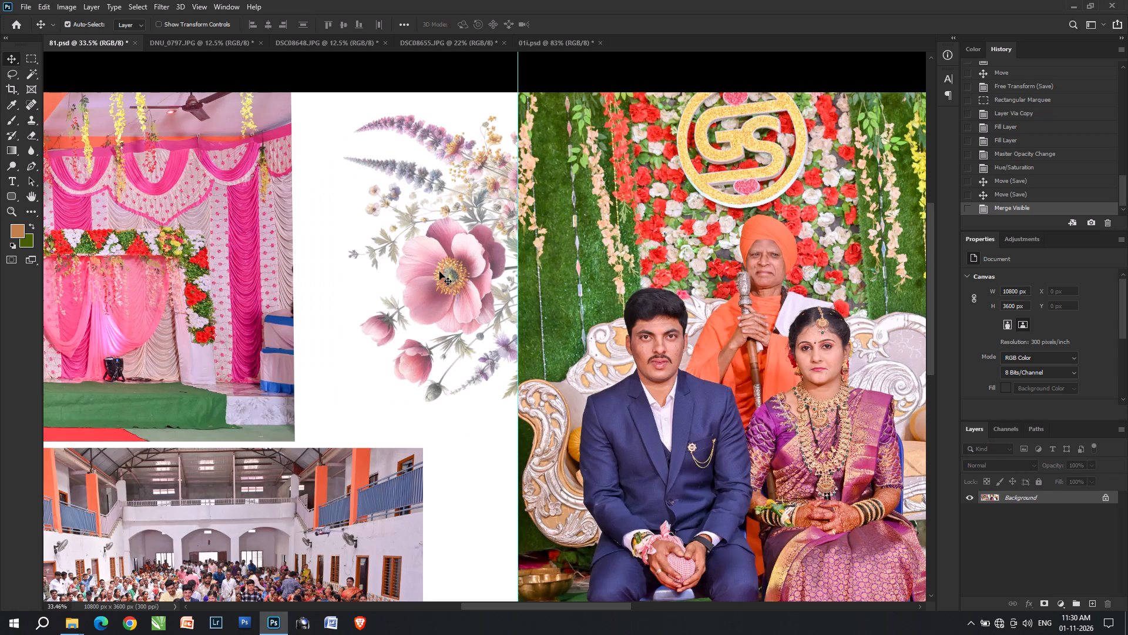
pyautogui.click(439, 272)
pyautogui.hotkey('ctrl', 'z')
pyautogui.click(439, 272)
pyautogui.press('Delete')
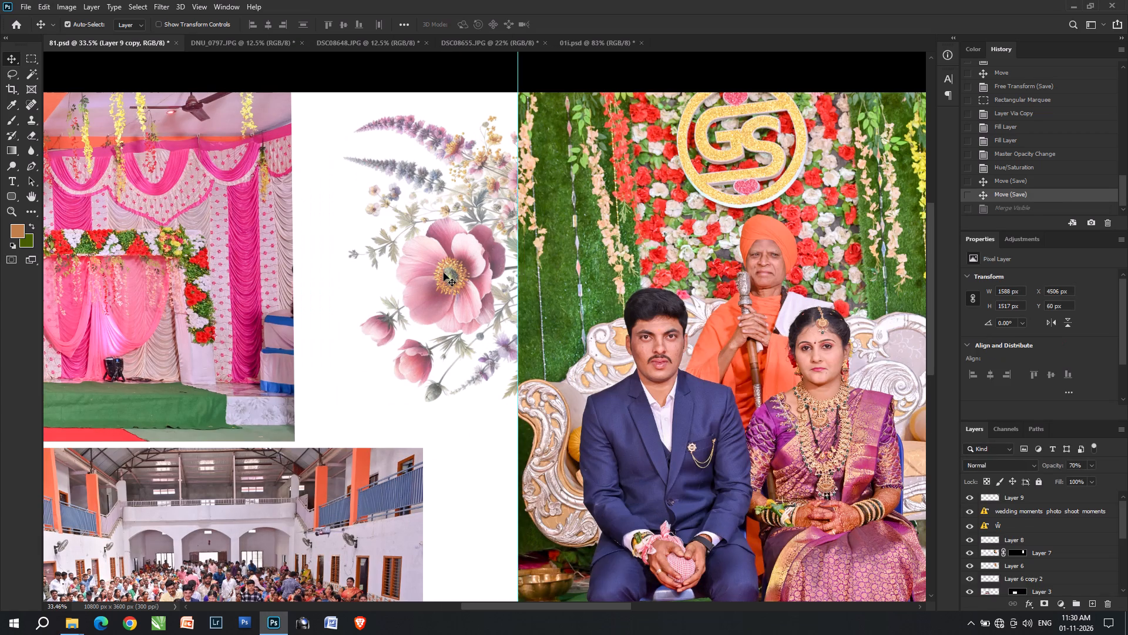
# Switch to File Explorer and browse on drive E to adding > shets > 12x36 > APC VOL-040 12x36 PSD FREE.
pyautogui.hotkey('alt', 'Tab')
pyautogui.hotkey('alt', 'Tab')
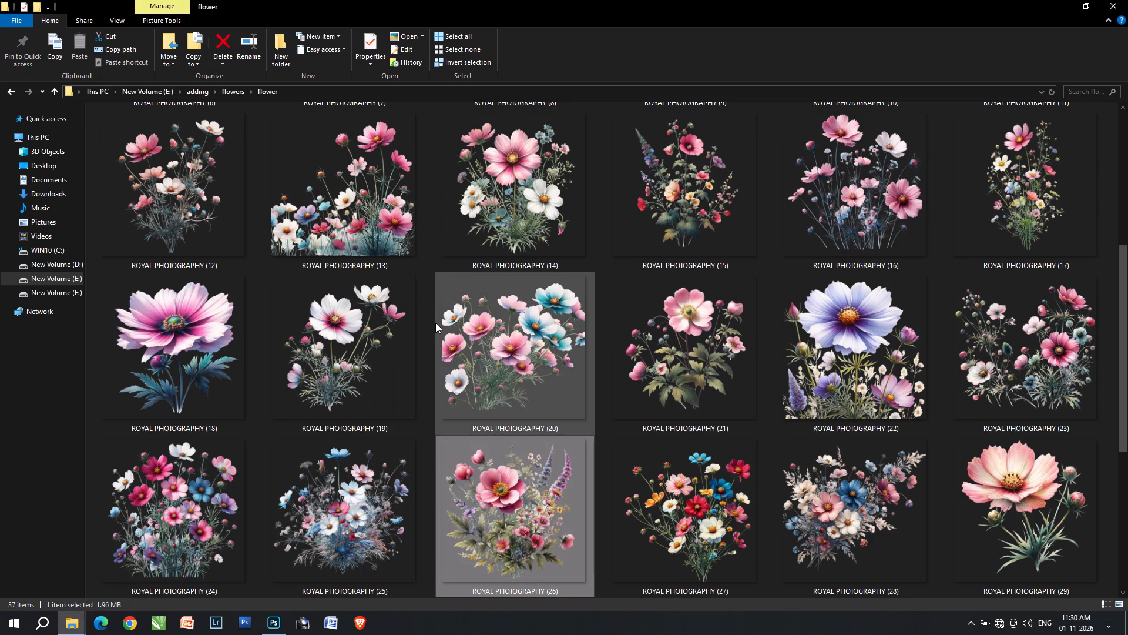
pyautogui.hotkey('alt', 'Tab')
pyautogui.hotkey('alt', 'Tab')
pyautogui.hotkey('alt', 'Tab')
pyautogui.hotkey('alt', 'Tab')
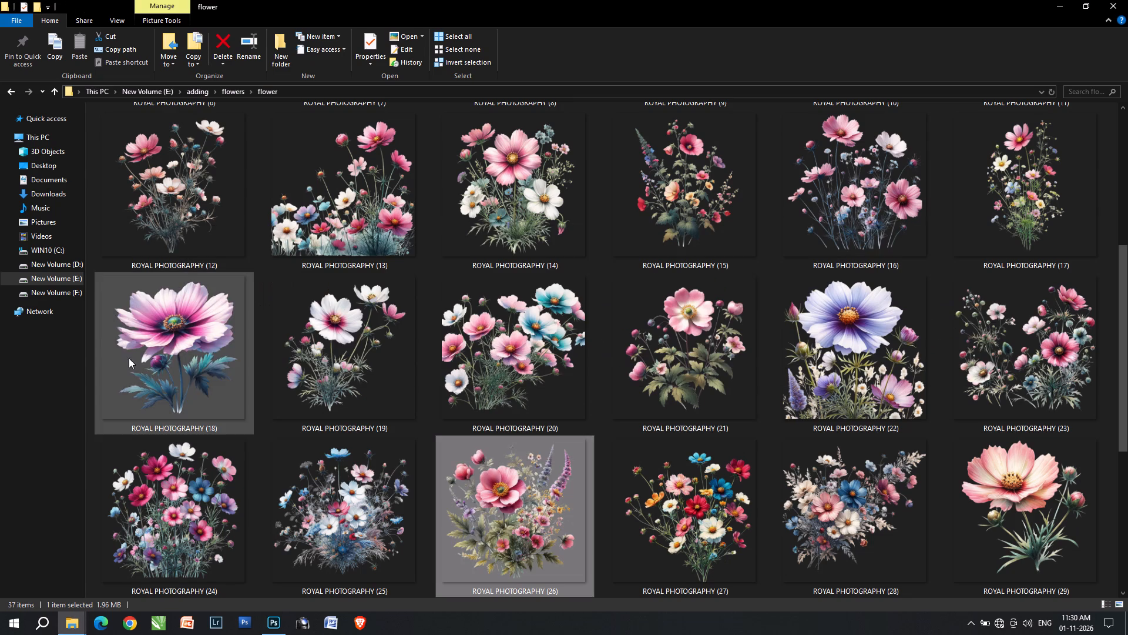
pyautogui.click(59, 279)
pyautogui.doubleClick(173, 155)
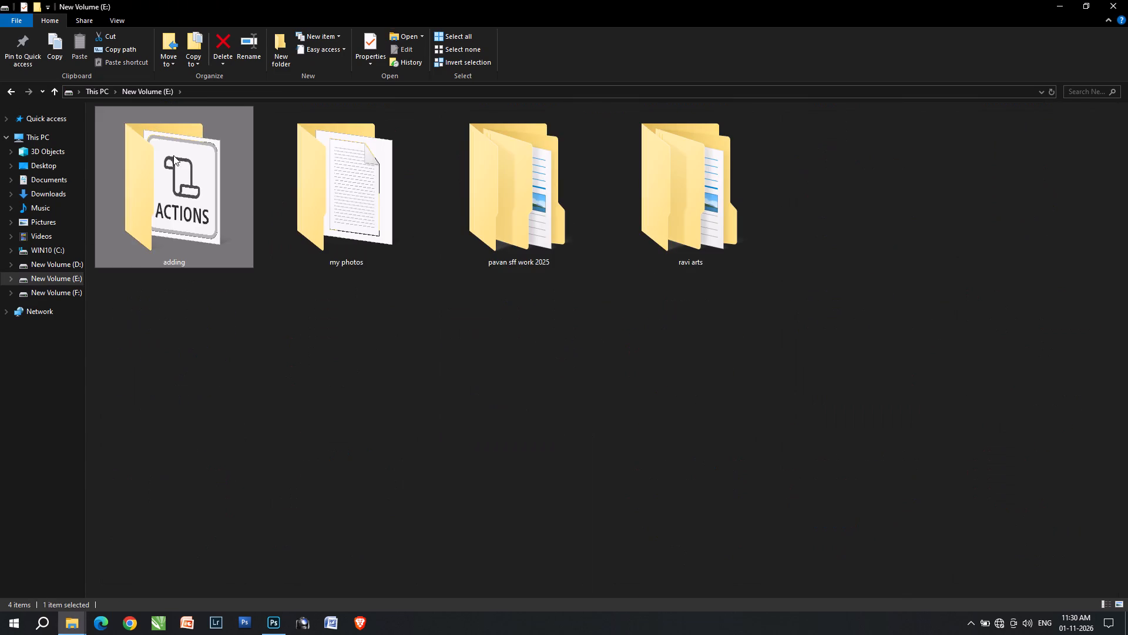
pyautogui.doubleClick(319, 321)
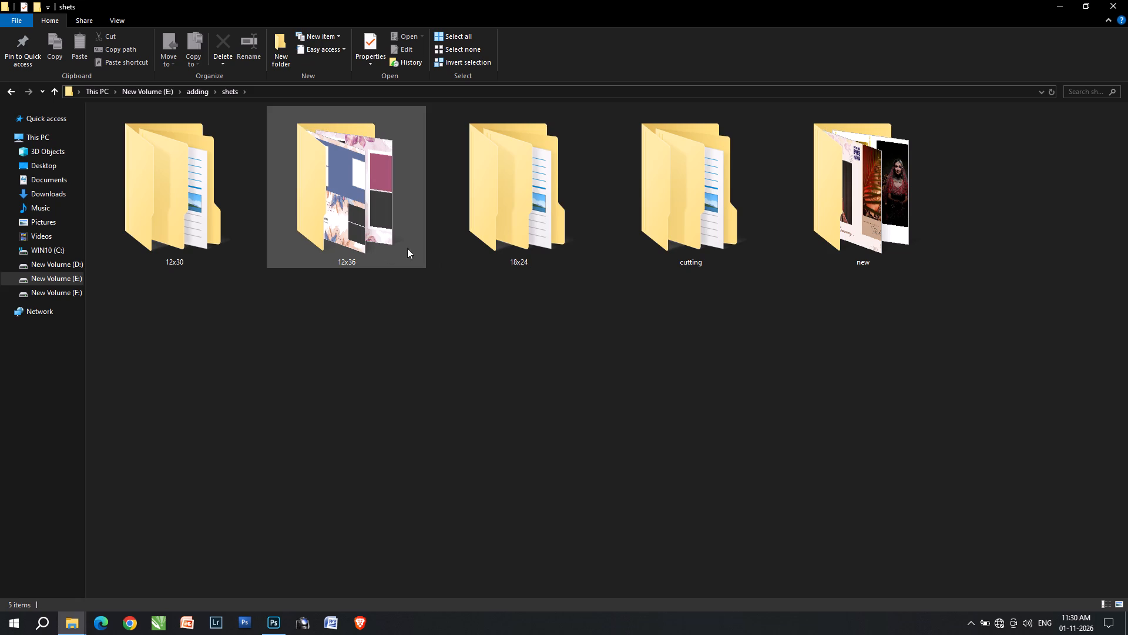
pyautogui.doubleClick(260, 231)
pyautogui.doubleClick(308, 210)
pyautogui.doubleClick(214, 185)
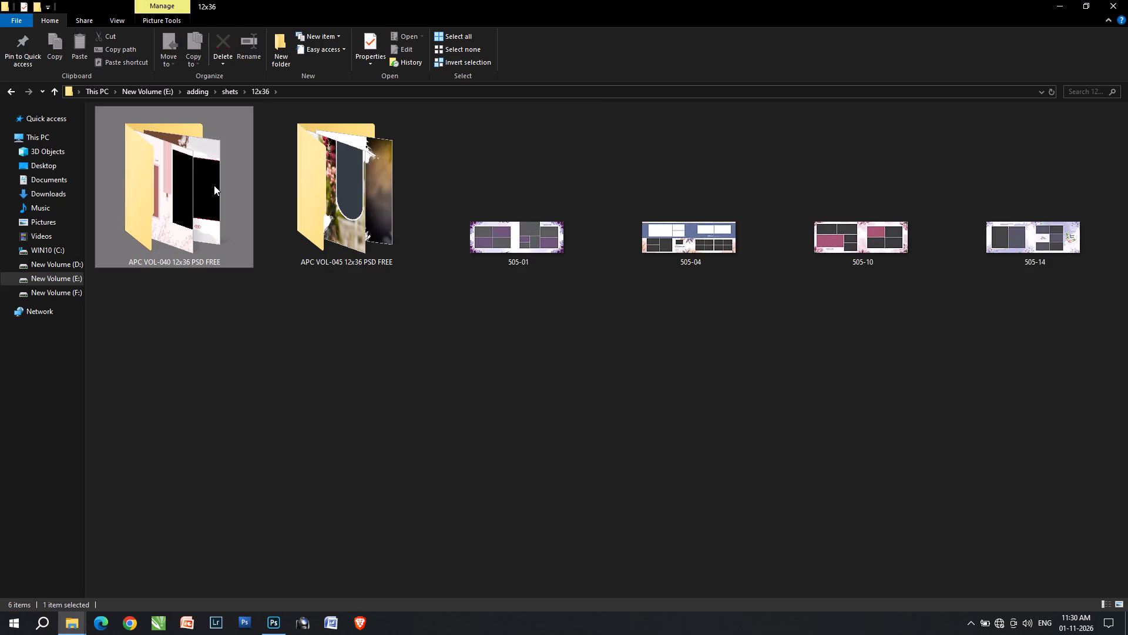
pyautogui.scroll(-1, 319, 349)
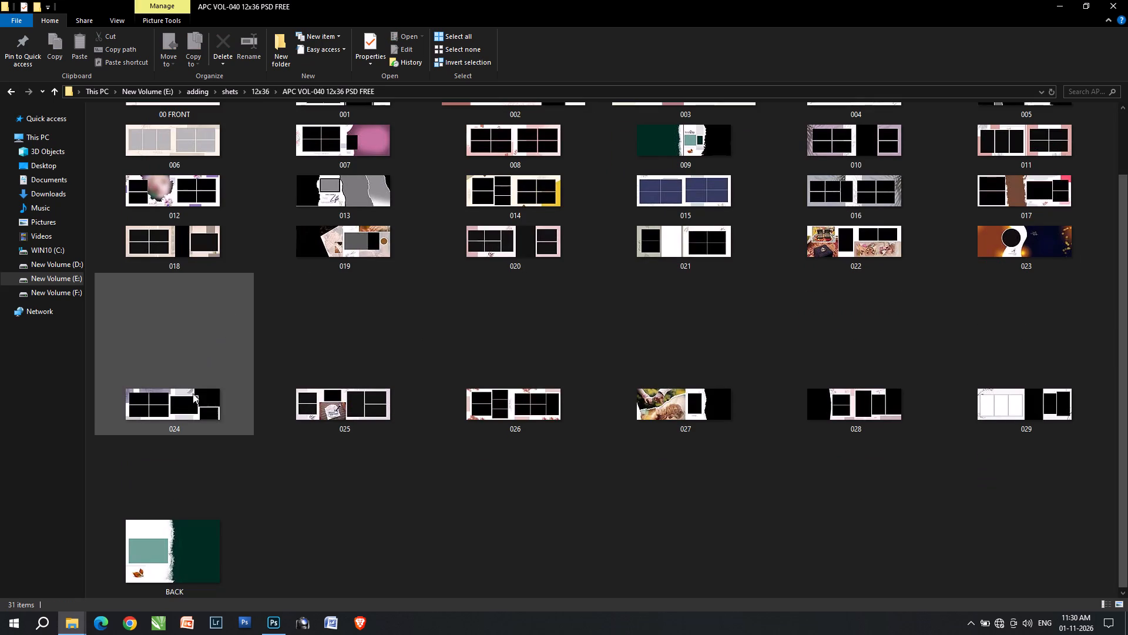
# Preview album templates 024 and 023 in the ACDSee viewer.
pyautogui.click(193, 393)
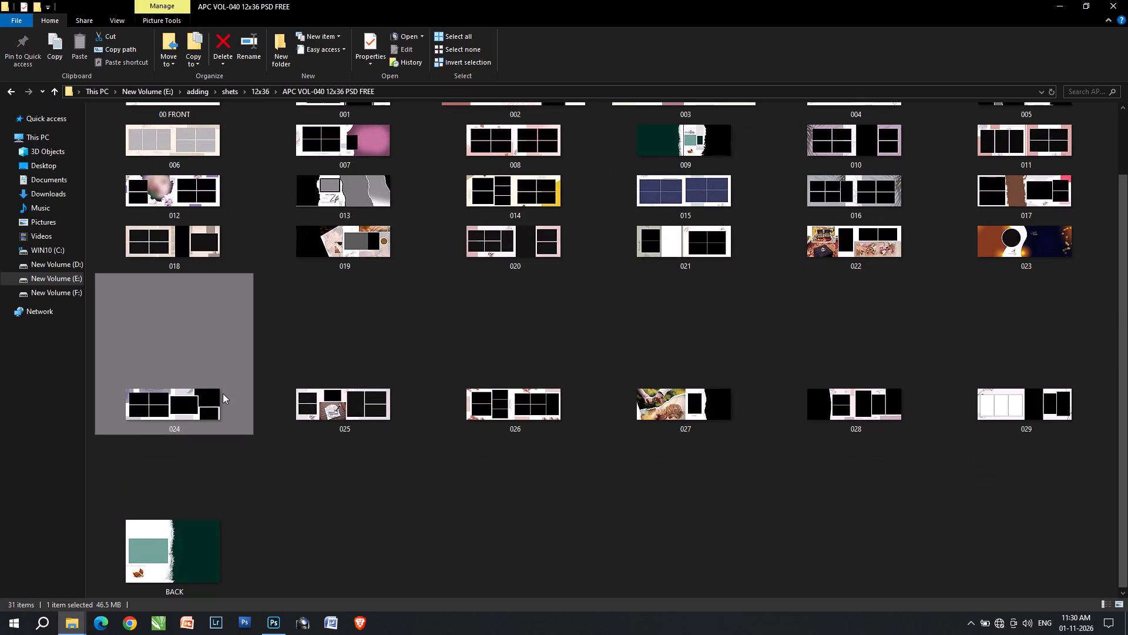
pyautogui.doubleClick(223, 393)
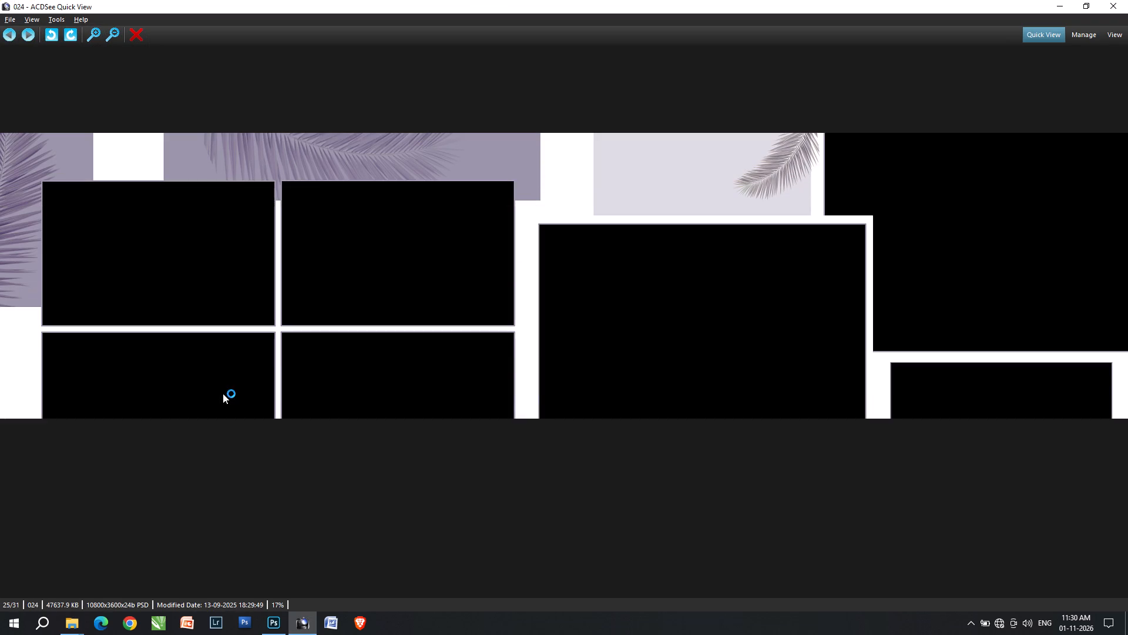
pyautogui.press('Left')
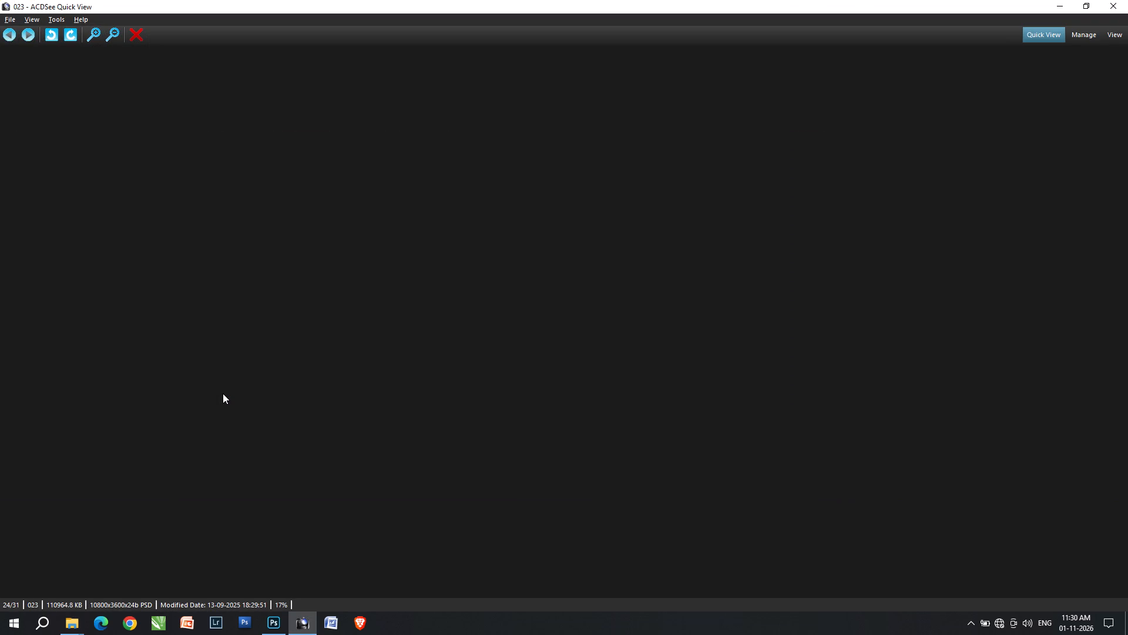
pyautogui.click(1127, 0)
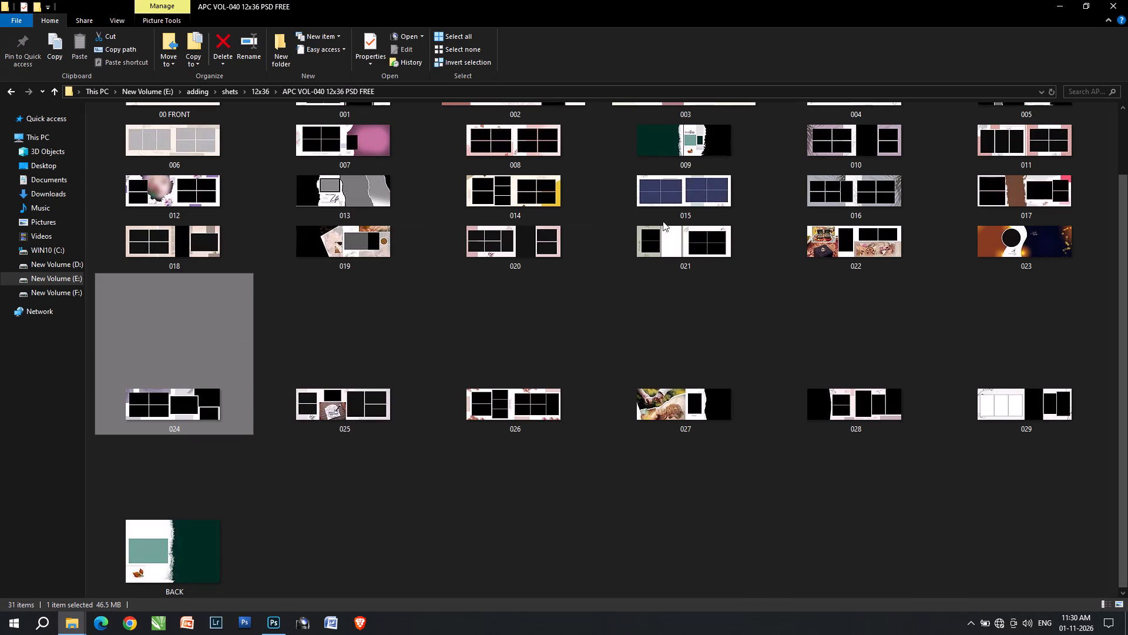
# Open template 001 from the APC VOL-040 folder in Photoshop.
pyautogui.keyDown('ctrl'); pyautogui.scroll(3, 884, 184); pyautogui.keyUp('ctrl')
pyautogui.keyDown('ctrl'); pyautogui.scroll(4, 291, 212); pyautogui.keyUp('ctrl')
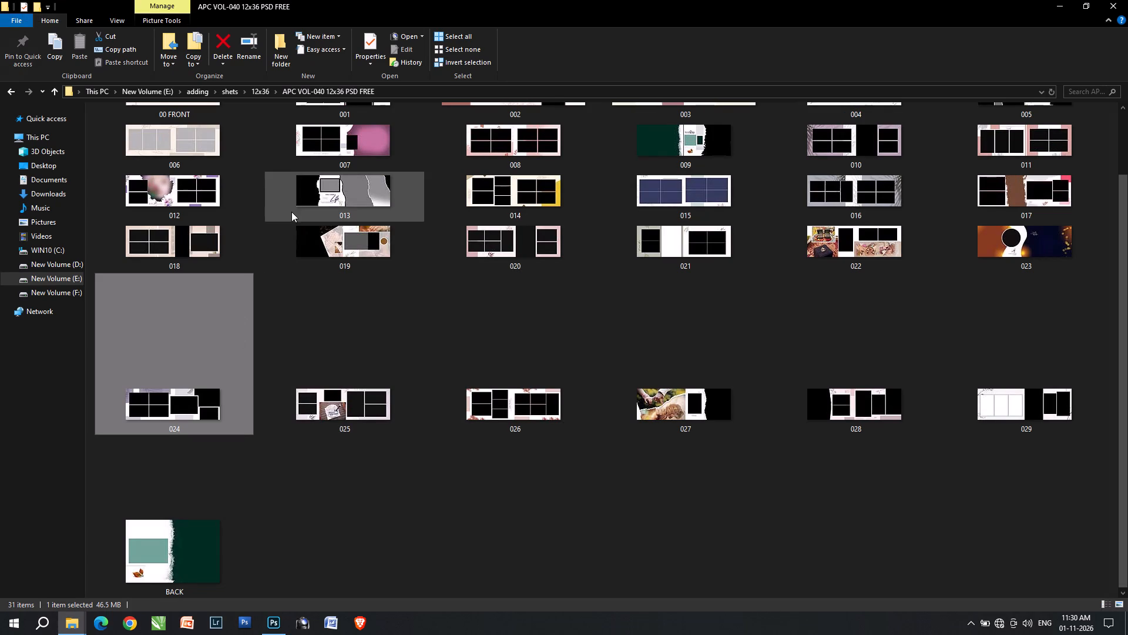
pyautogui.scroll(1, 315, 183)
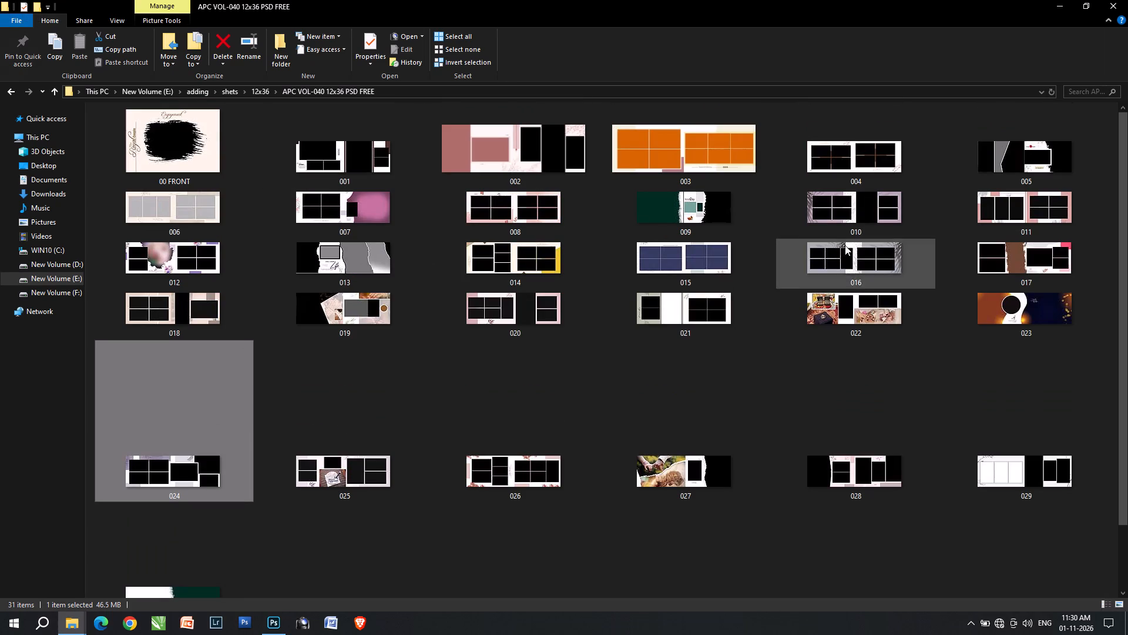
pyautogui.click(311, 154)
pyautogui.moveTo(317, 161); pyautogui.dragTo(382, 155)
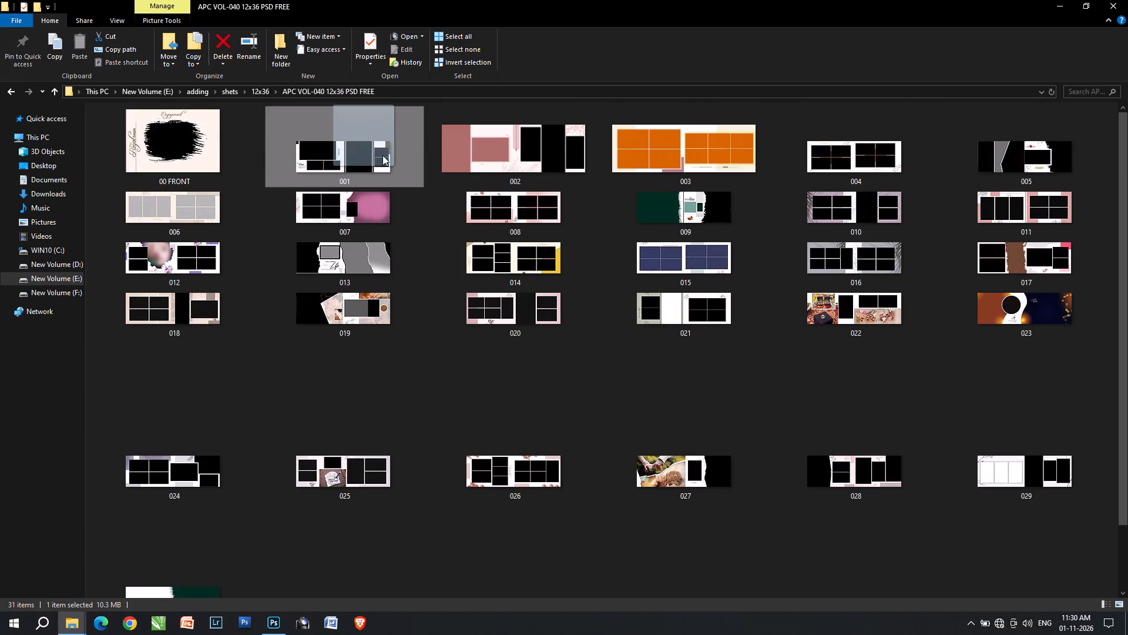
pyautogui.moveTo(382, 155); pyautogui.dragTo(446, 0)
pyautogui.hotkey('alt', 'Tab')
pyautogui.click(446, 0)
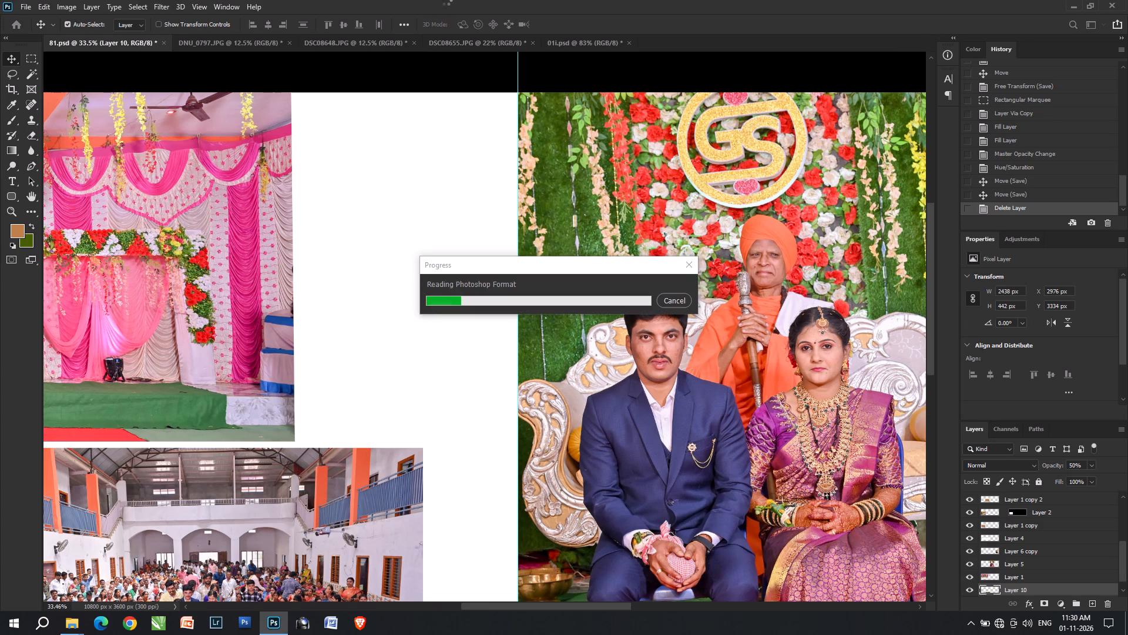
pyautogui.doubleClick(388, 334)
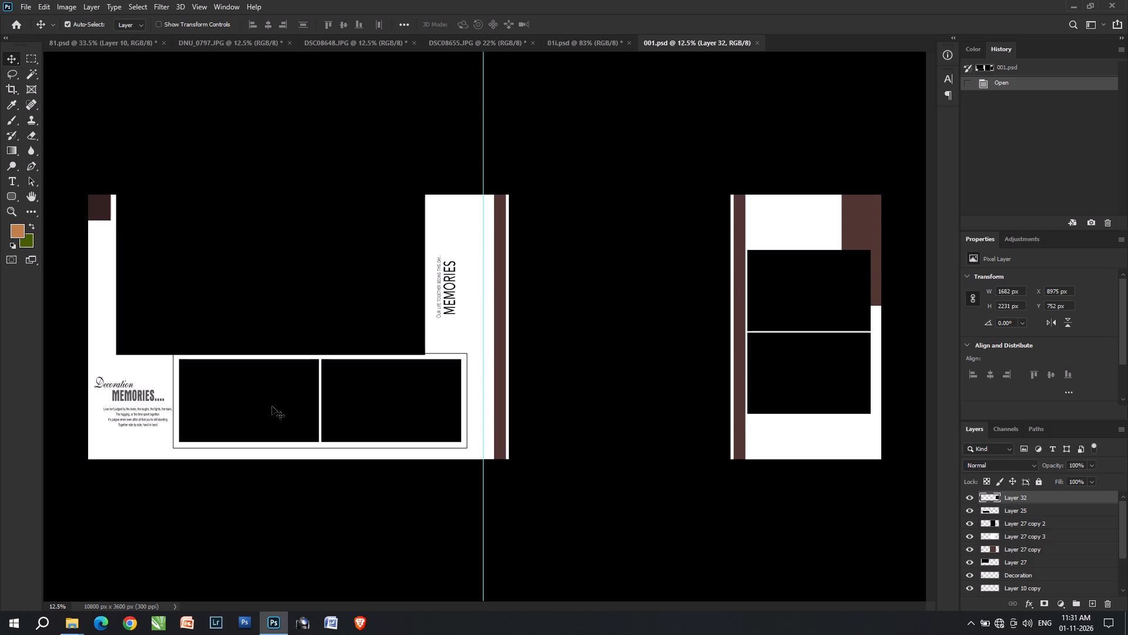
# Copy the Decoration Memories text layer from 001.psd into the white gap beside the stage photo in 81.psd.
pyautogui.moveTo(134, 395); pyautogui.dragTo(76, 29)
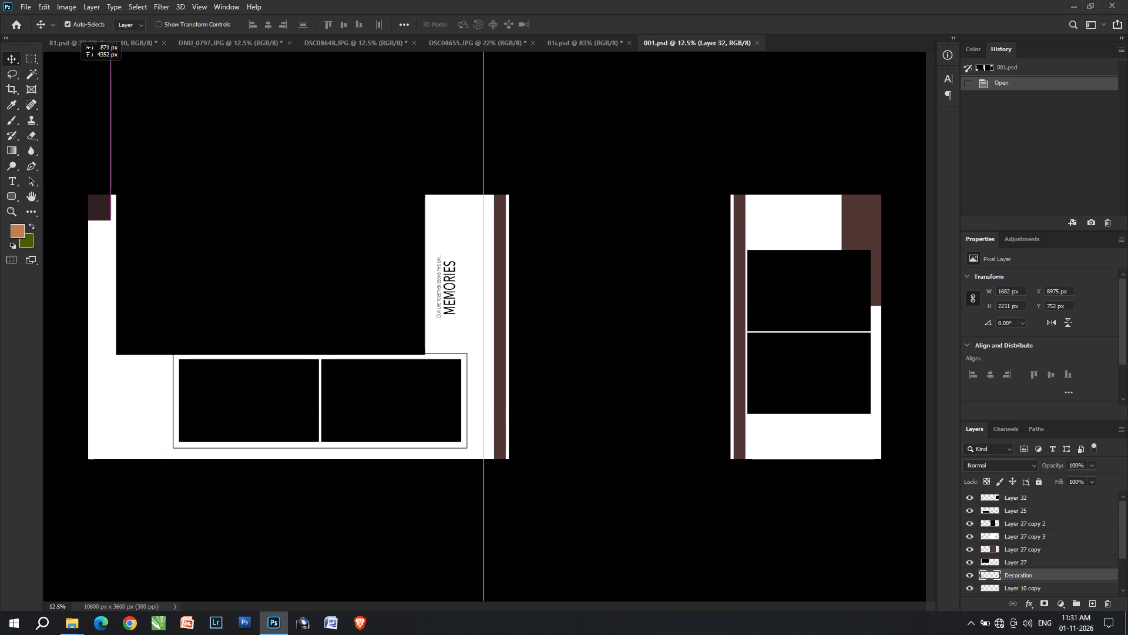
pyautogui.moveTo(76, 29); pyautogui.dragTo(60, 42)
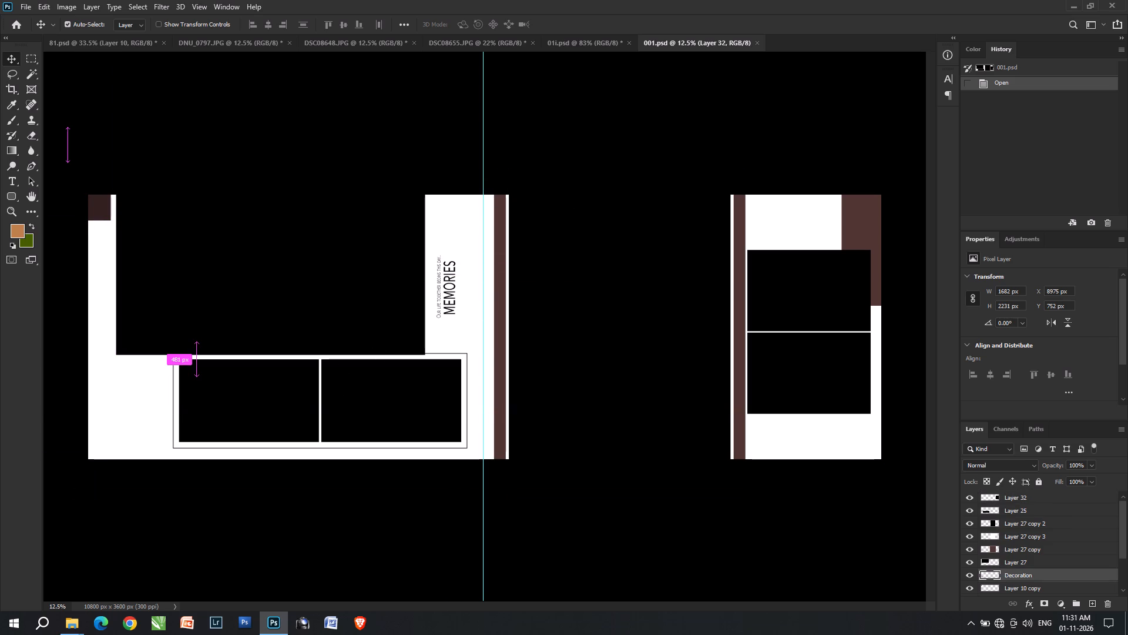
pyautogui.moveTo(60, 42); pyautogui.dragTo(424, 254)
# Rotate the Decoration Memories text to 90° clockwise and position it between the stage photo and the couple photo.
pyautogui.hotkey('ctrl', 't')
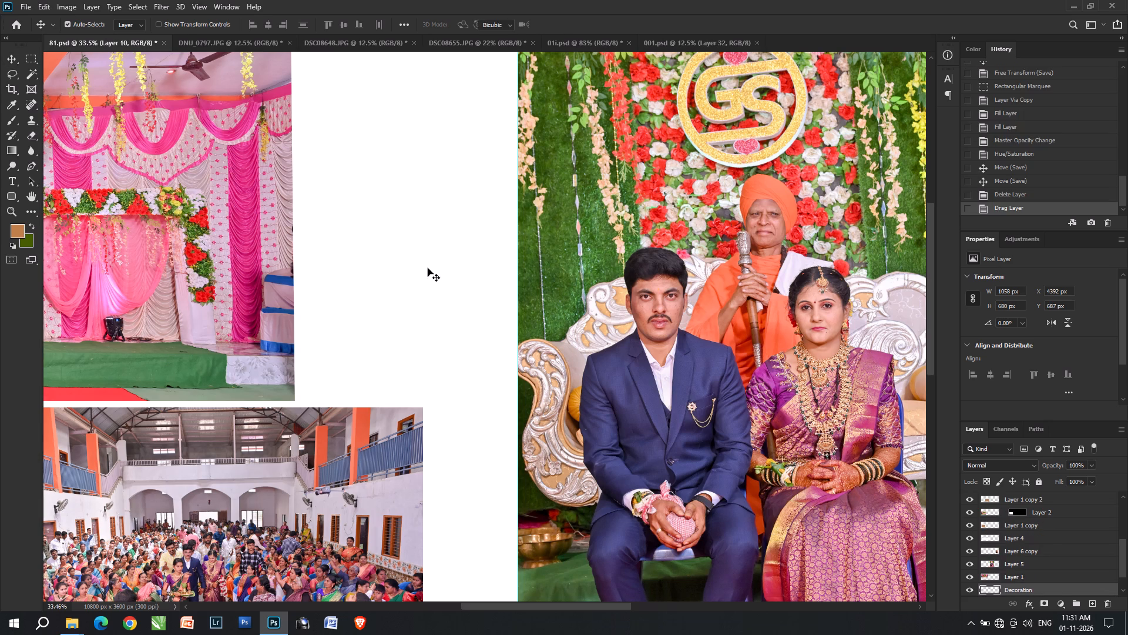
pyautogui.rightClick(443, 242)
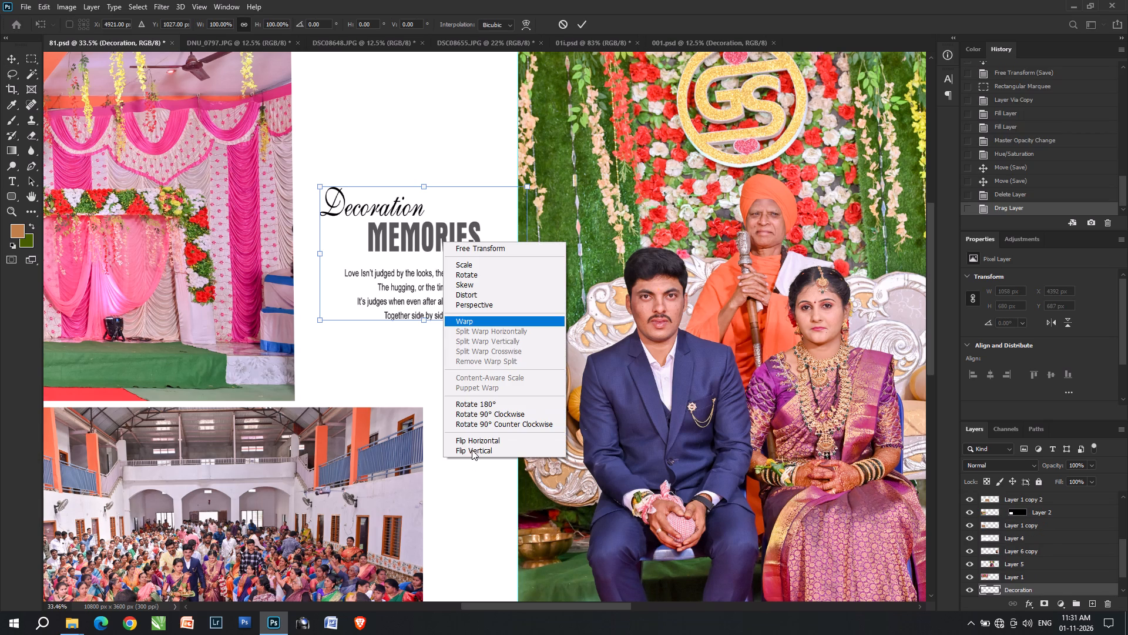
pyautogui.click(480, 423)
pyautogui.moveTo(438, 290); pyautogui.dragTo(409, 280)
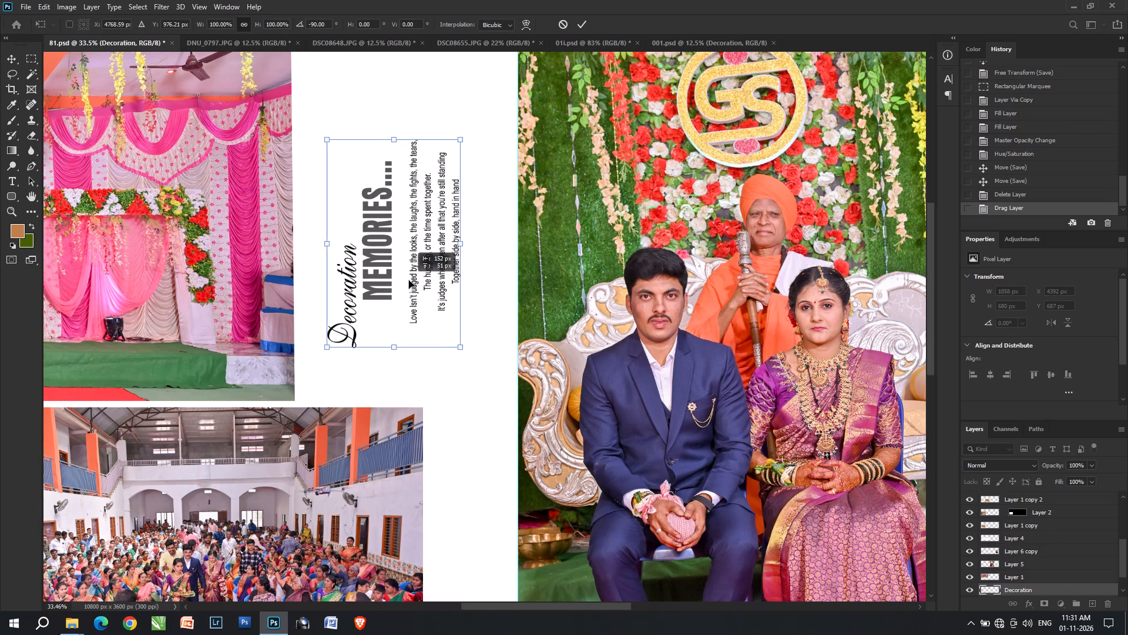
pyautogui.moveTo(409, 280); pyautogui.dragTo(417, 266)
pyautogui.keyDown('alt'); pyautogui.scroll(-6, 488, 195); pyautogui.keyUp('alt')
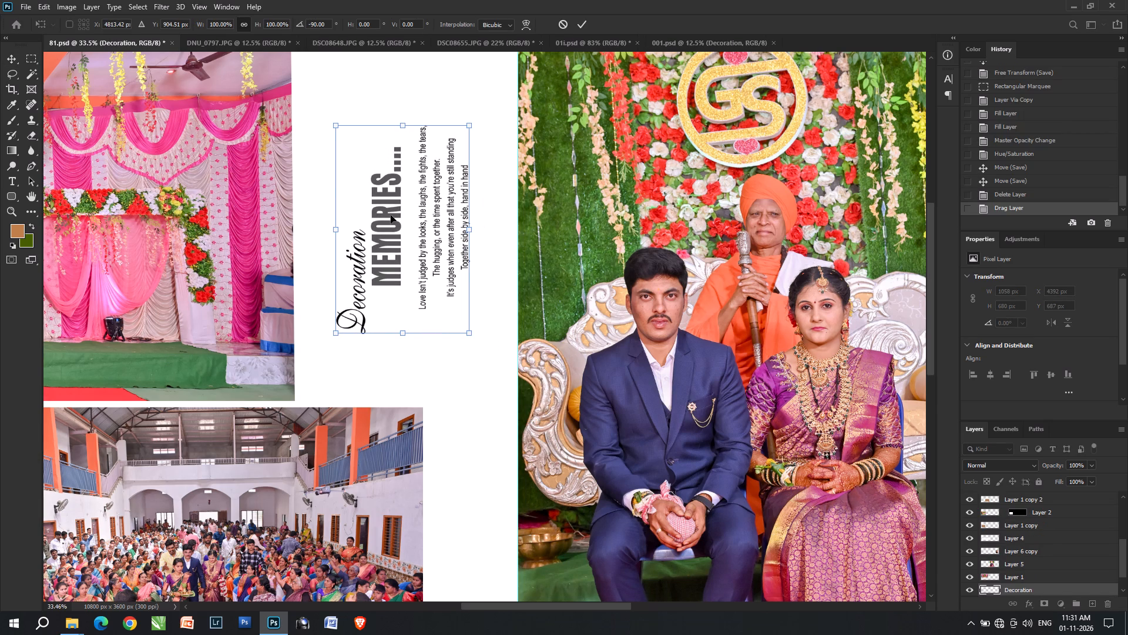
pyautogui.rightClick(391, 226)
pyautogui.click(438, 380)
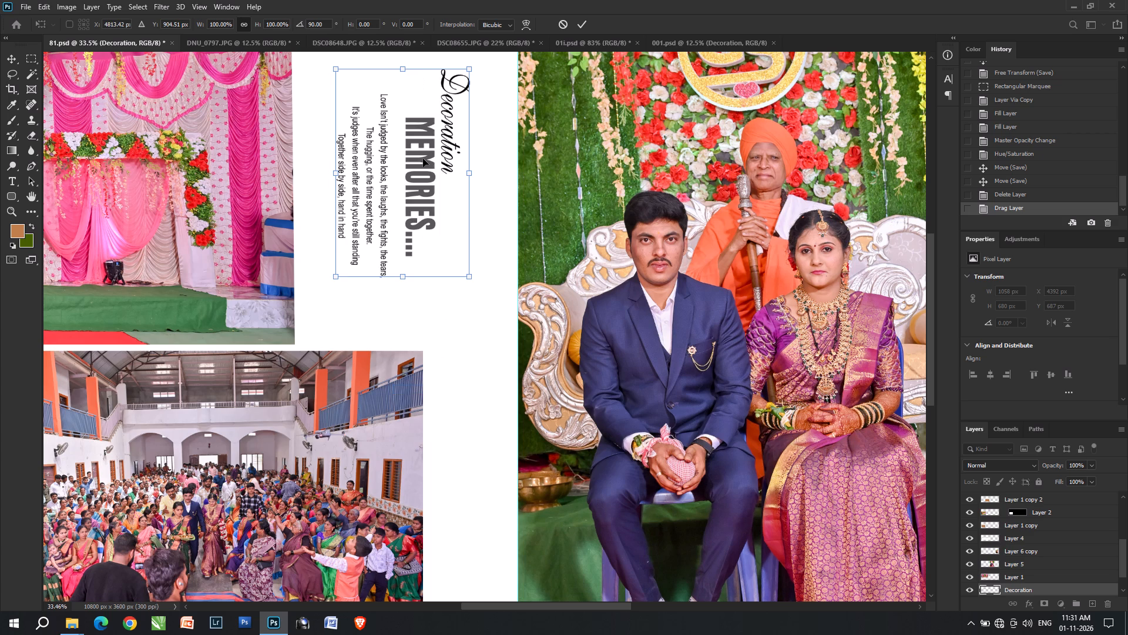
pyautogui.press('Return')
# Nudge the Decoration Memories text right and up to X 4494 px, Y 360 px.
pyautogui.keyDown('alt'); pyautogui.scroll(-10, 464, 230); pyautogui.keyUp('alt')
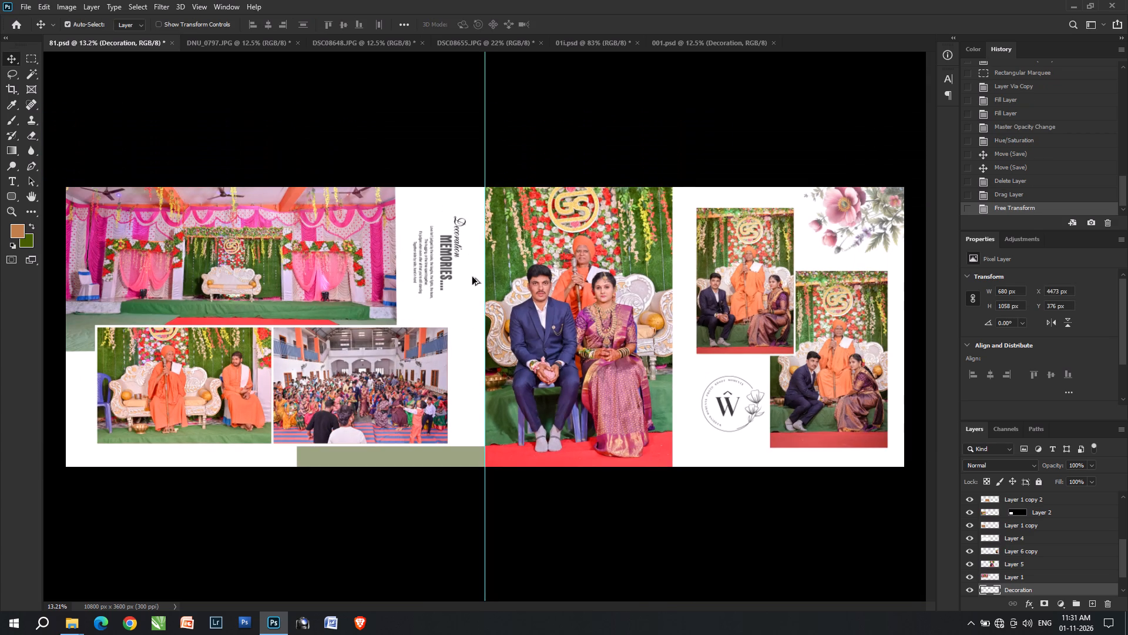
pyautogui.press('Right')
pyautogui.press('Right')
pyautogui.press('Up')
pyautogui.press('Right')
pyautogui.press('Up')
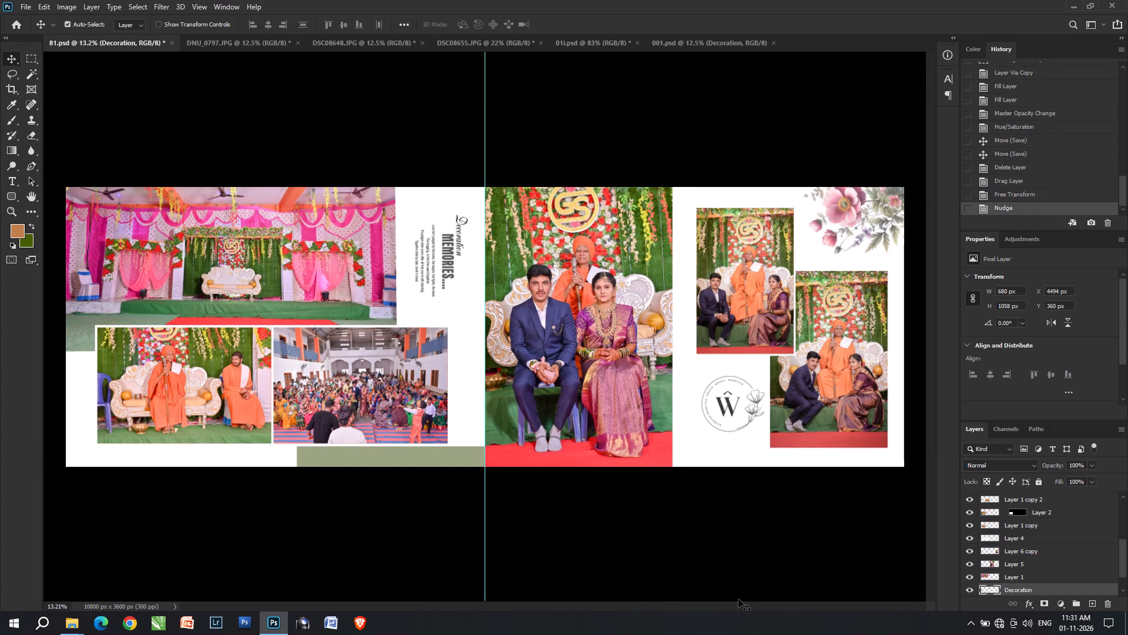
pyautogui.click(738, 599)
# Save album sheet 81.psd with its layers.
pyautogui.hotkey('ctrl', 's')
pyautogui.hotkey('ctrl', 's')
pyautogui.hotkey('ctrl', 's')
pyautogui.hotkey('ctrl', 's')
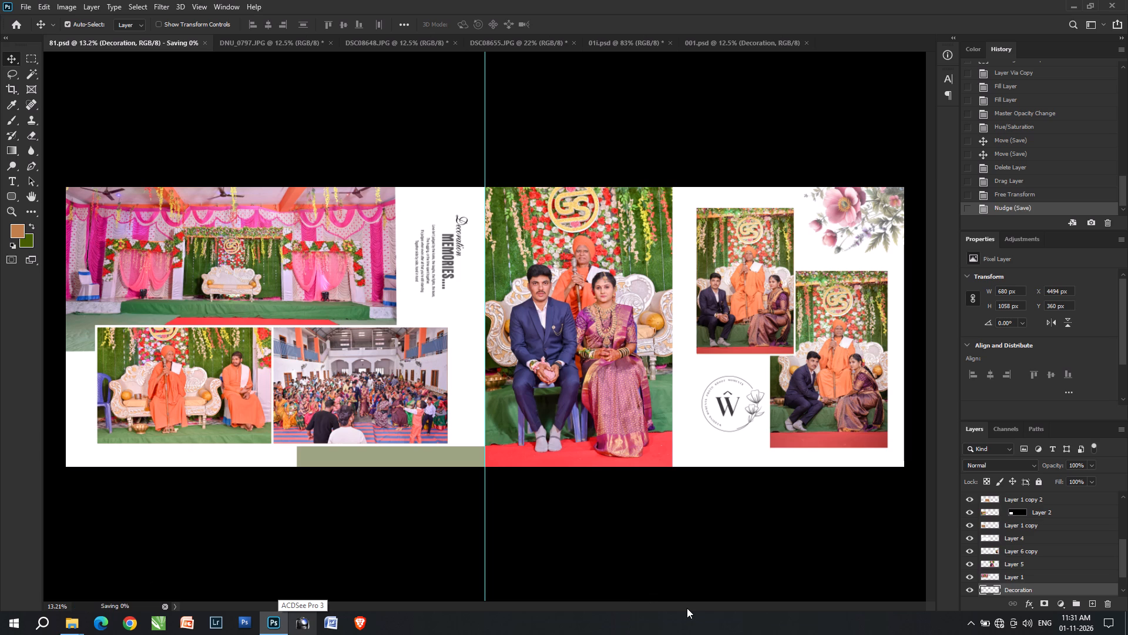
# Merge all visible layers of album sheet 81.psd.
pyautogui.keyDown('alt'); pyautogui.scroll(11, 435, 225); pyautogui.keyUp('alt')
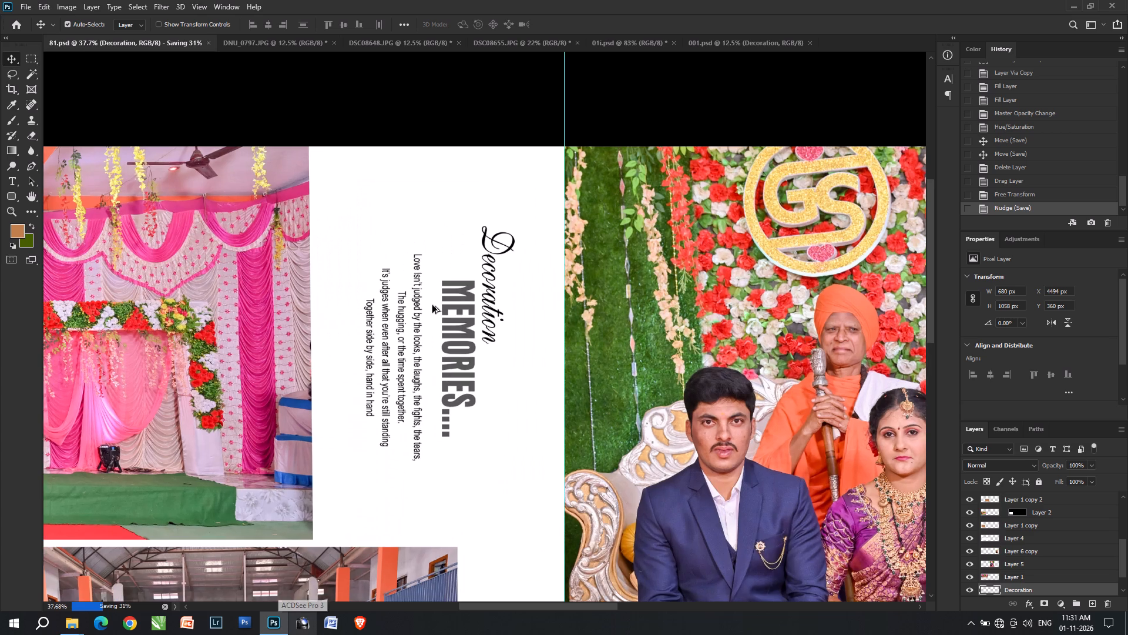
pyautogui.keyDown('alt'); pyautogui.scroll(-5, 432, 306); pyautogui.keyUp('alt')
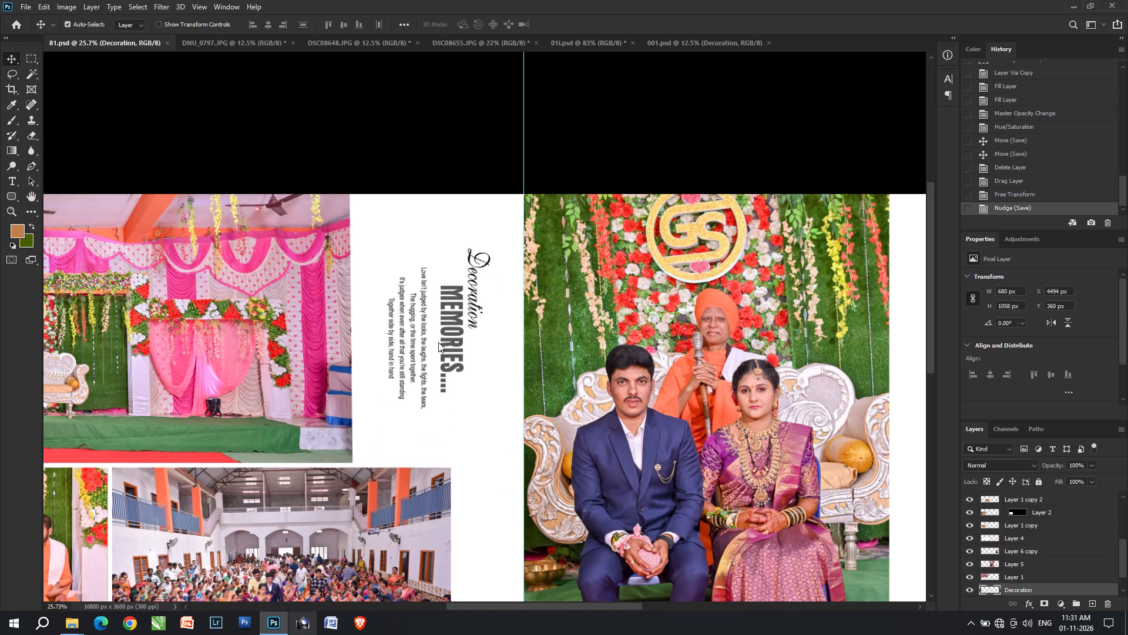
pyautogui.keyDown('alt'); pyautogui.scroll(-11, 440, 355); pyautogui.keyUp('alt')
pyautogui.hotkey('ctrl', 'shift', 'e')
pyautogui.hotkey('ctrl', 'shift', 'e')
pyautogui.keyDown('alt'); pyautogui.scroll(-18, 492, 342); pyautogui.keyUp('alt')
pyautogui.keyDown('alt'); pyautogui.scroll(-3, 494, 334); pyautogui.keyUp('alt')
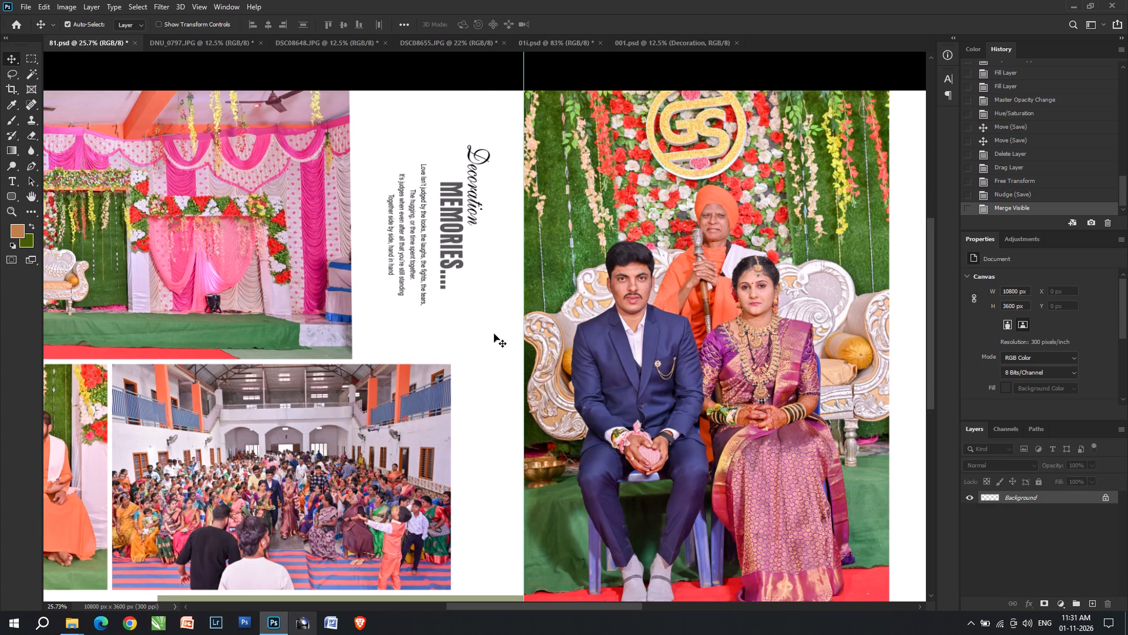
# Save the merged sheet as a JPEG named 81 in the JPEG folder inside the sheet folder.
pyautogui.hotkey('ctrl', 'shift', 's')
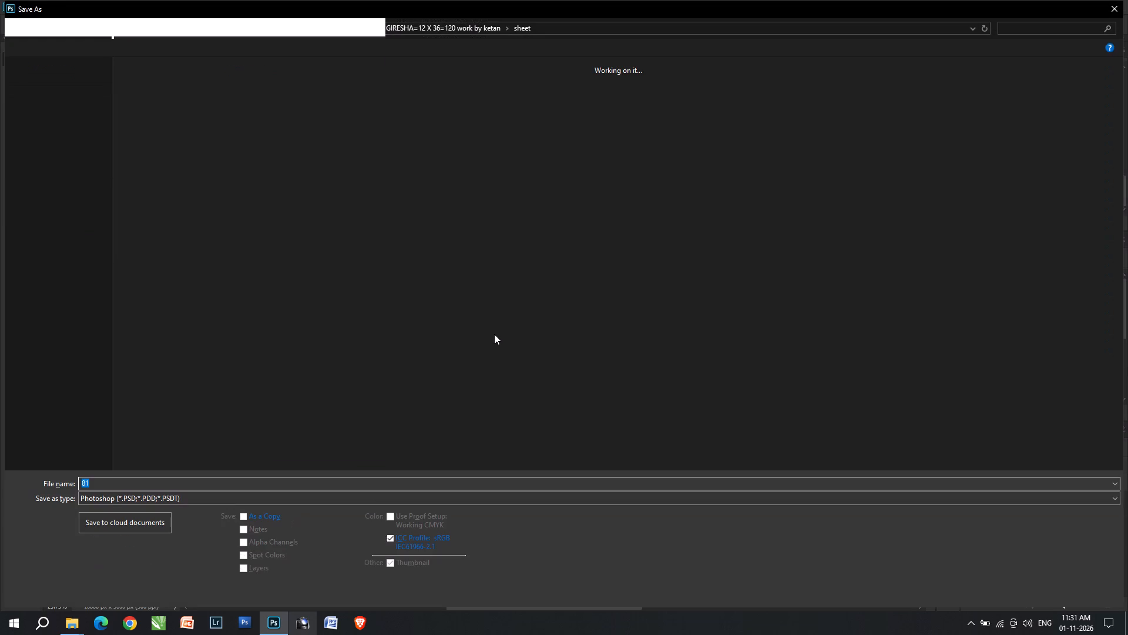
pyautogui.doubleClick(142, 121)
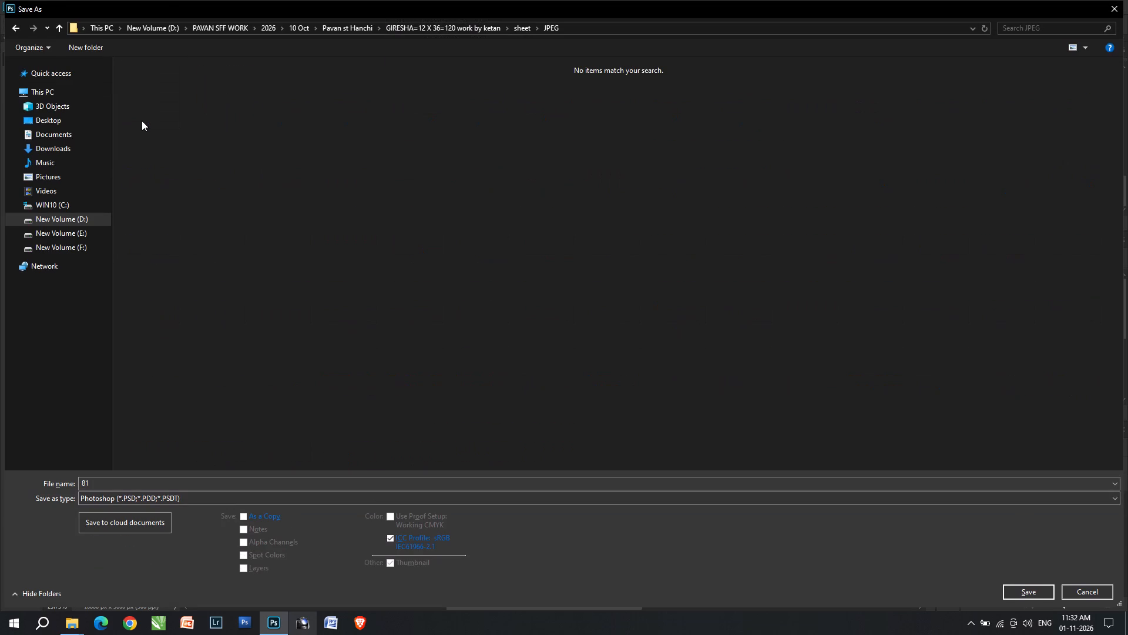
pyautogui.press('Tab')
pyautogui.press('Tab')
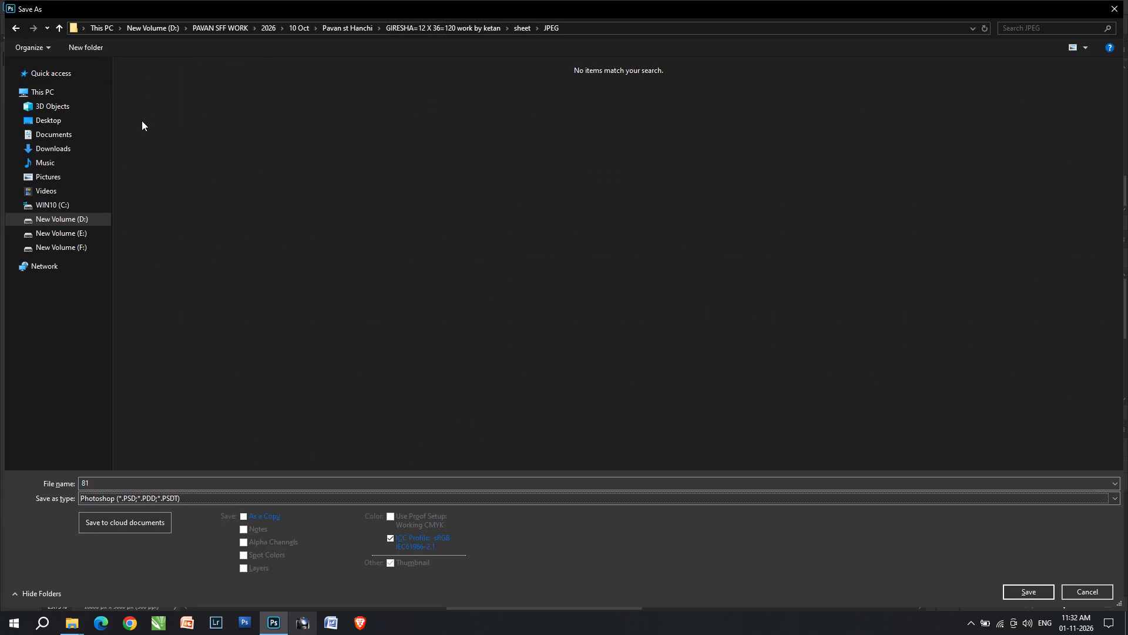
pyautogui.press('j')
pyautogui.press('Return')
pyautogui.press('Return')
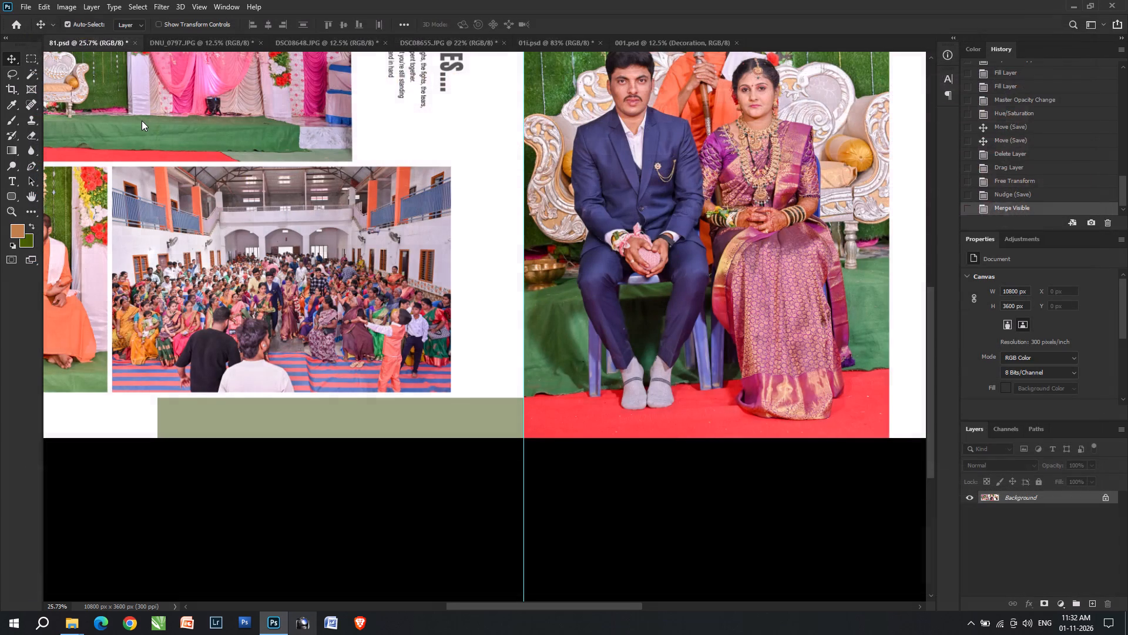
pyautogui.press('Return')
pyautogui.press('Return')
pyautogui.press('Return')
pyautogui.press('Return')
pyautogui.press('Return')
pyautogui.press('Return')
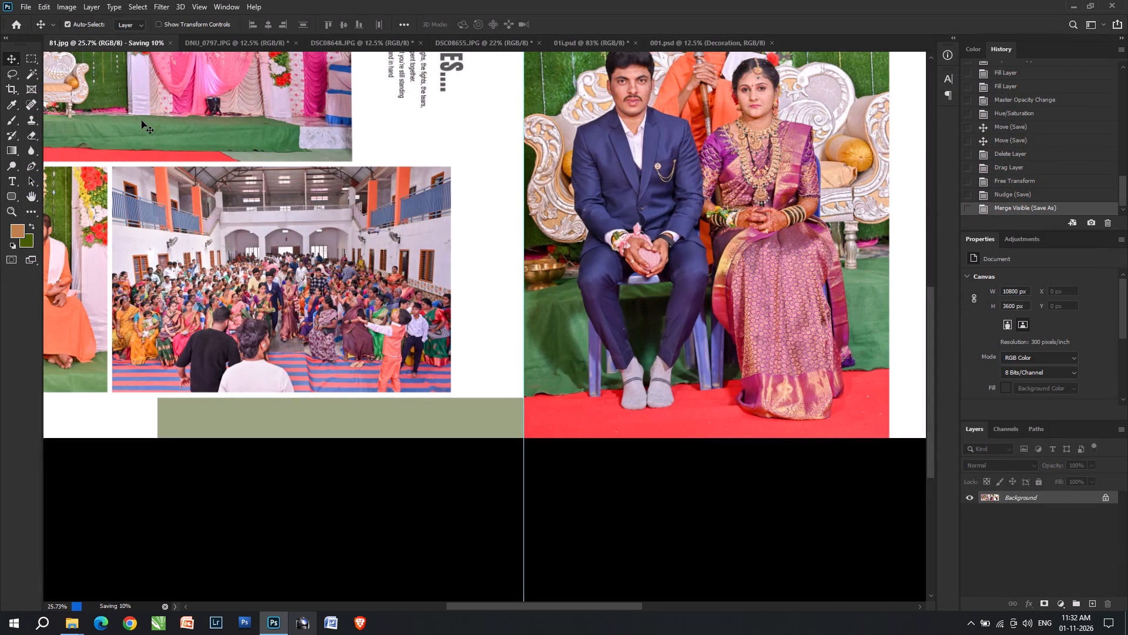
# Turn the merged sheet blank white with Hue/Saturation by raising Lightness to its maximum.
pyautogui.hotkey('ctrl', 'alt', 'u')
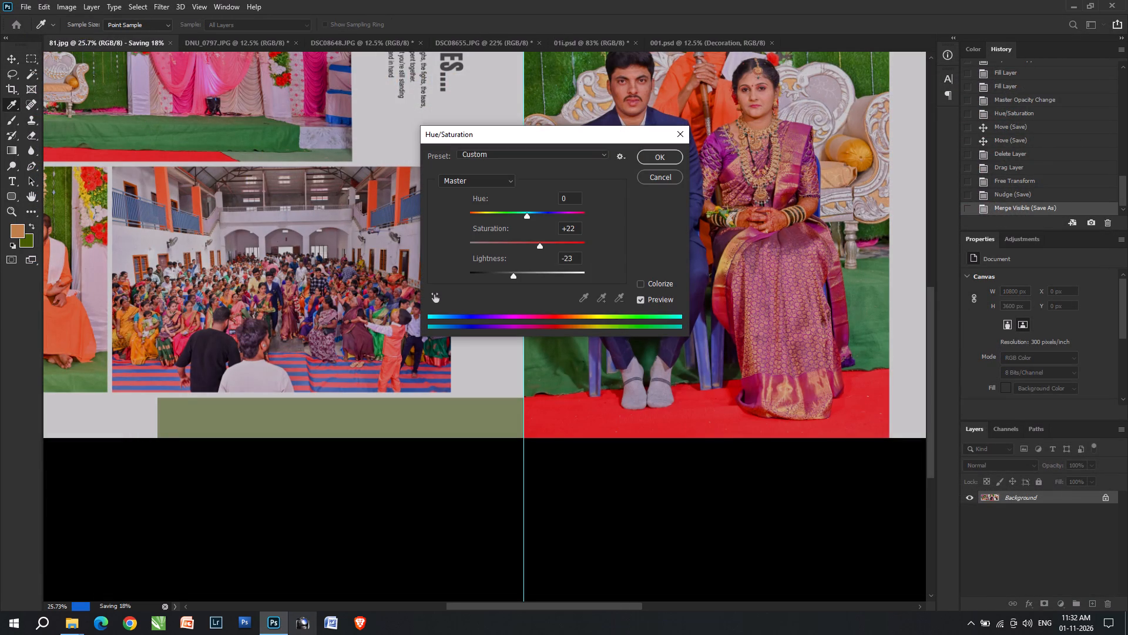
pyautogui.moveTo(573, 272); pyautogui.dragTo(614, 270)
pyautogui.press('Return')
pyautogui.press('\\')
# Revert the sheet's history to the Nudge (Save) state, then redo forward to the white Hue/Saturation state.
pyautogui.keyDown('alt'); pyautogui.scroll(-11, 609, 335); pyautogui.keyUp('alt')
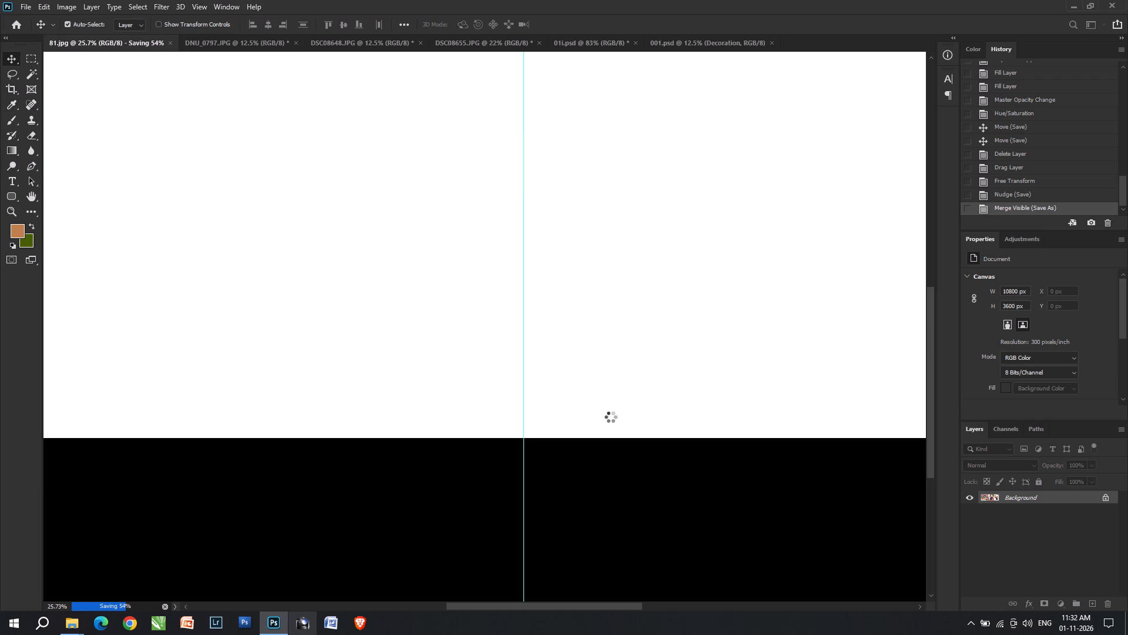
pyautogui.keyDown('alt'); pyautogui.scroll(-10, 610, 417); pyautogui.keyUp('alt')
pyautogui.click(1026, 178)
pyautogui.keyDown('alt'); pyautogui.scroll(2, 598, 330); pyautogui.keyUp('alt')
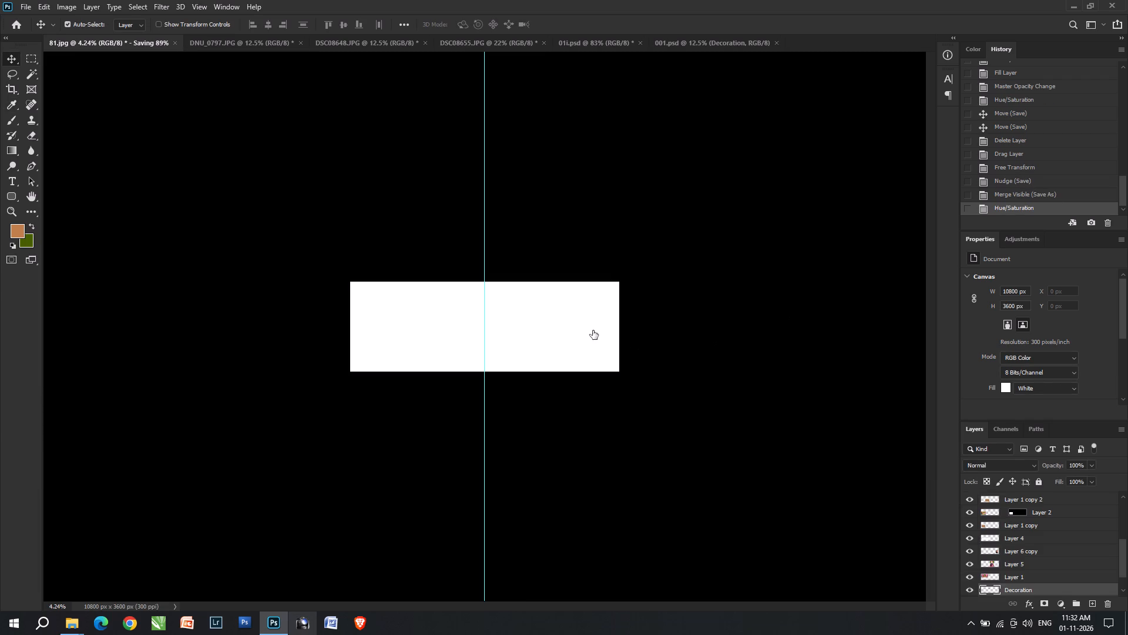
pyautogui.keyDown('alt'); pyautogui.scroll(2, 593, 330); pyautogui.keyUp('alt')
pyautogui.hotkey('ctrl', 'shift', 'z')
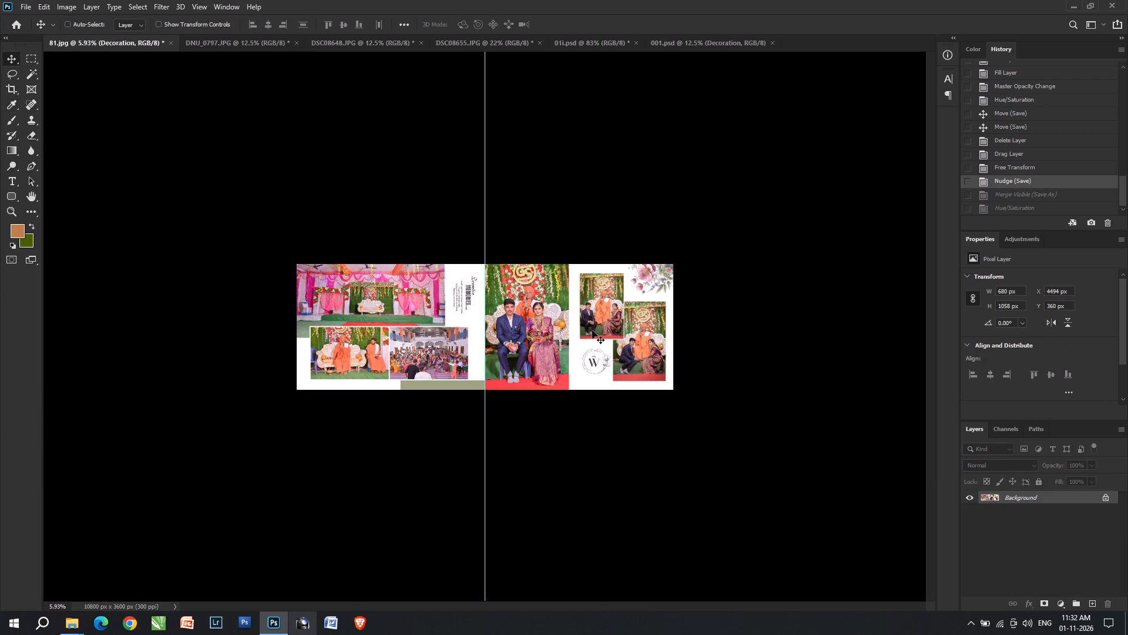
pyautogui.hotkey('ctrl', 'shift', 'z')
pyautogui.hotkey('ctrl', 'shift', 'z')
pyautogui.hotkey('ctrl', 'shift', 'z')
# Save the blank white sheet as 82 in Photoshop PSD format in the sheet folder.
pyautogui.hotkey('ctrl', 'shift', 's')
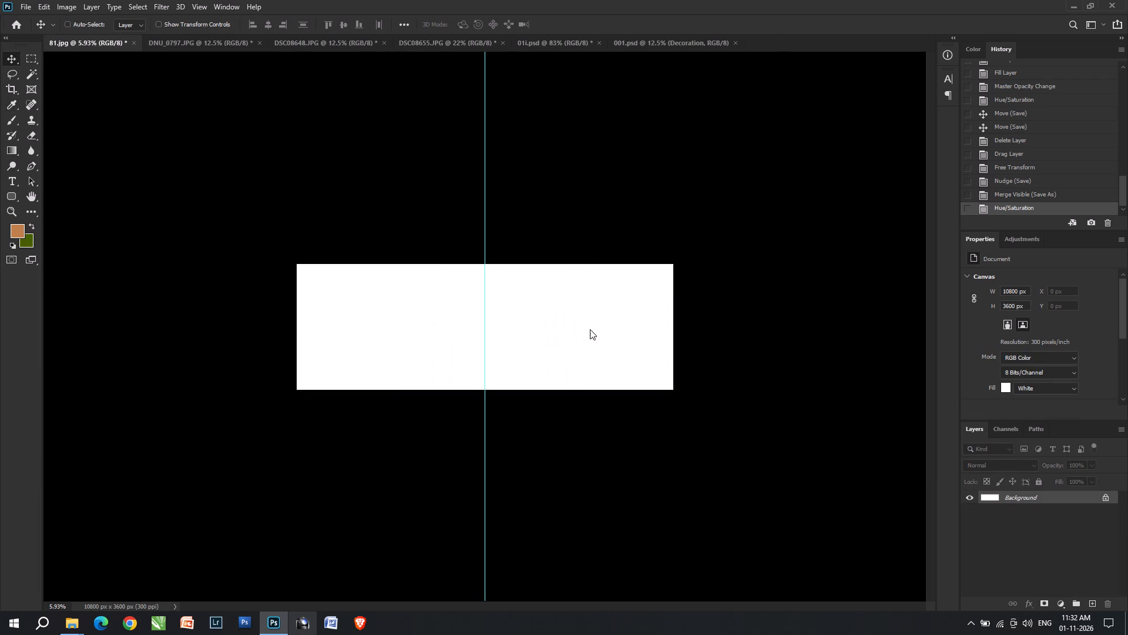
pyautogui.click(526, 27)
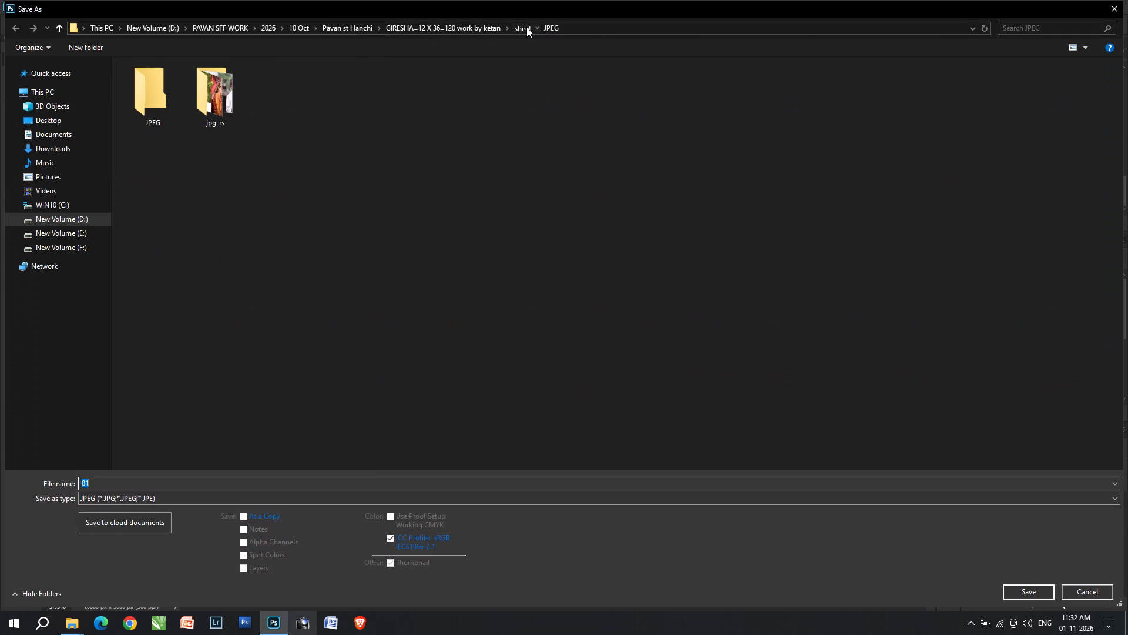
pyautogui.write('82')
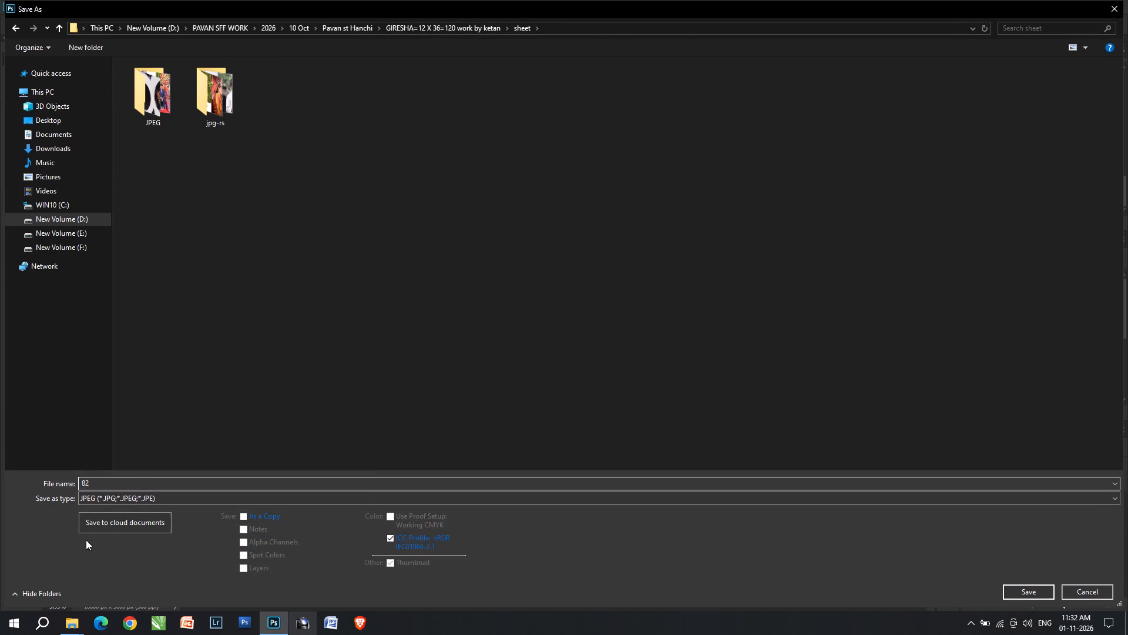
pyautogui.click(102, 498)
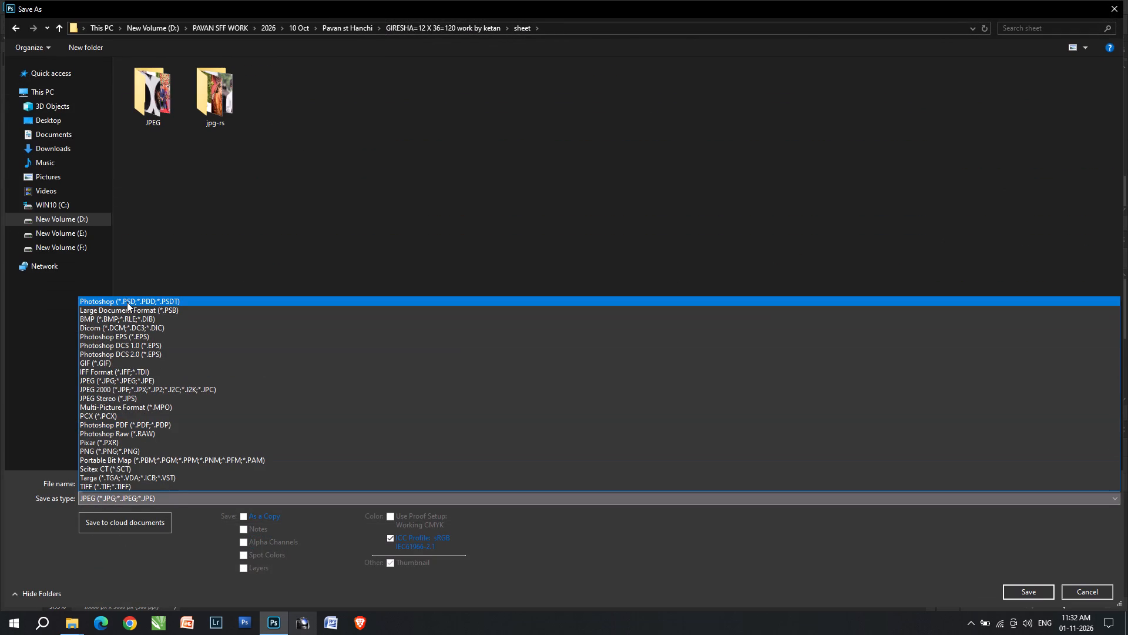
pyautogui.click(127, 302)
pyautogui.click(280, 346)
pyautogui.press('Return')
# Close the design source files 01i.psd and 001.psd.
pyautogui.hotkey('ctrl', 'Tab')
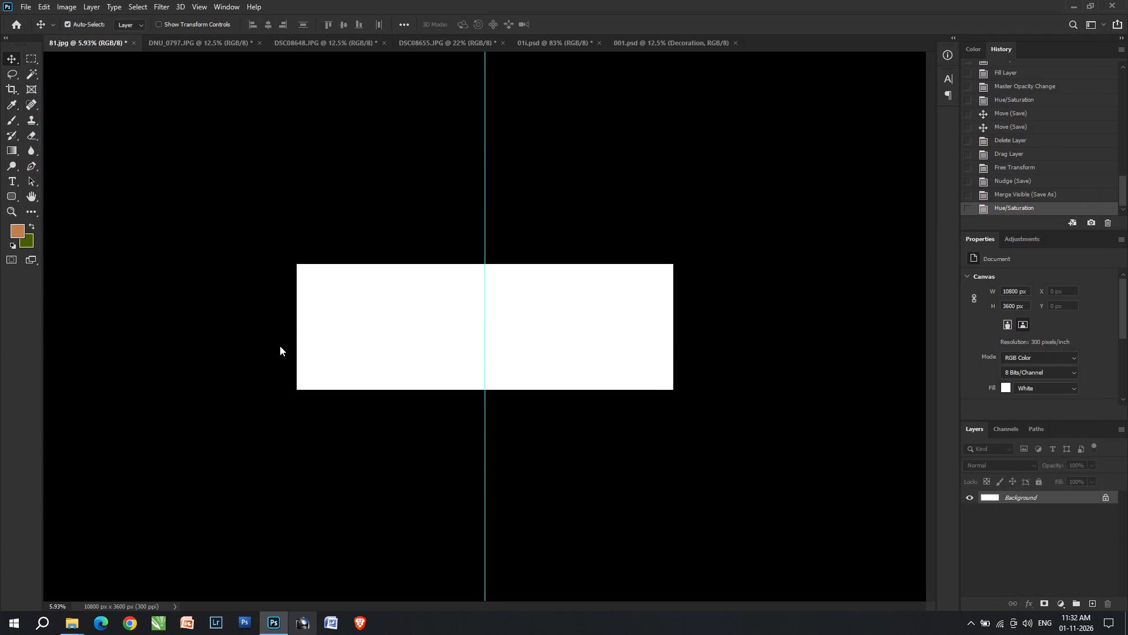
pyautogui.hotkey('ctrl', 'Tab')
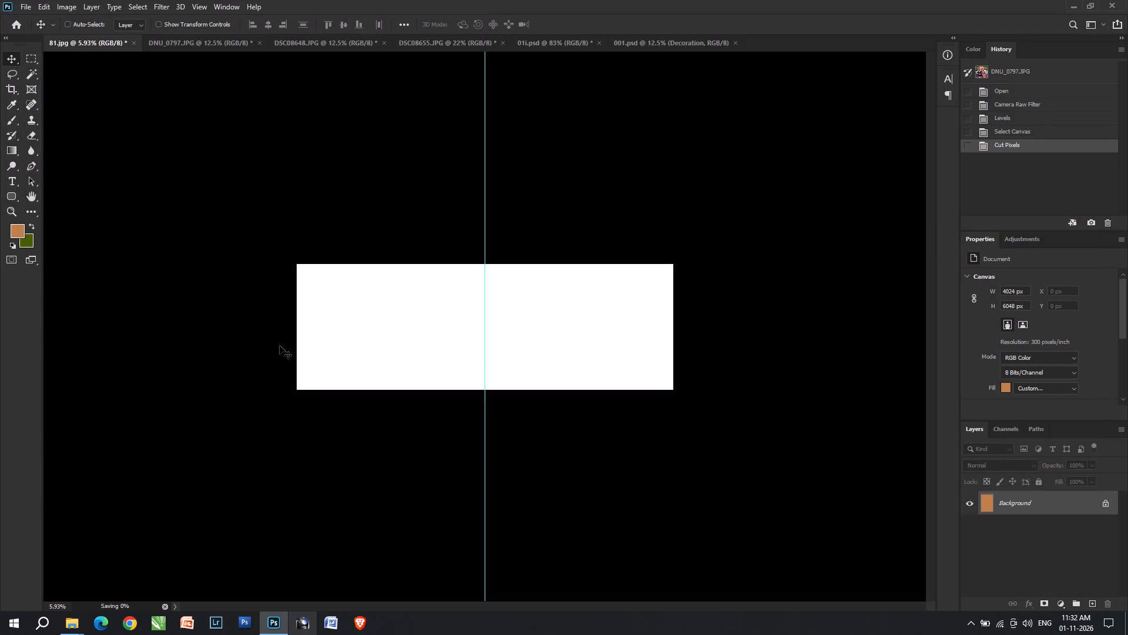
pyautogui.hotkey('ctrl', 'Tab')
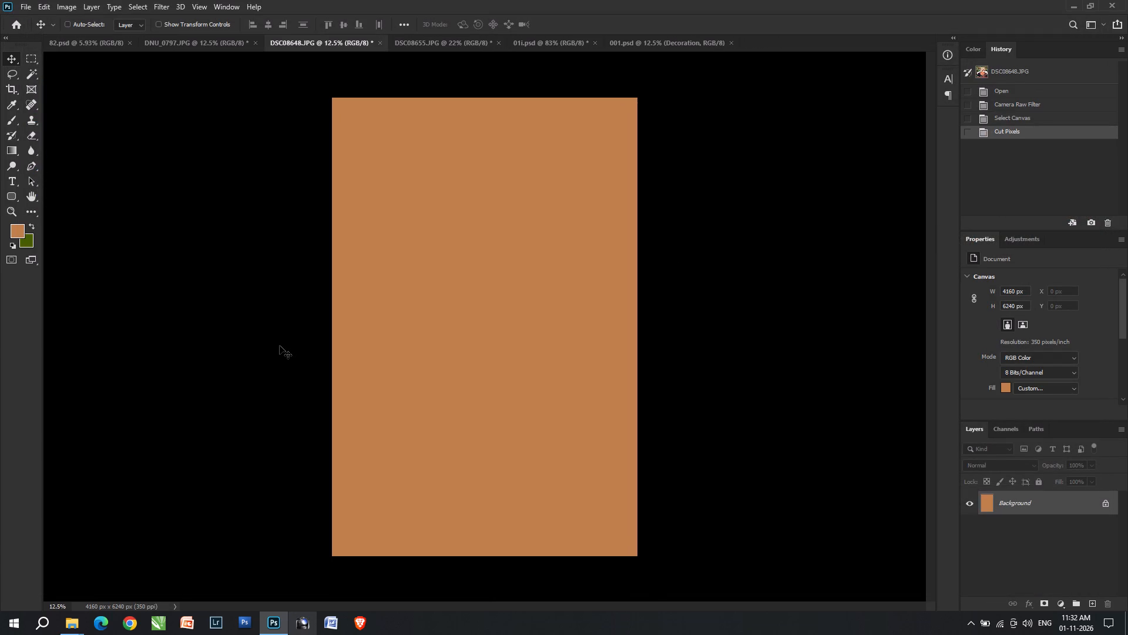
pyautogui.hotkey('ctrl', 'Tab')
pyautogui.hotkey('ctrl', 'Tab')
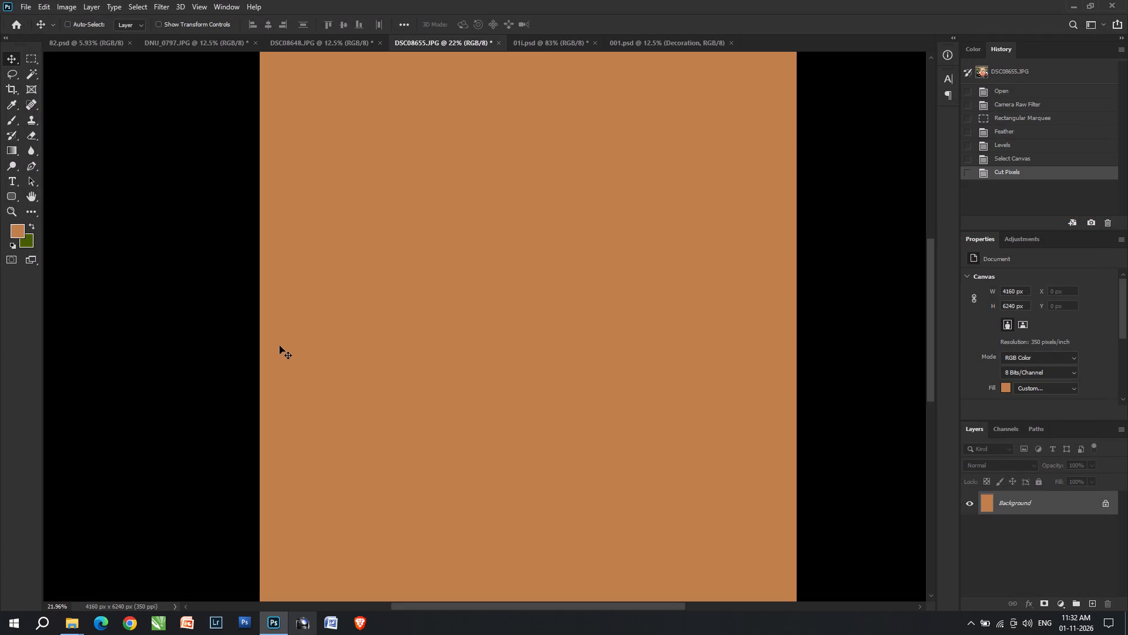
pyautogui.hotkey('ctrl', 'w')
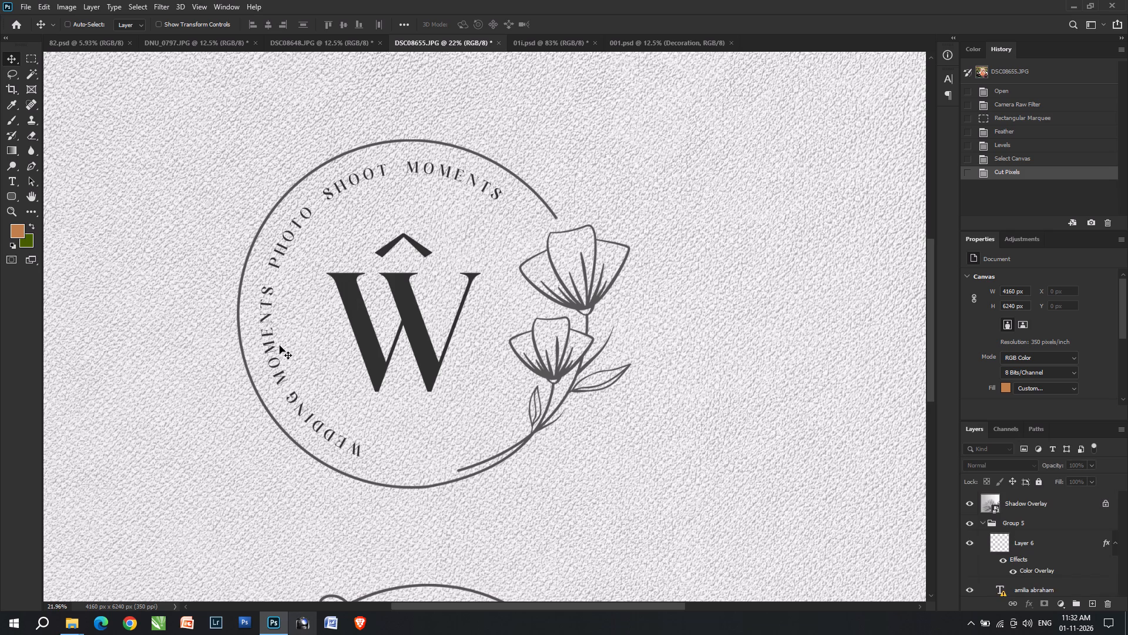
pyautogui.hotkey('ctrl', 'Tab')
pyautogui.press('Return')
pyautogui.hotkey('ctrl', 'Tab')
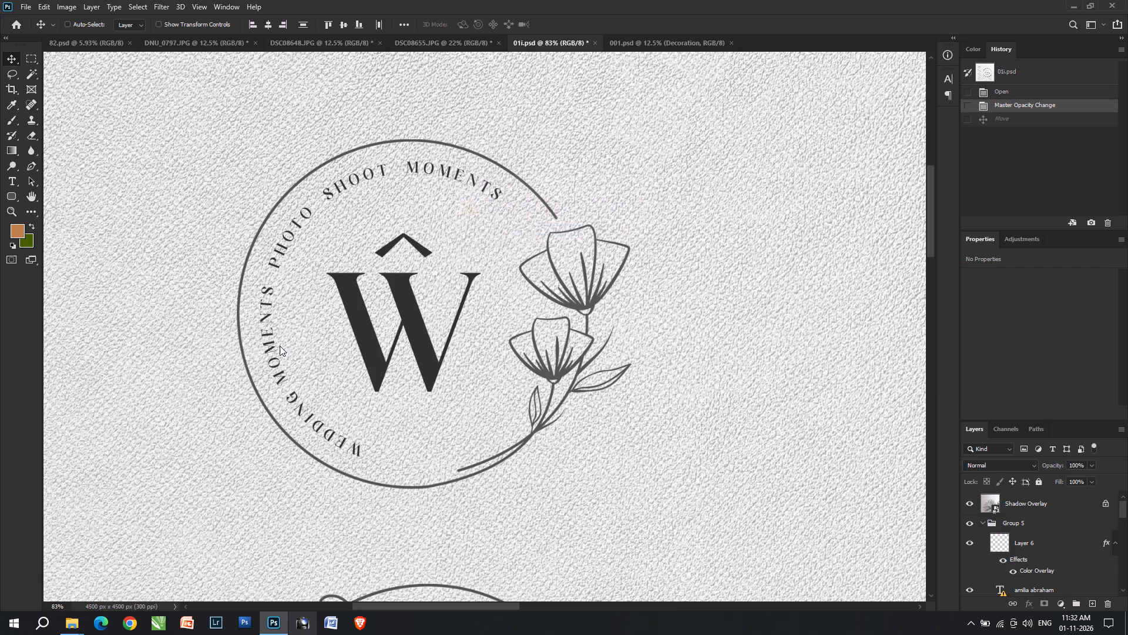
pyautogui.hotkey('ctrl', 'w')
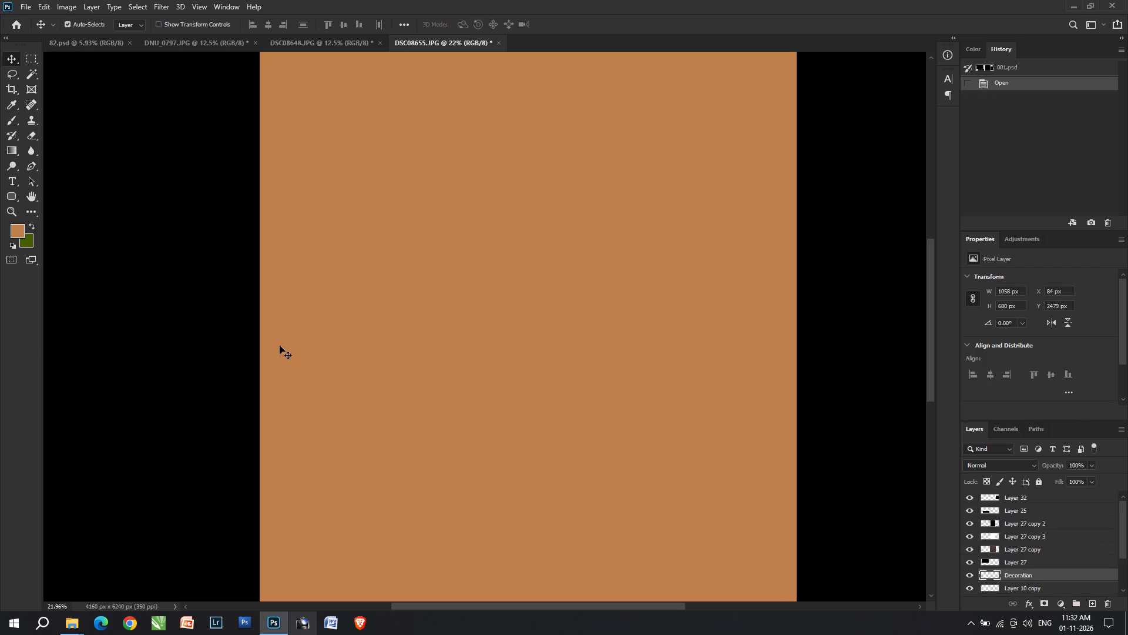
# Close the emptied photos DSC08655.JPG, DSC08648.JPG and DNU_0797.JPG without saving changes.
pyautogui.hotkey('ctrl', 'w')
pyautogui.press('Tab')
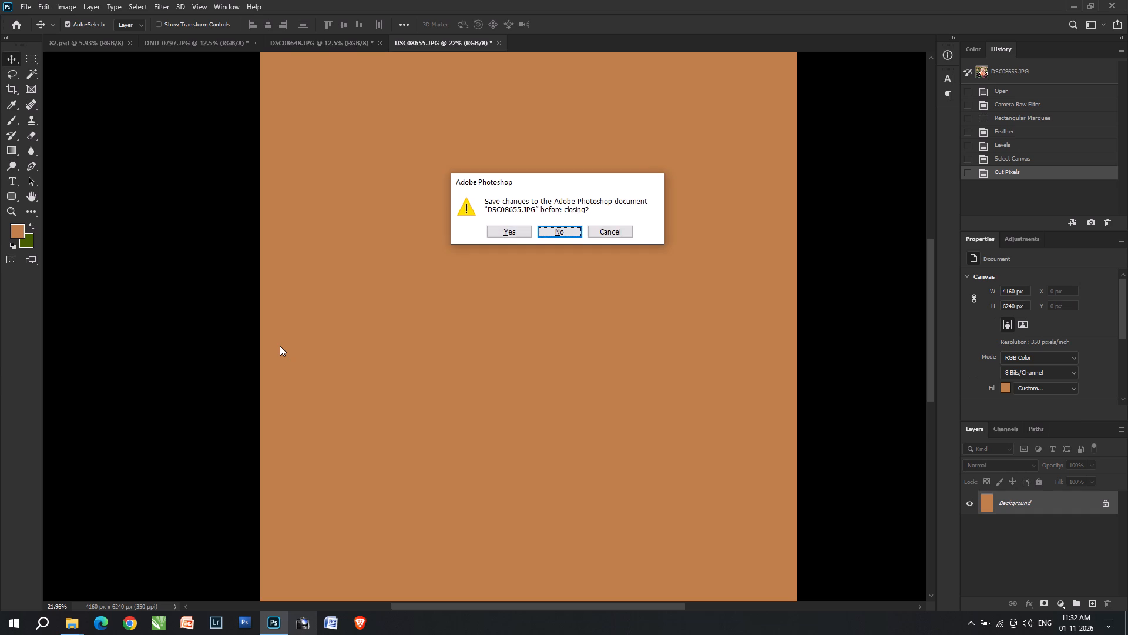
pyautogui.press('Return')
pyautogui.hotkey('ctrl', 'w')
pyautogui.press('Tab')
pyautogui.press('Return')
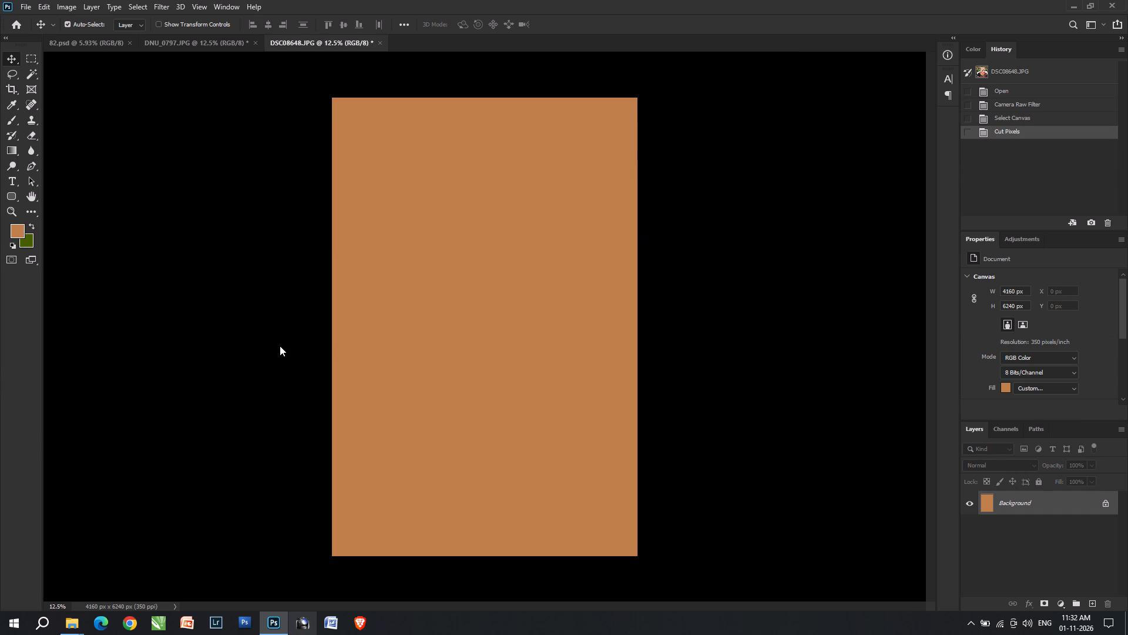
pyautogui.hotkey('ctrl', 'w')
pyautogui.press('Tab')
pyautogui.press('Return')
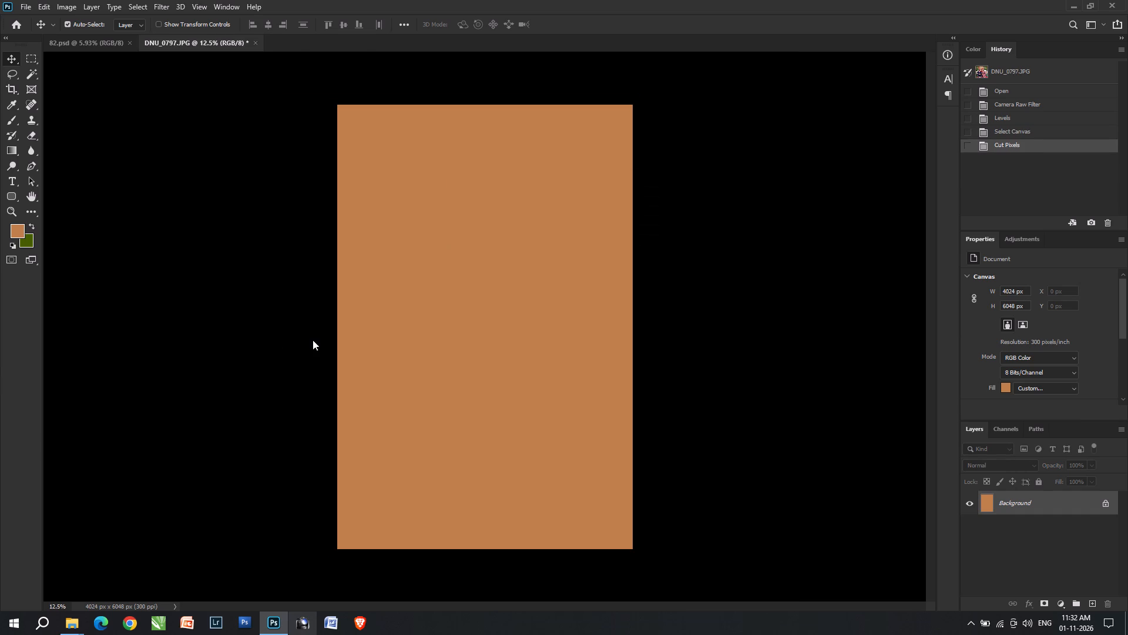
# Show the desktop, refresh it and launch Kuro.
pyautogui.press('super+d')
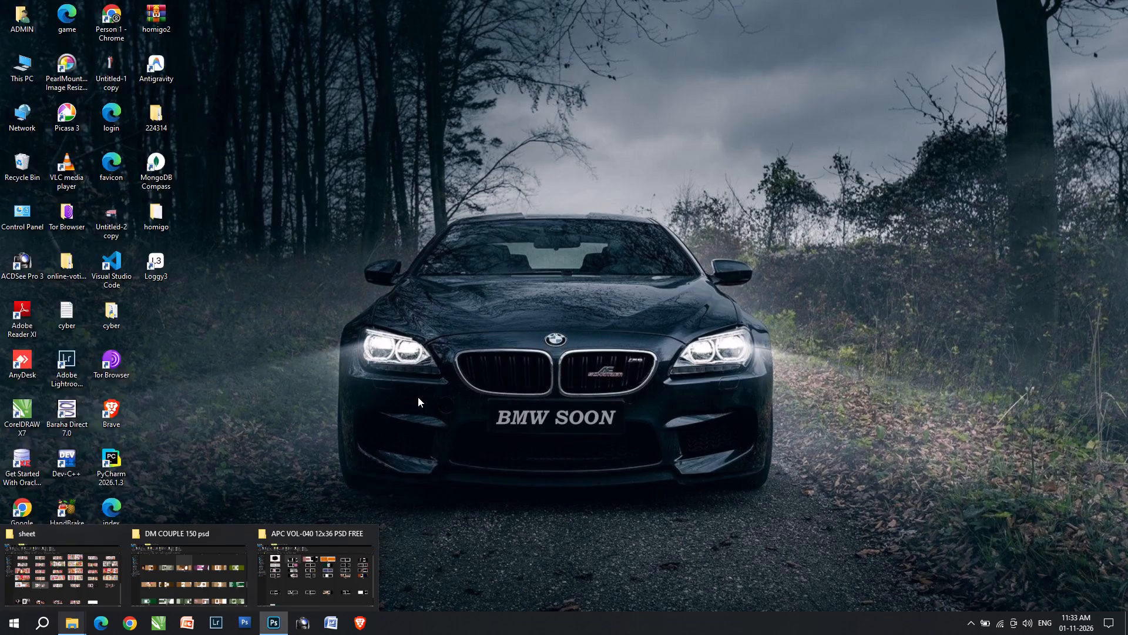
pyautogui.click(550, 316)
pyautogui.rightClick(572, 264)
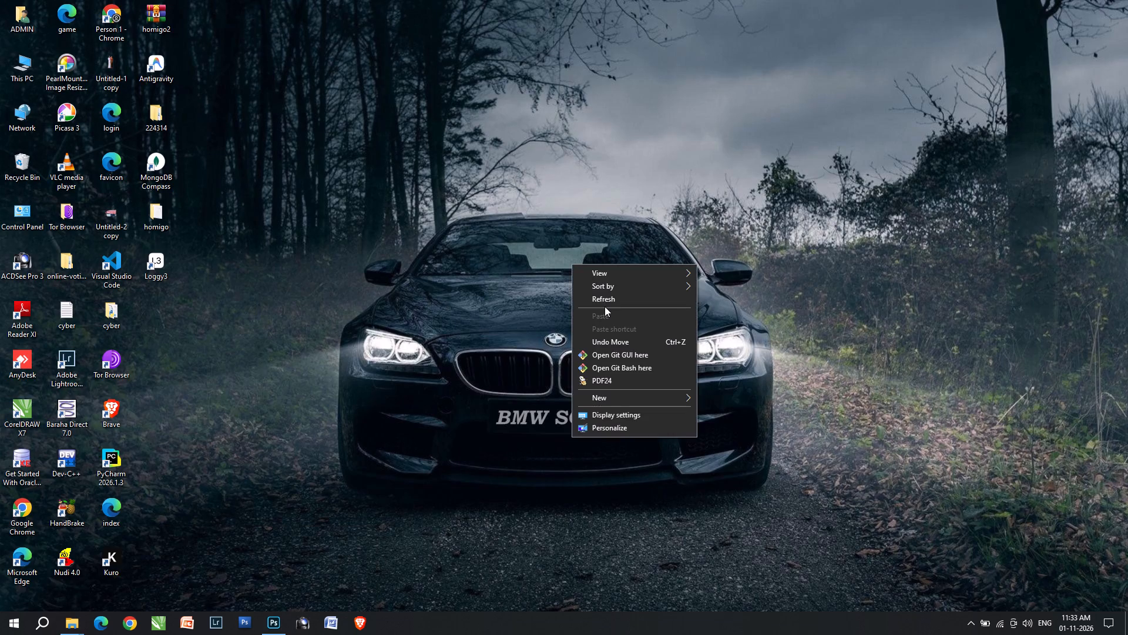
pyautogui.click(601, 299)
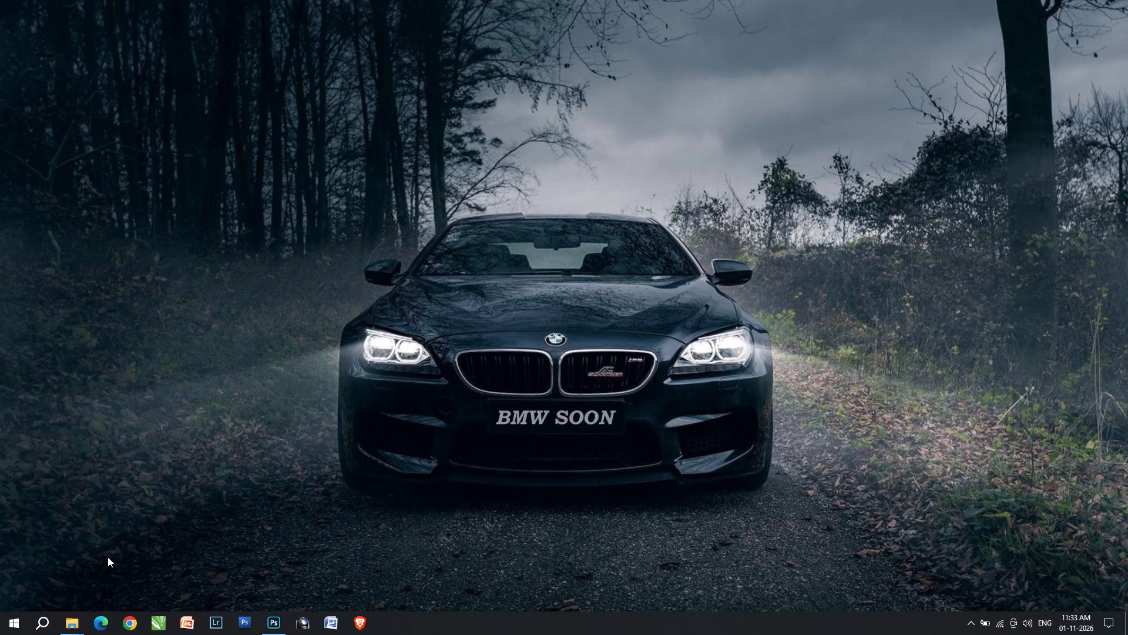
pyautogui.doubleClick(108, 557)
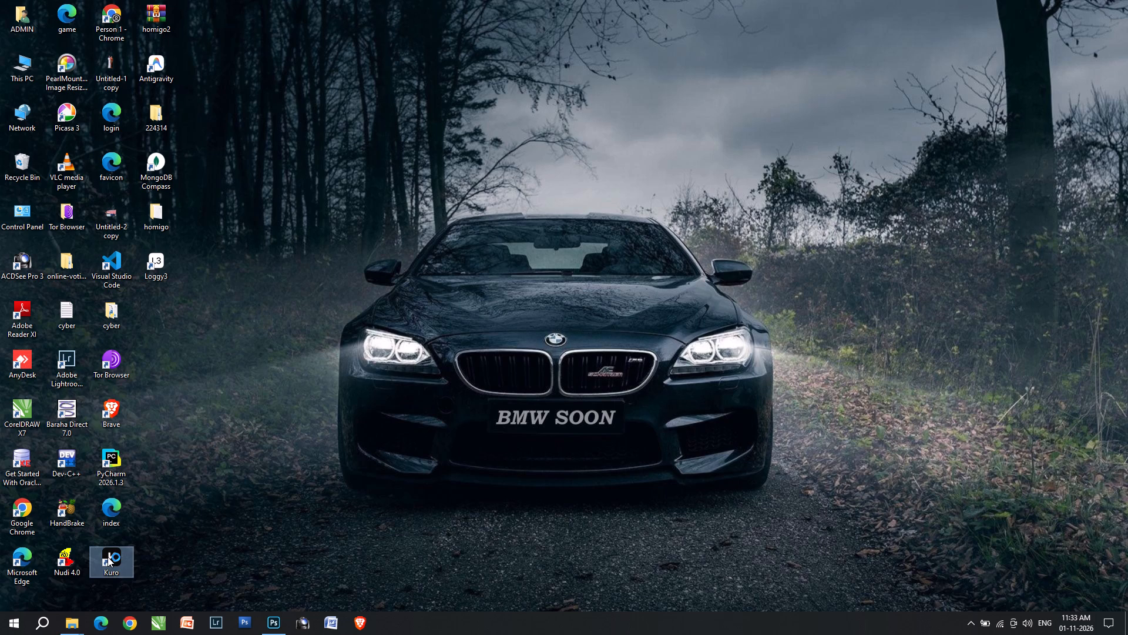
pyautogui.rightClick(416, 212)
pyautogui.click(435, 246)
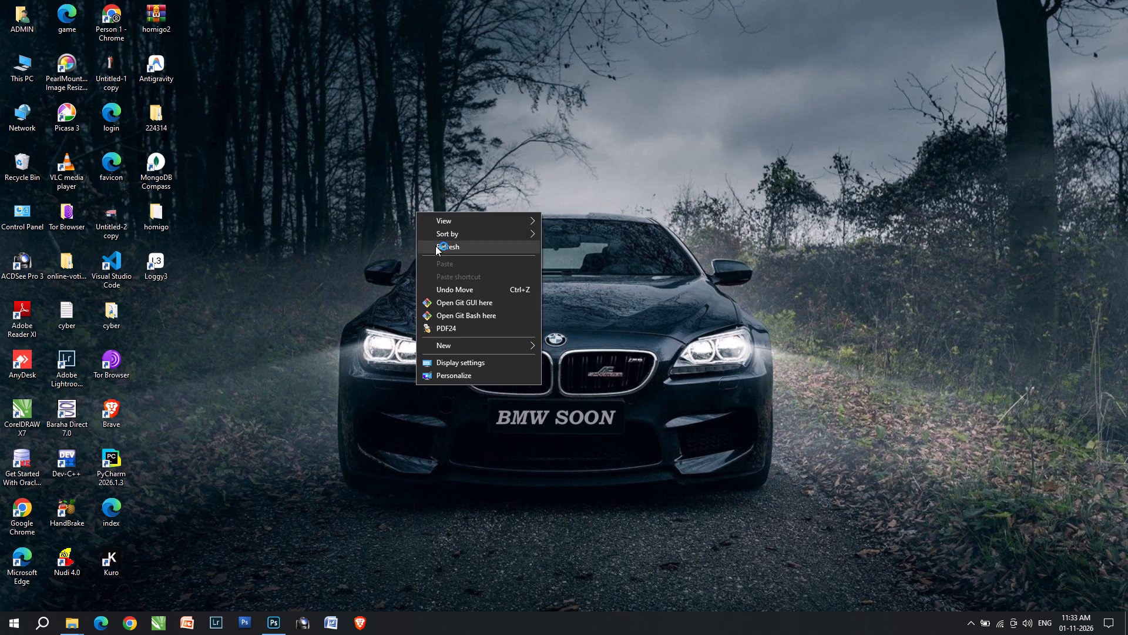
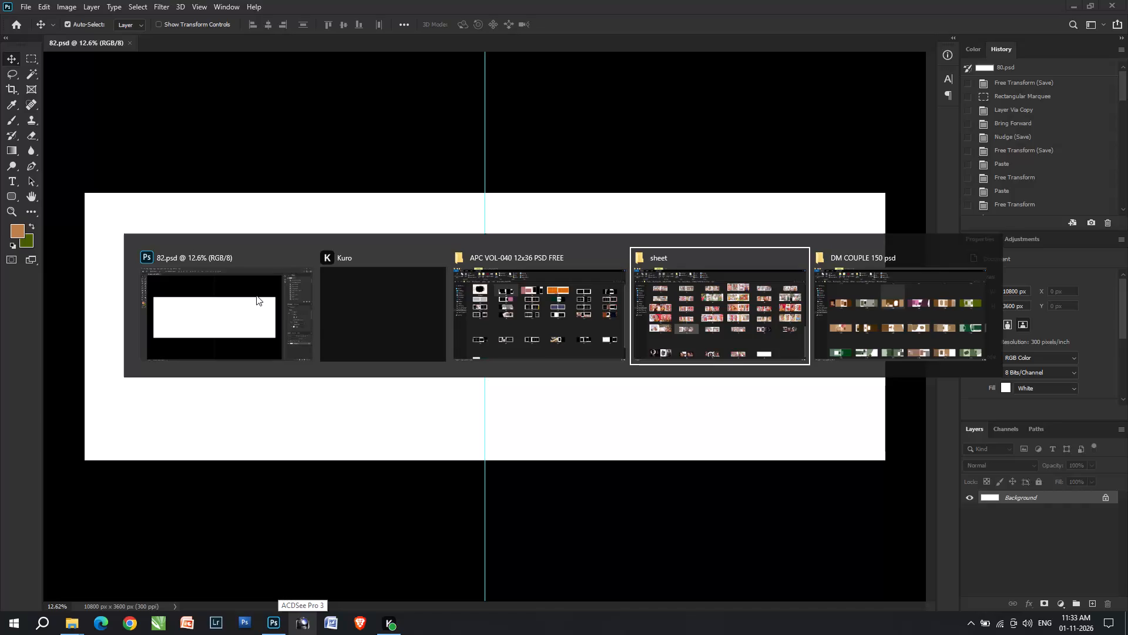
# In the 02 Wedding folder, move the used photo DNU_0797 into the done folder.
pyautogui.press('BackSpace')
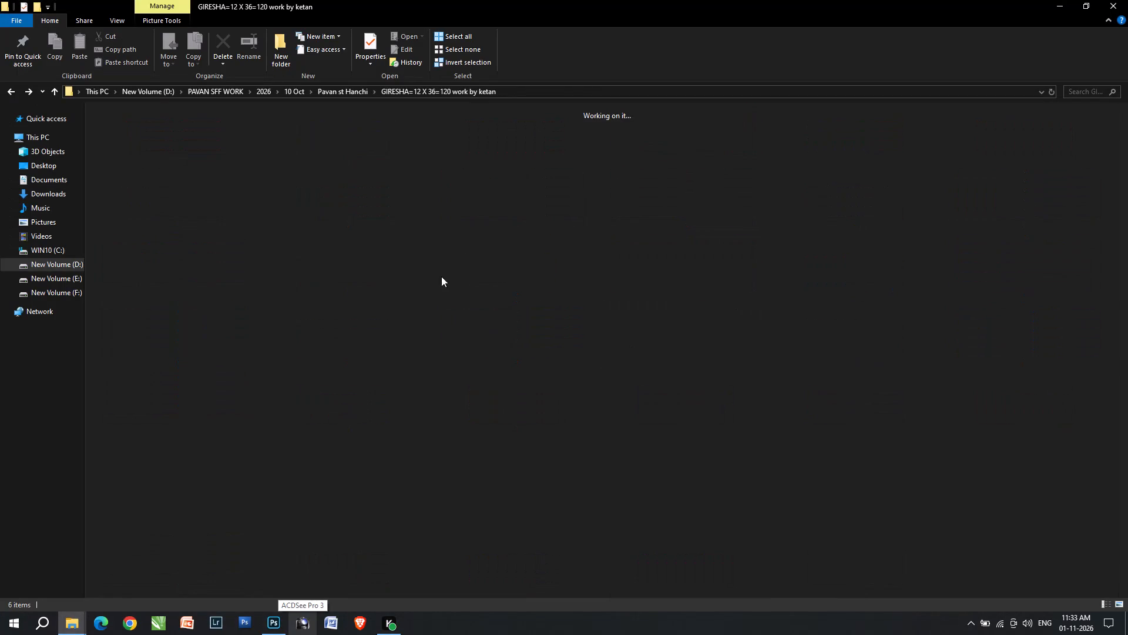
pyautogui.doubleClick(344, 219)
pyautogui.moveTo(372, 233); pyautogui.dragTo(343, 292)
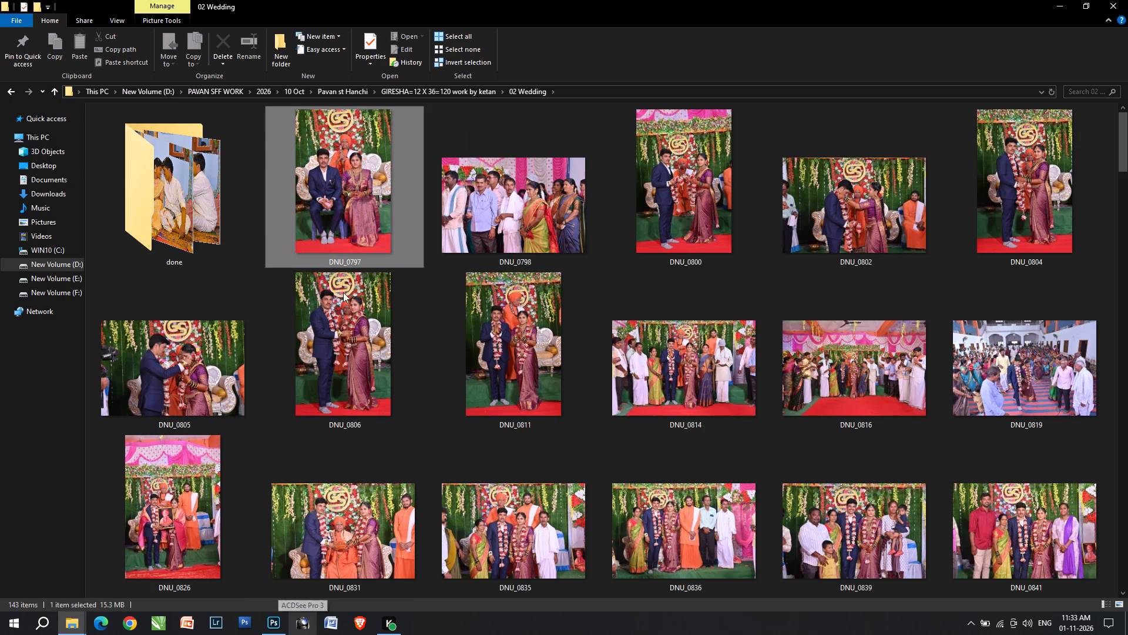
pyautogui.moveTo(343, 292); pyautogui.dragTo(216, 218)
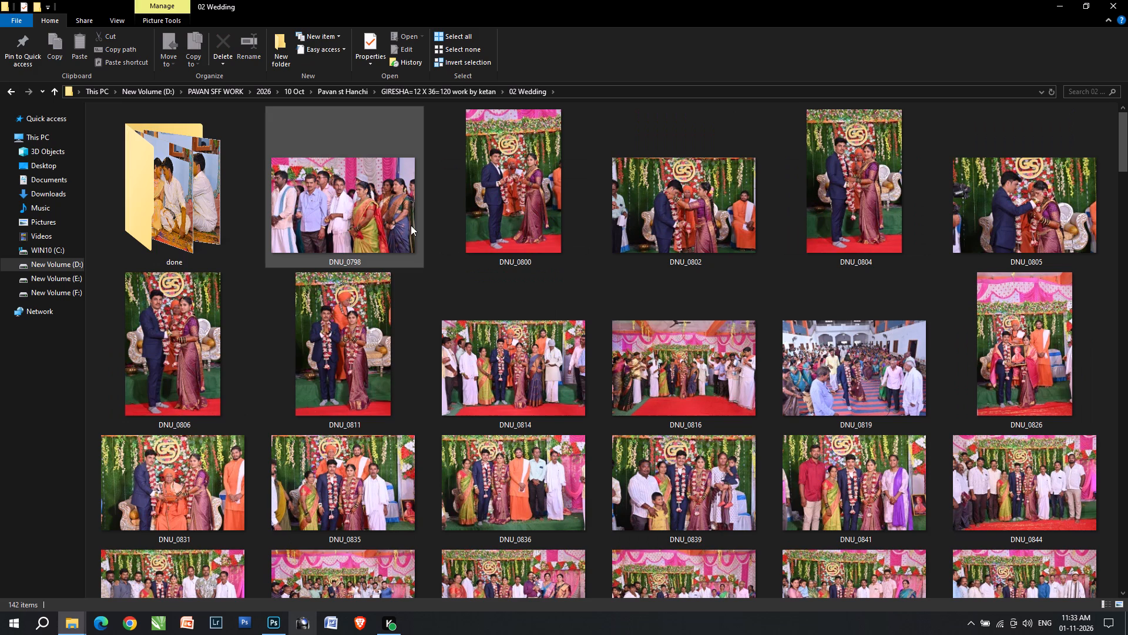
# Preview wedding photo DNU_0800 up close and open it together with DNU_0802 in Photoshop.
pyautogui.doubleClick(479, 220)
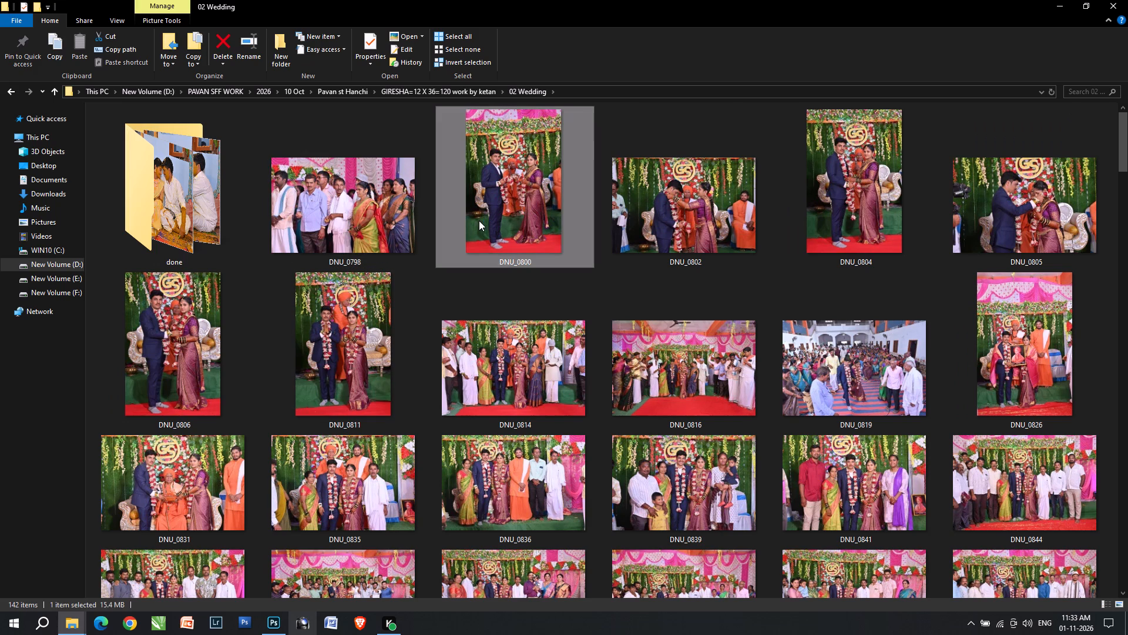
pyautogui.scroll(7, 553, 254)
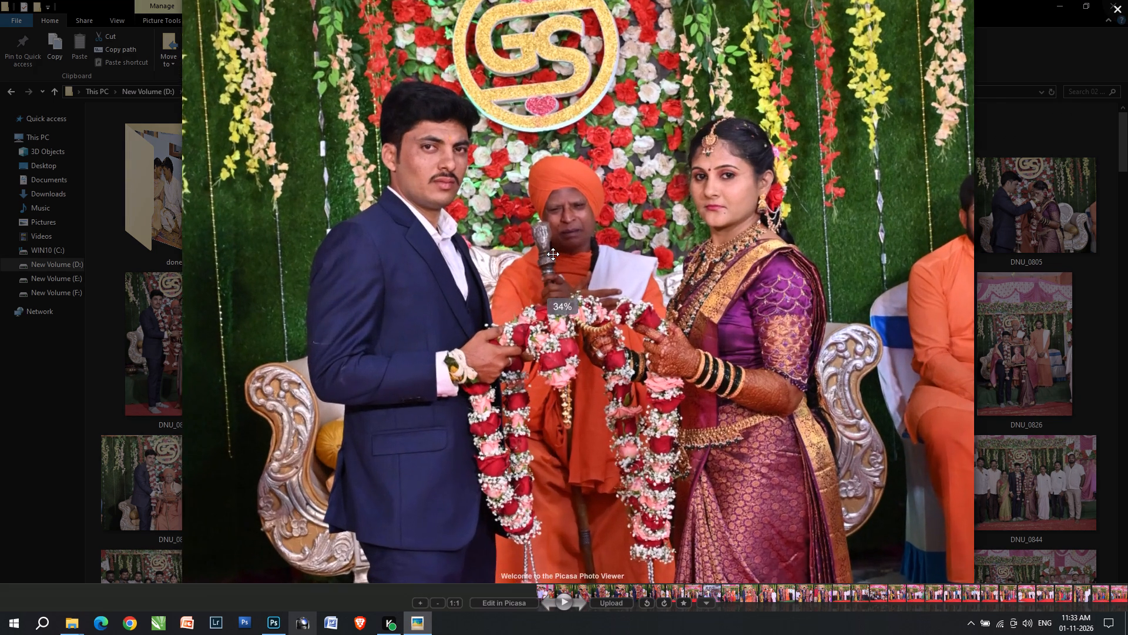
pyautogui.scroll(-5, 553, 254)
pyautogui.click(1127, 0)
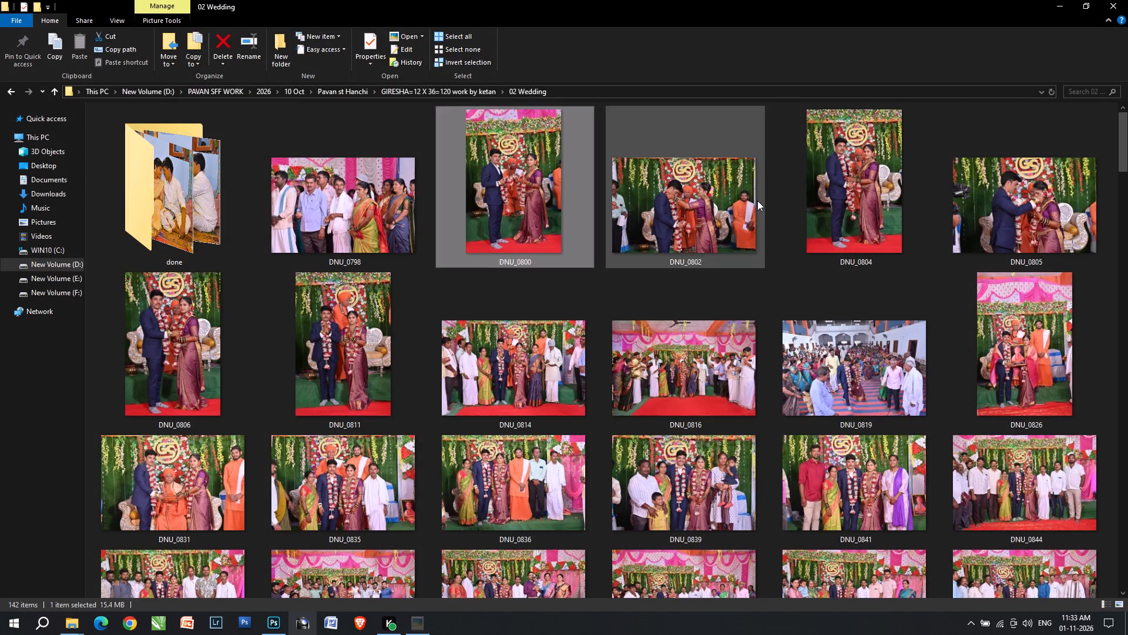
pyautogui.click(757, 200)
pyautogui.click(566, 203)
pyautogui.keyDown('ctrl'); pyautogui.click(683, 224); pyautogui.keyUp('ctrl')
pyautogui.moveTo(509, 223); pyautogui.dragTo(541, 183)
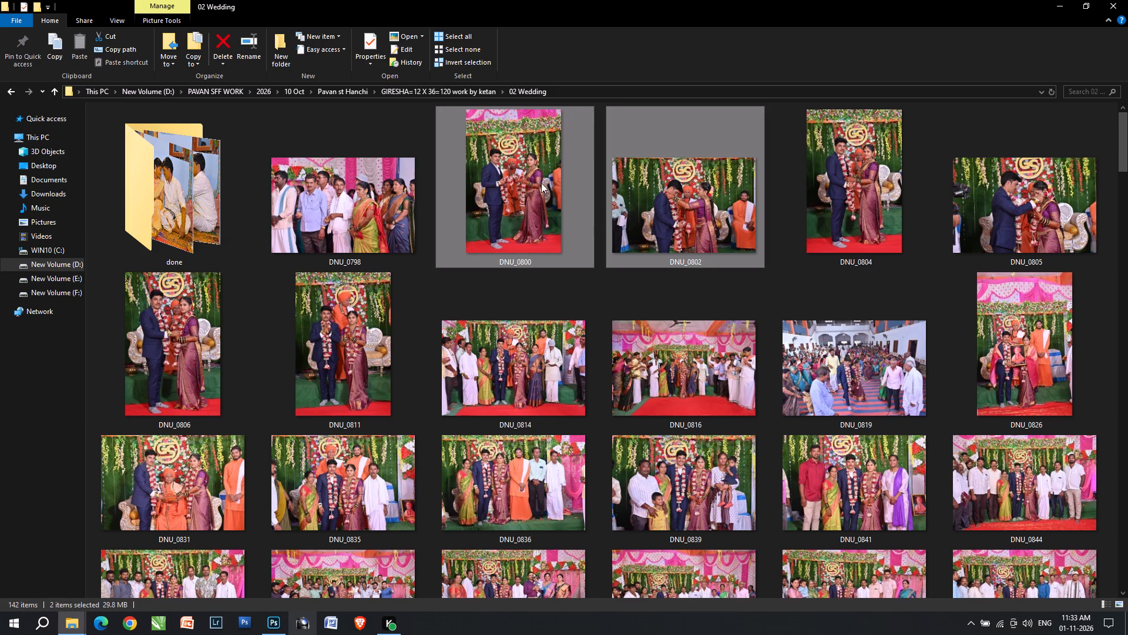
pyautogui.moveTo(541, 183); pyautogui.dragTo(583, 0)
pyautogui.hotkey('alt', 'Tab')
pyautogui.click(583, 0)
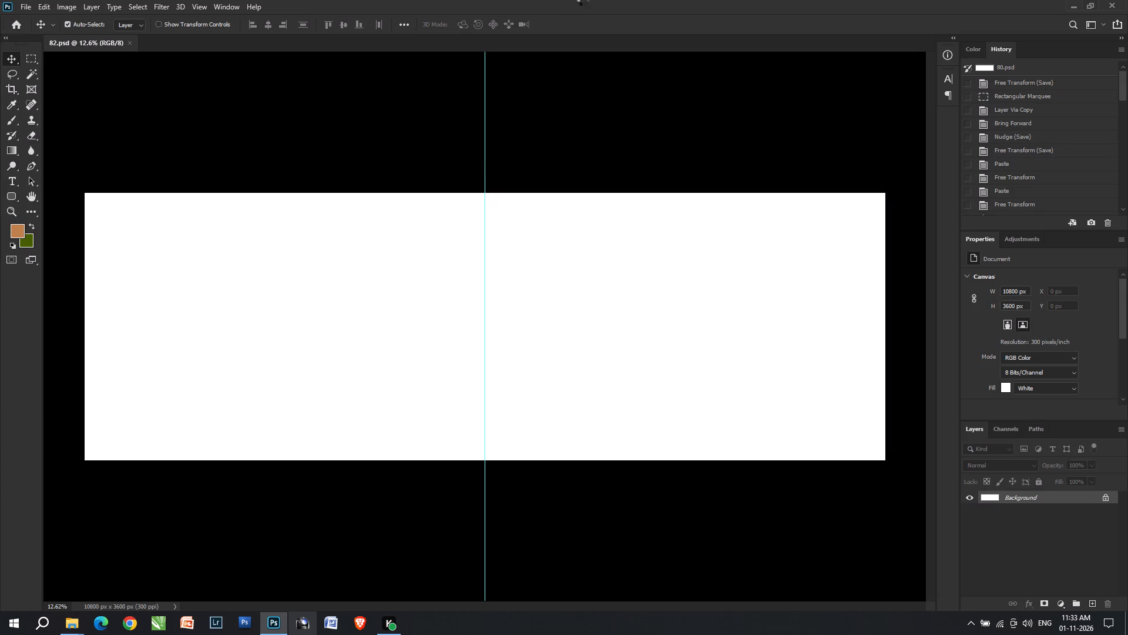
pyautogui.tripleClick(583, 0)
pyautogui.click(583, 0)
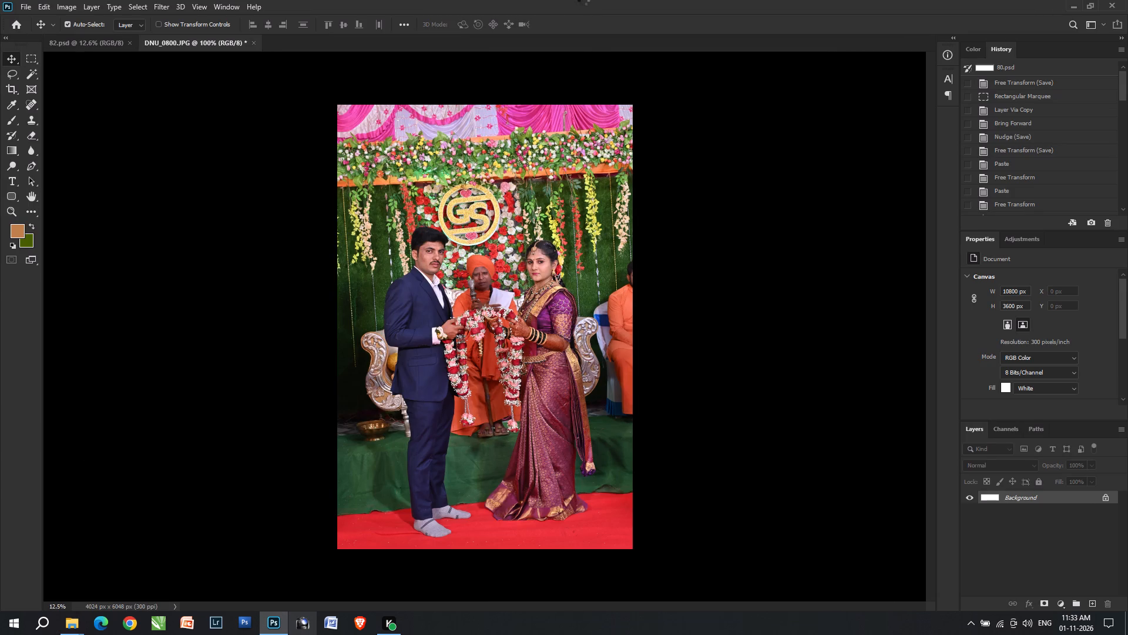
# Browse the Candid folder and preview the couple's garland shots from DSC08678 onward to choose a matching photo.
pyautogui.hotkey('alt', 'Tab')
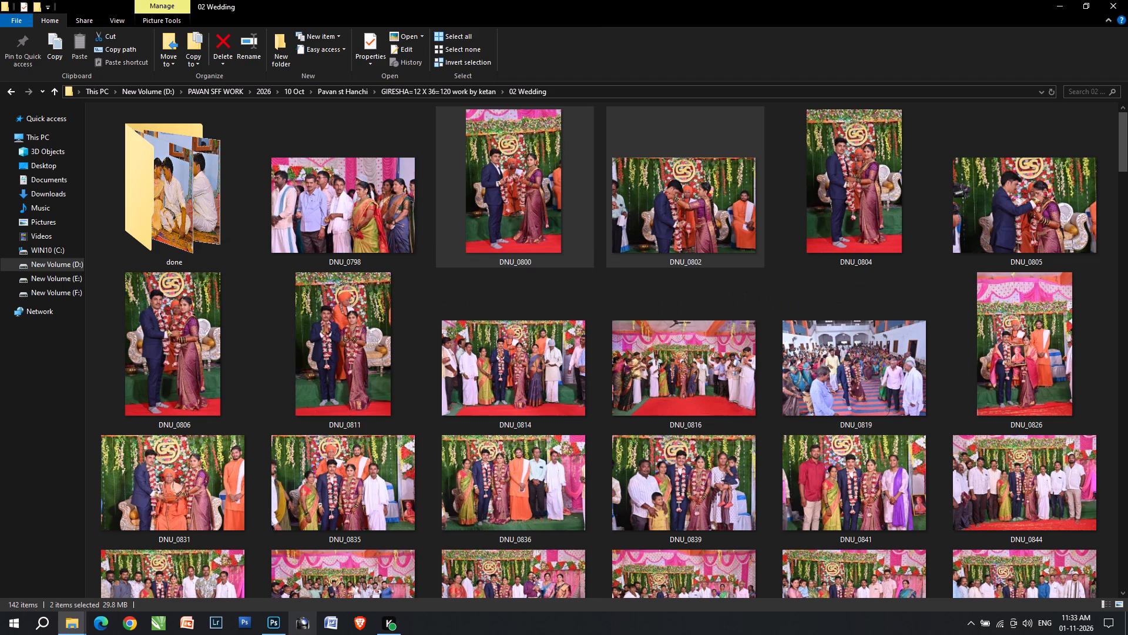
pyautogui.press('BackSpace')
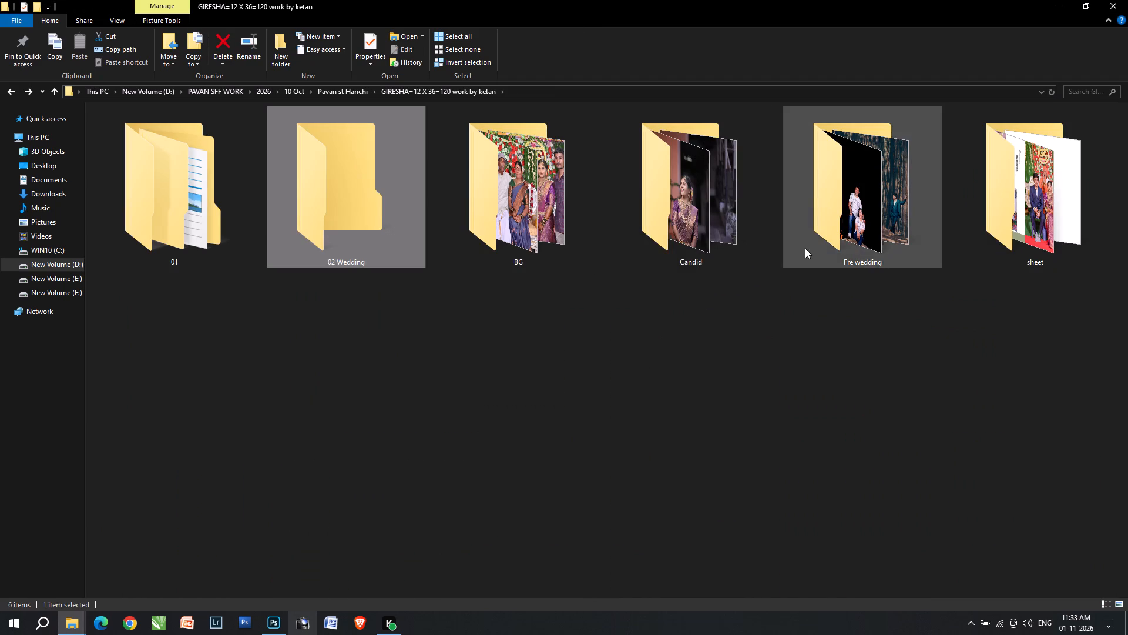
pyautogui.doubleClick(652, 225)
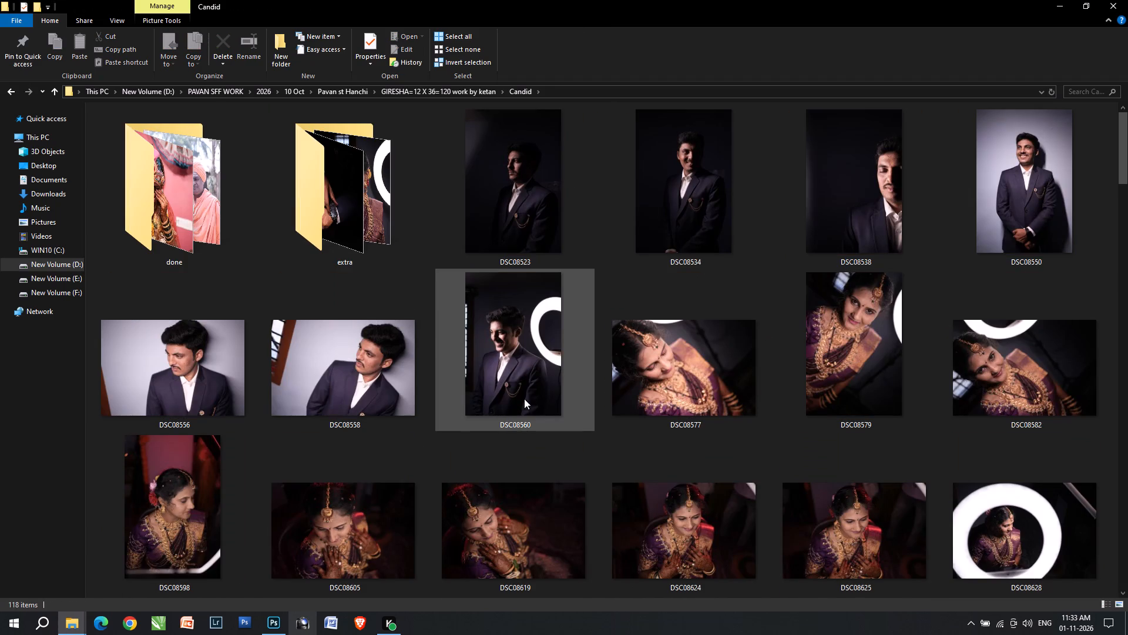
pyautogui.scroll(-2, 524, 399)
pyautogui.scroll(2, 540, 369)
pyautogui.scroll(-1, 540, 369)
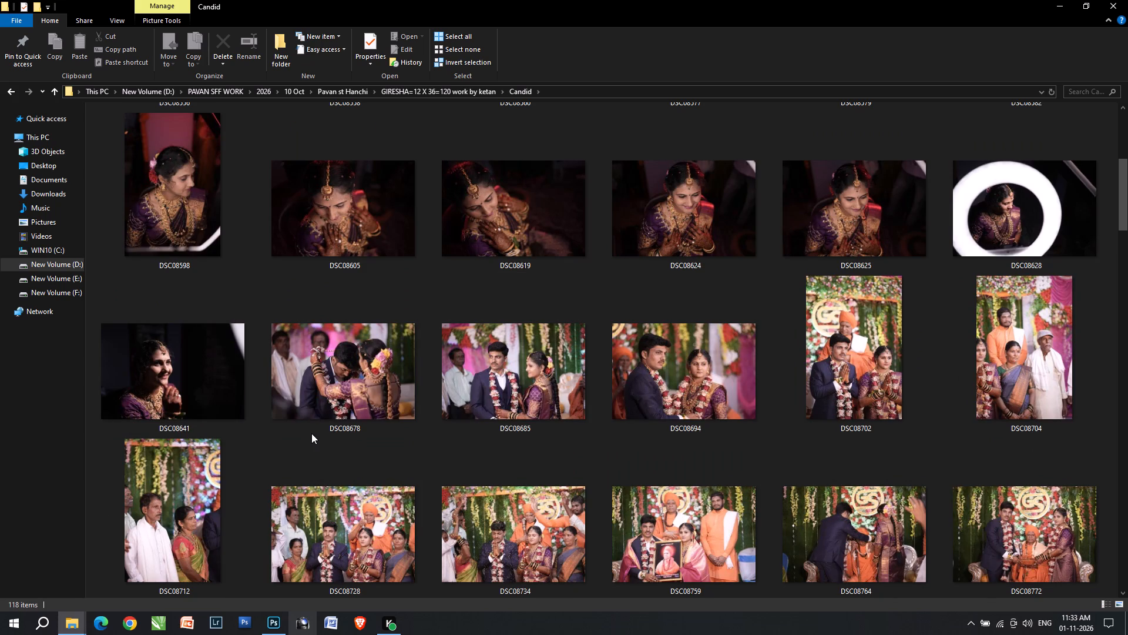
pyautogui.doubleClick(357, 386)
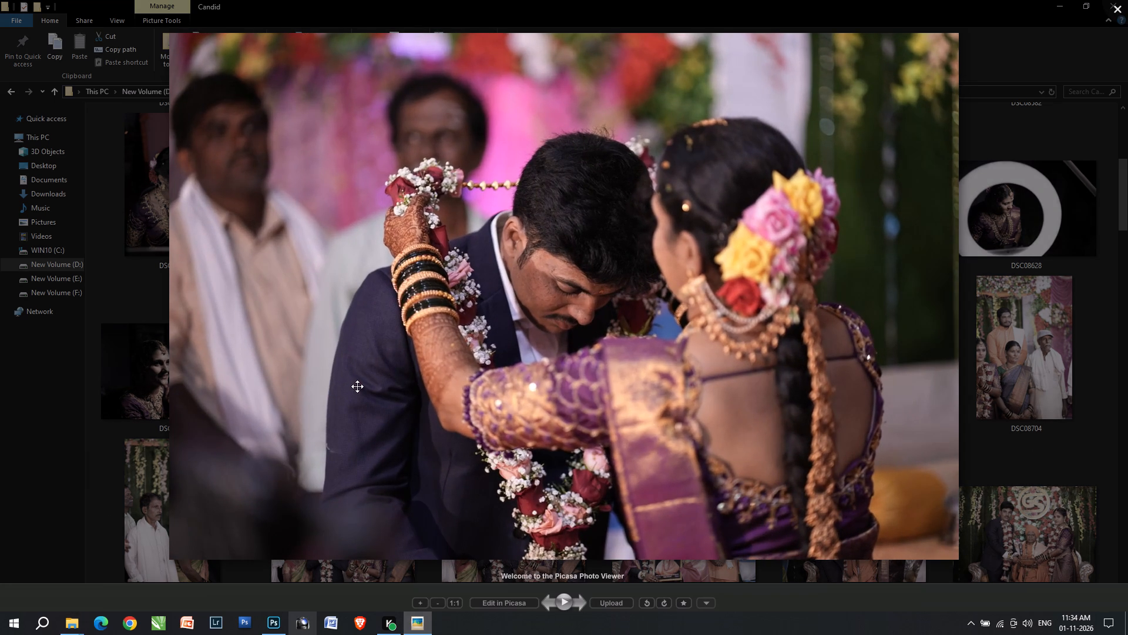
pyautogui.press('Right')
pyautogui.press('Right')
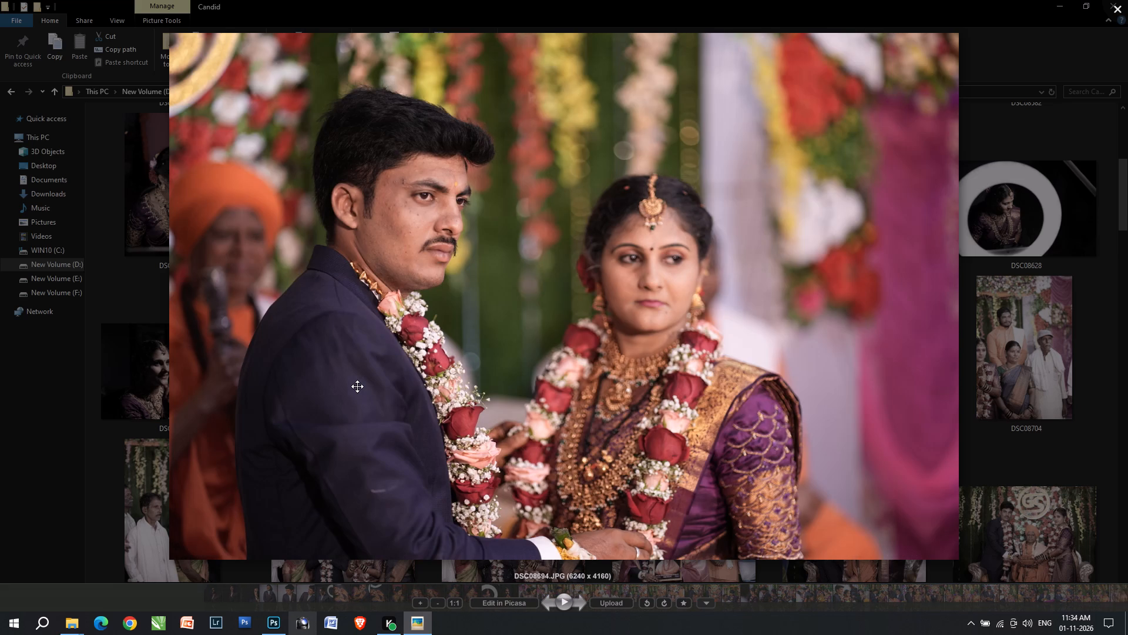
pyautogui.press('Right')
pyautogui.press('Left')
pyautogui.press('Left')
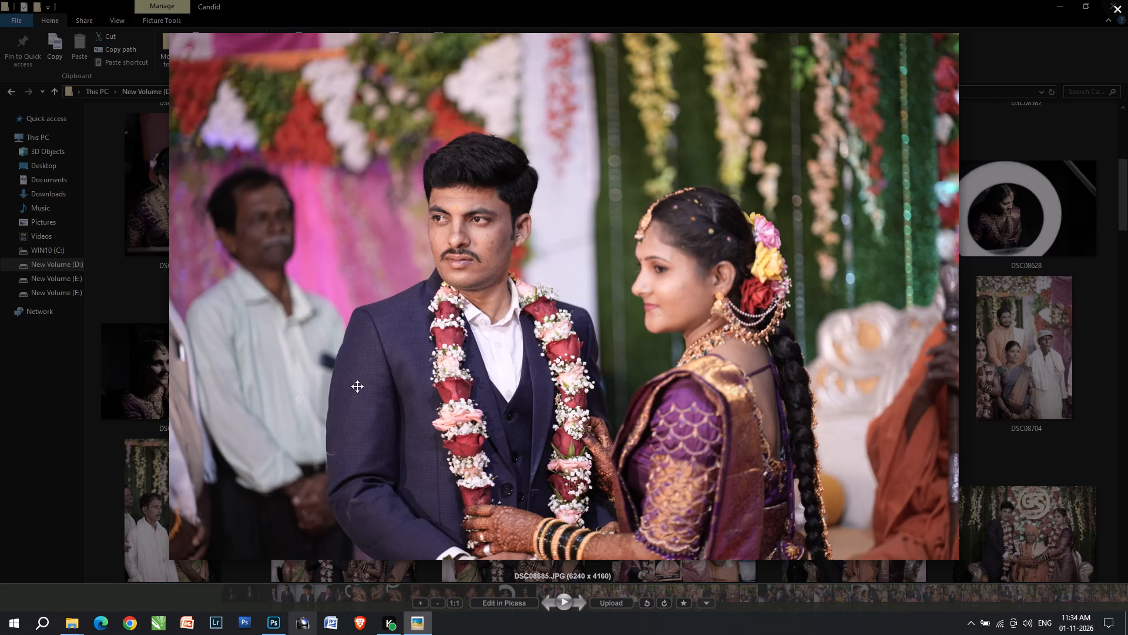
pyautogui.click(1127, 0)
# Open the candid photo DSC08685 from the Candid folder in Photoshop.
pyautogui.click(469, 377)
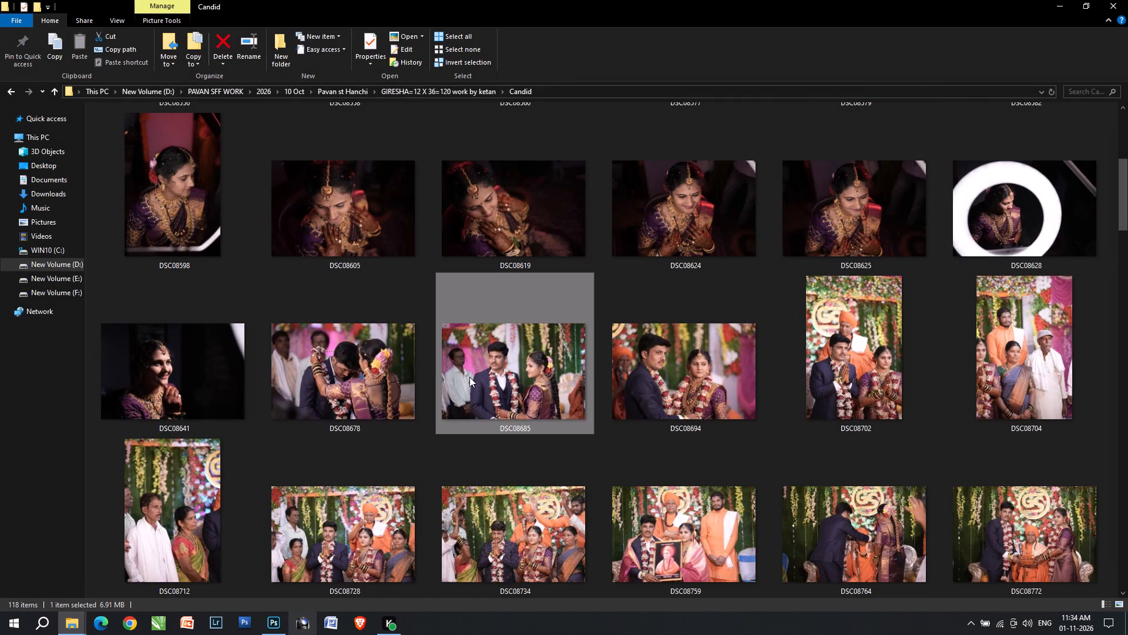
pyautogui.moveTo(499, 399); pyautogui.dragTo(532, 0)
pyautogui.hotkey('alt', 'Tab')
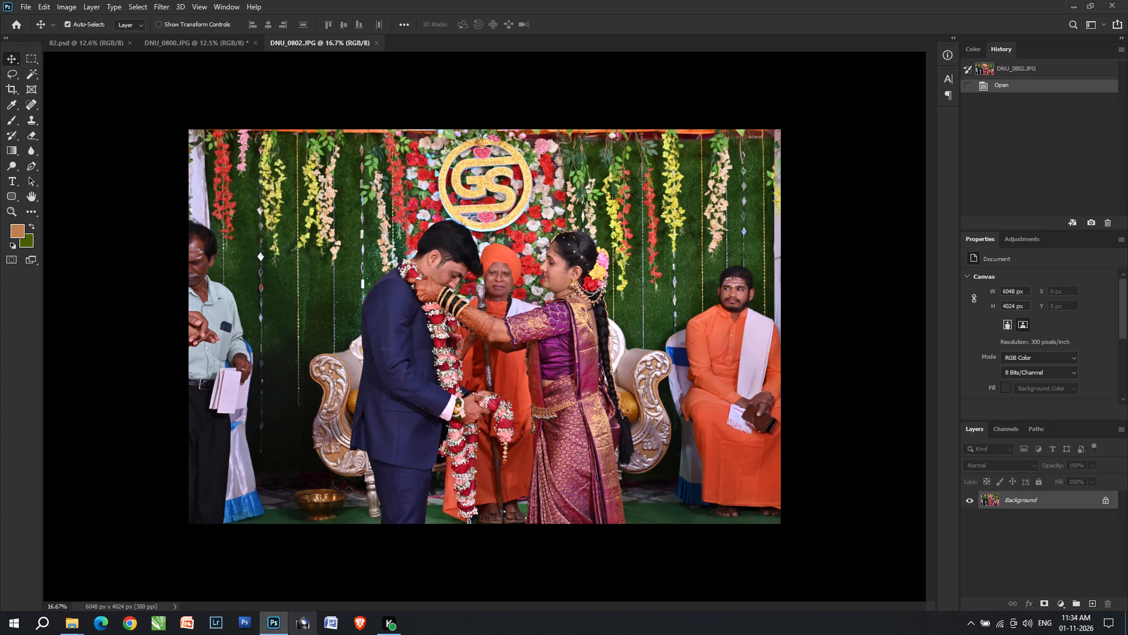
pyautogui.moveTo(532, 0); pyautogui.dragTo(543, 0)
pyautogui.hotkey('alt', 'Tab')
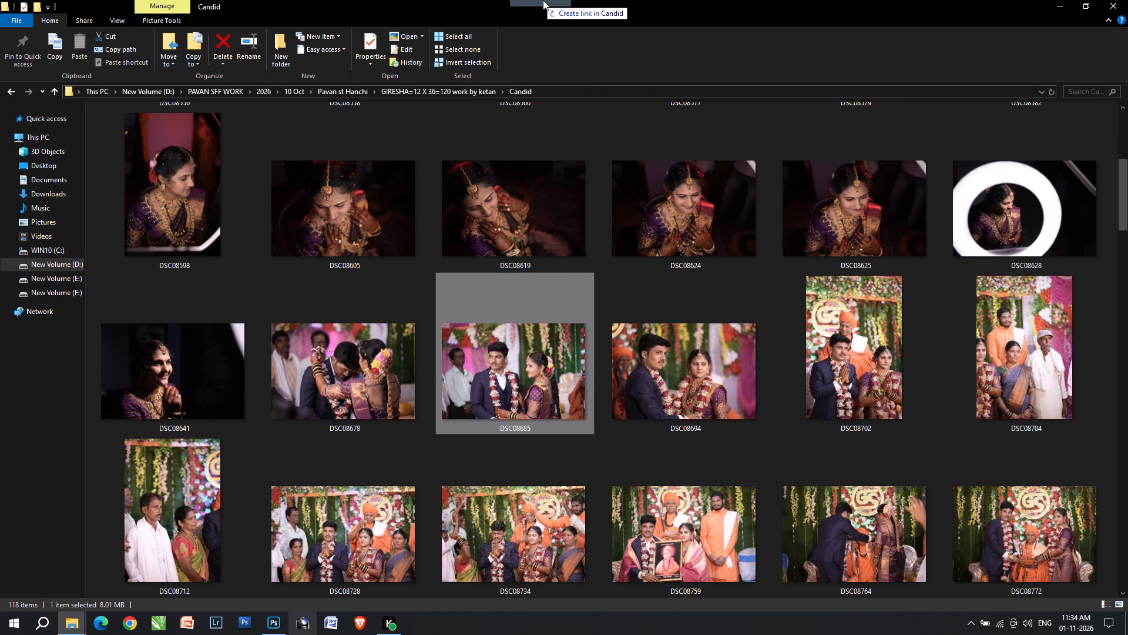
pyautogui.moveTo(543, 0); pyautogui.dragTo(564, 0)
pyautogui.hotkey('alt', 'Tab')
pyautogui.click(564, 0)
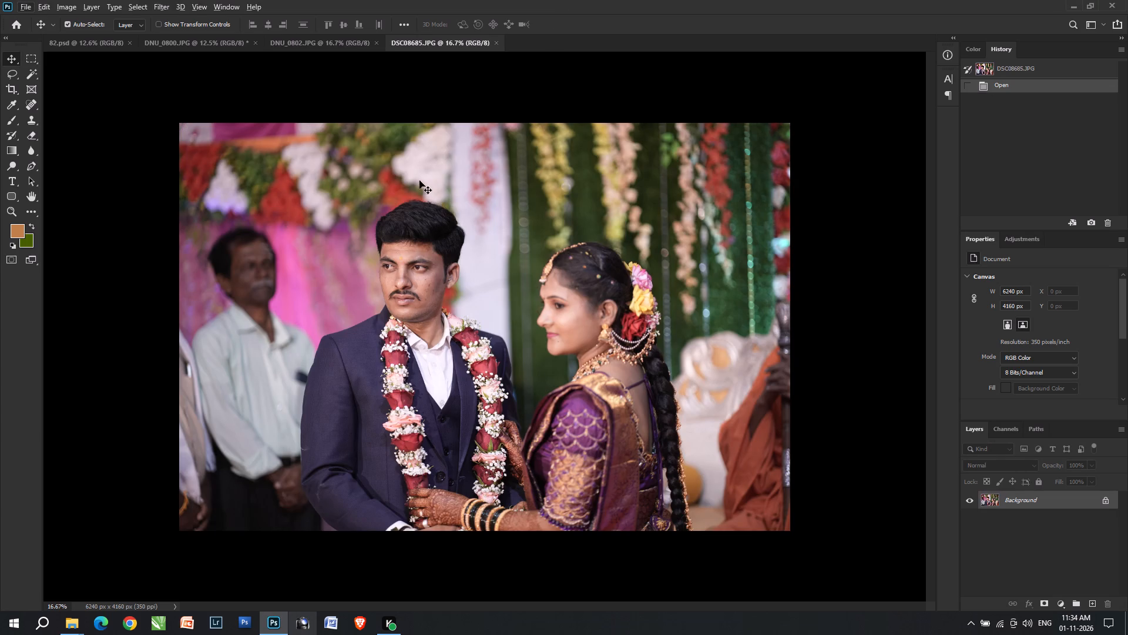
# Examine the opened photos DSC08685, DNU_0802 and DNU_0800, checking the couple's faces up close.
pyautogui.keyDown('alt'); pyautogui.scroll(12, 515, 308); pyautogui.keyUp('alt')
pyautogui.keyDown('alt'); pyautogui.scroll(-3, 630, 329); pyautogui.keyUp('alt')
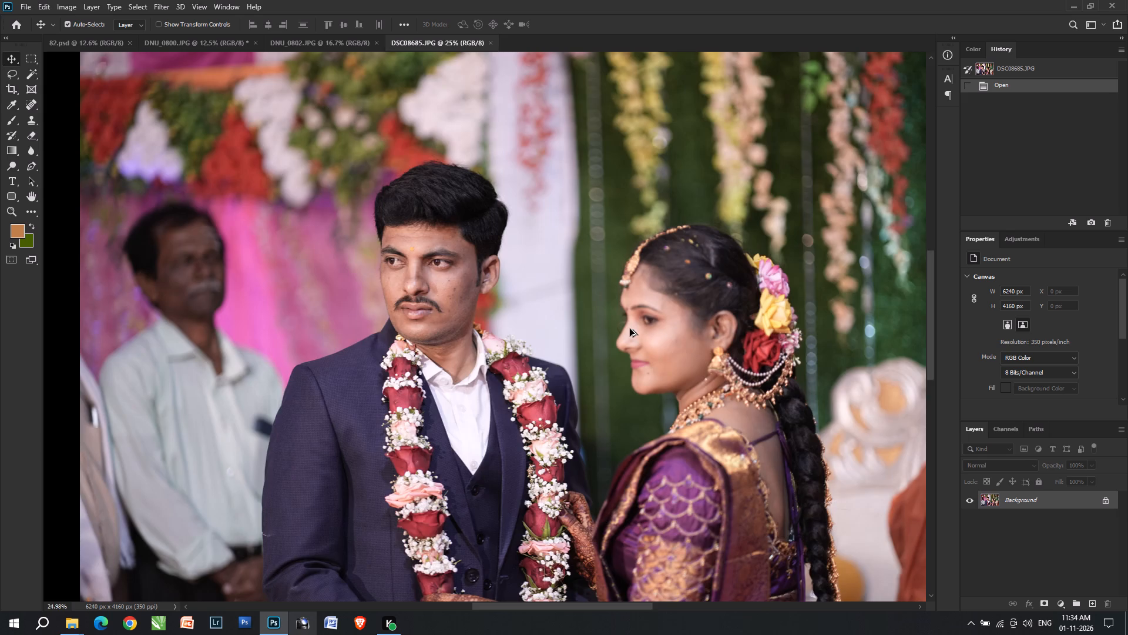
pyautogui.keyDown('alt'); pyautogui.scroll(-14, 630, 329); pyautogui.keyUp('alt')
pyautogui.click(305, 48)
pyautogui.click(202, 43)
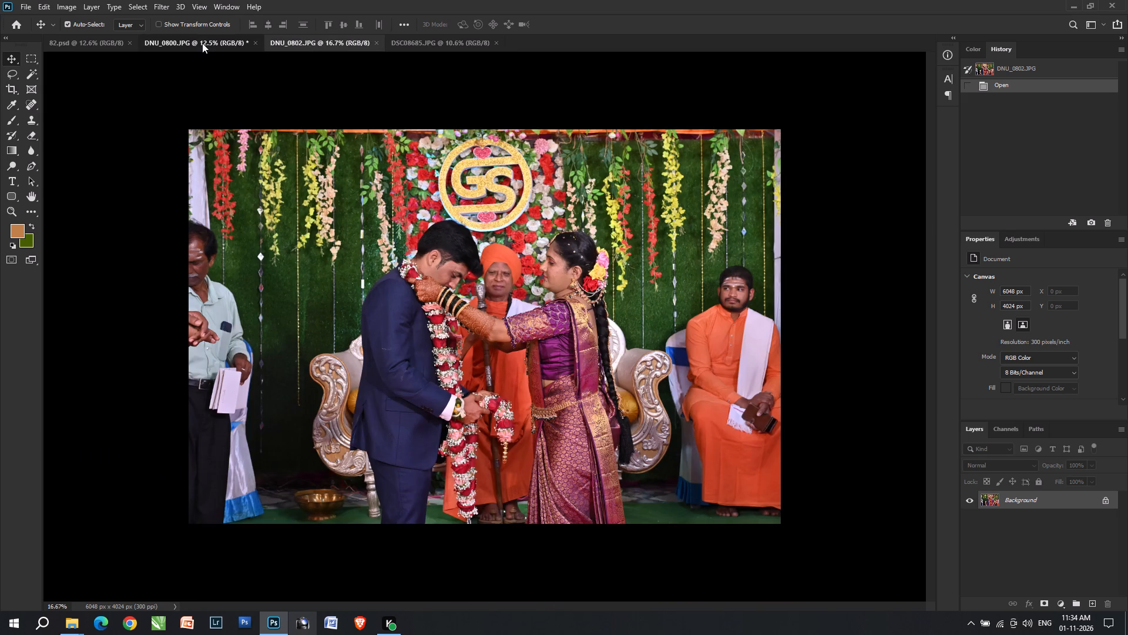
pyautogui.keyDown('shift'); pyautogui.scroll(4, 488, 372); pyautogui.keyUp('shift')
pyautogui.keyDown('alt'); pyautogui.scroll(2, 488, 372); pyautogui.keyUp('alt')
pyautogui.keyDown('alt'); pyautogui.scroll(-2, 489, 365); pyautogui.keyUp('alt')
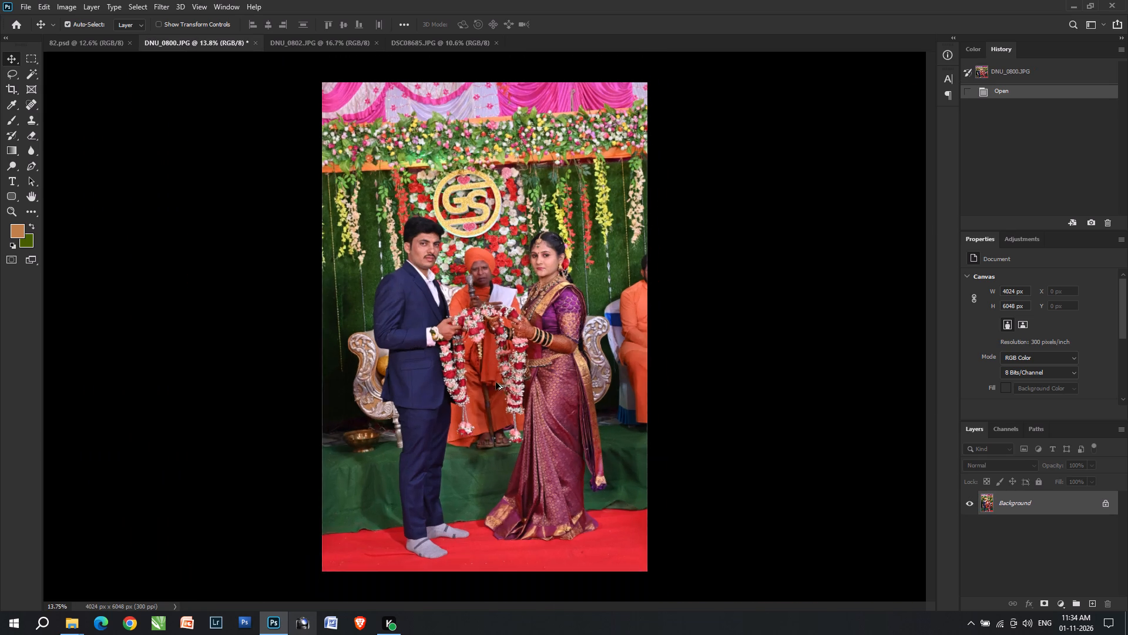
# Apply the Previous Conversion settings to DNU_0800 with the Camera Raw filter.
pyautogui.hotkey('ctrl', 'shift', 'a')
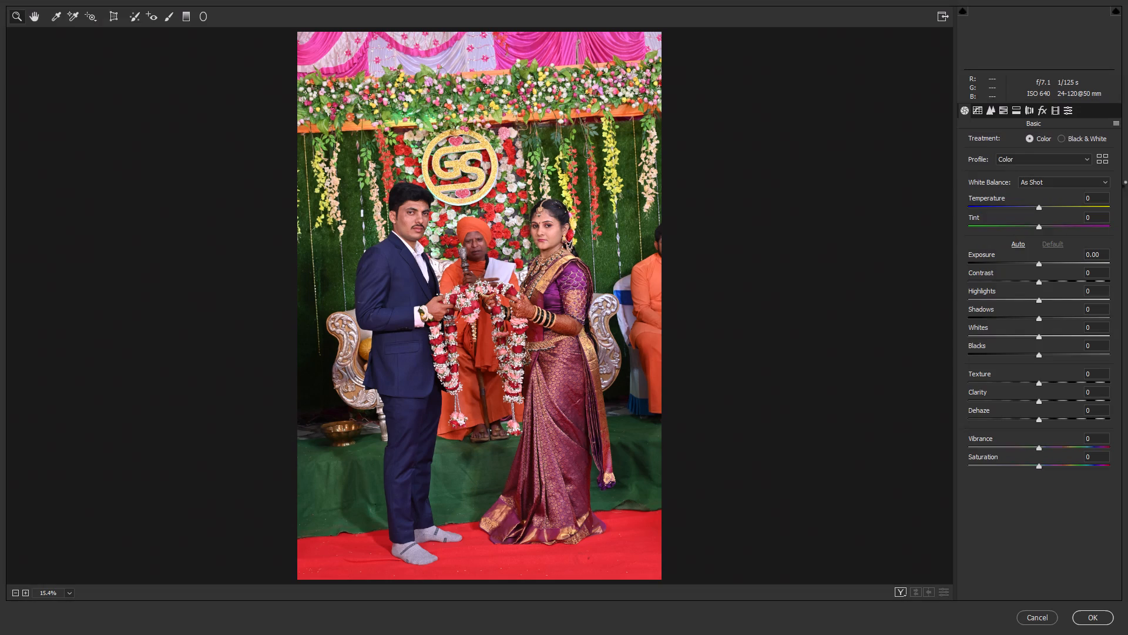
pyautogui.click(1111, 125)
pyautogui.click(1091, 161)
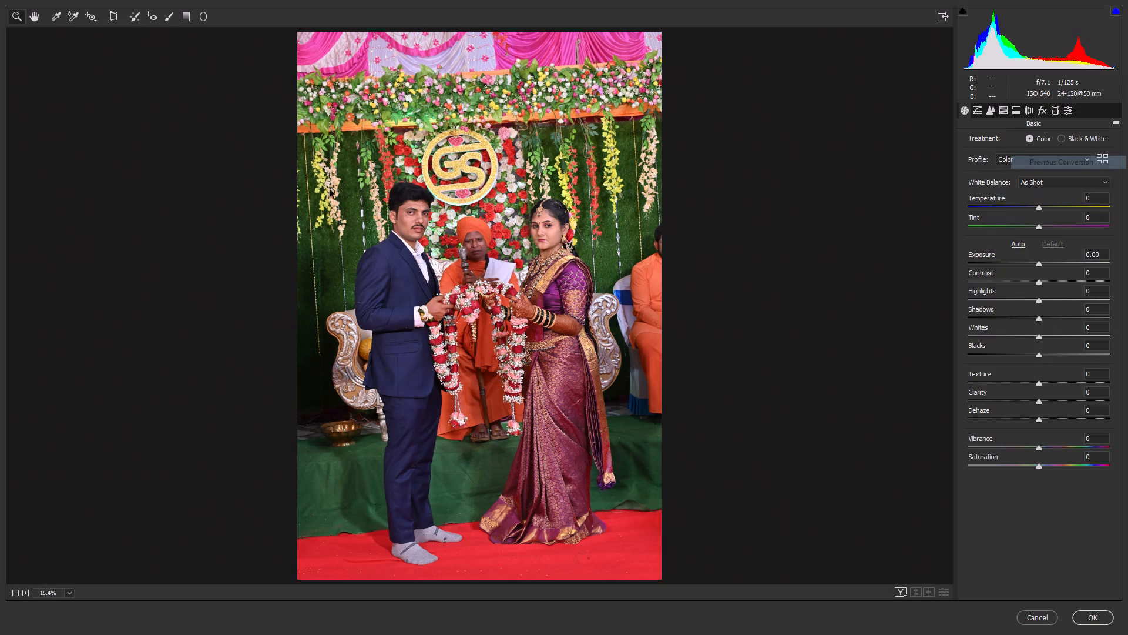
pyautogui.moveTo(417, 206); pyautogui.dragTo(443, 230)
pyautogui.moveTo(504, 255); pyautogui.dragTo(532, 286)
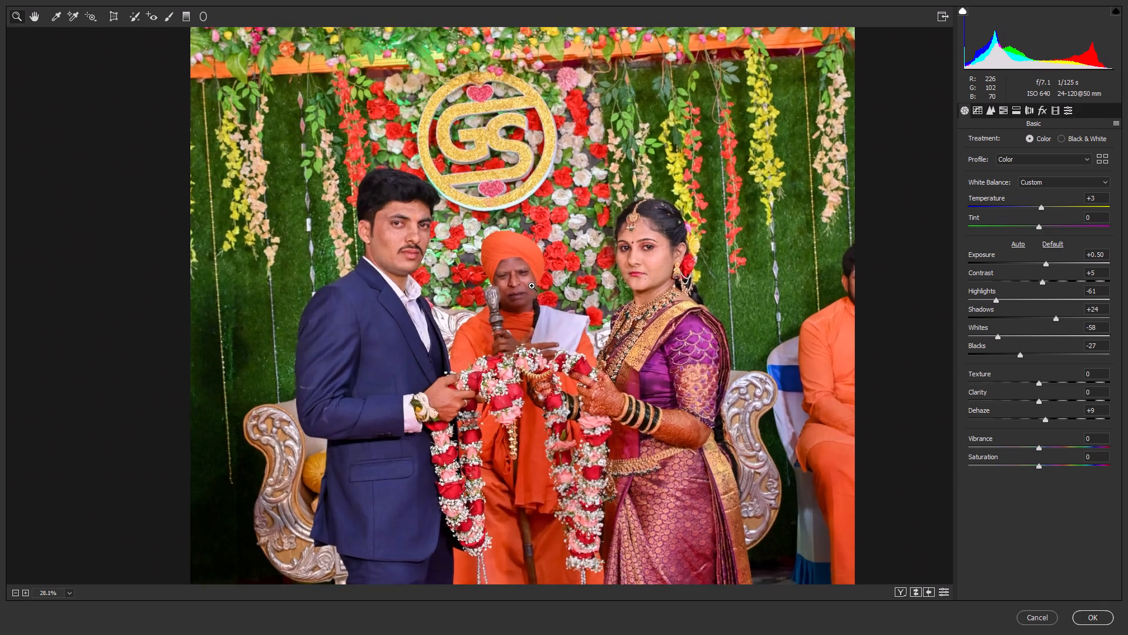
pyautogui.moveTo(532, 286); pyautogui.dragTo(535, 288)
pyautogui.press('Return')
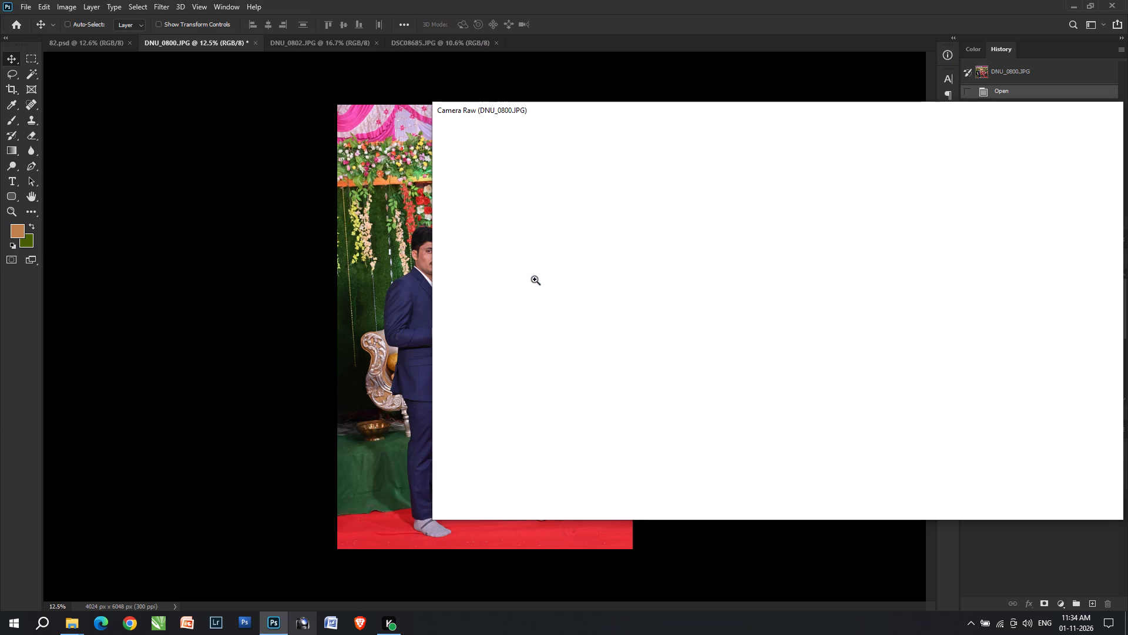
# Select the area around the groom and the priest in DNU_0800, feather it 100 pixels and brighten its midtones slightly with Levels.
pyautogui.press('m')
pyautogui.moveTo(394, 208); pyautogui.dragTo(444, 369)
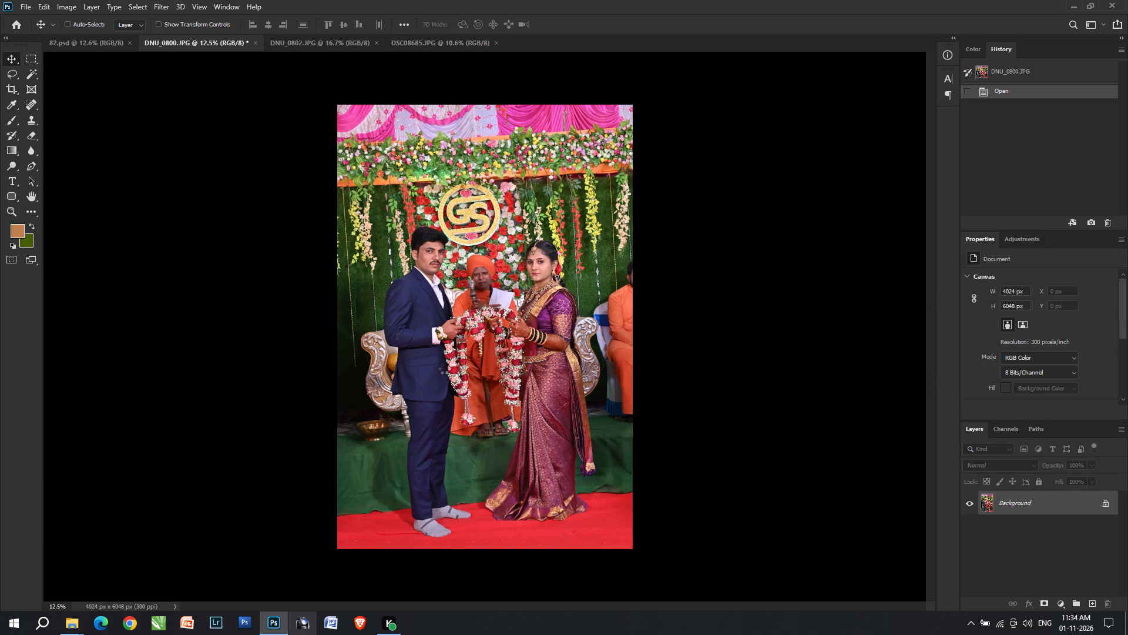
pyautogui.moveTo(444, 369); pyautogui.dragTo(526, 394)
pyautogui.hotkey('ctrl', 'alt', 'd')
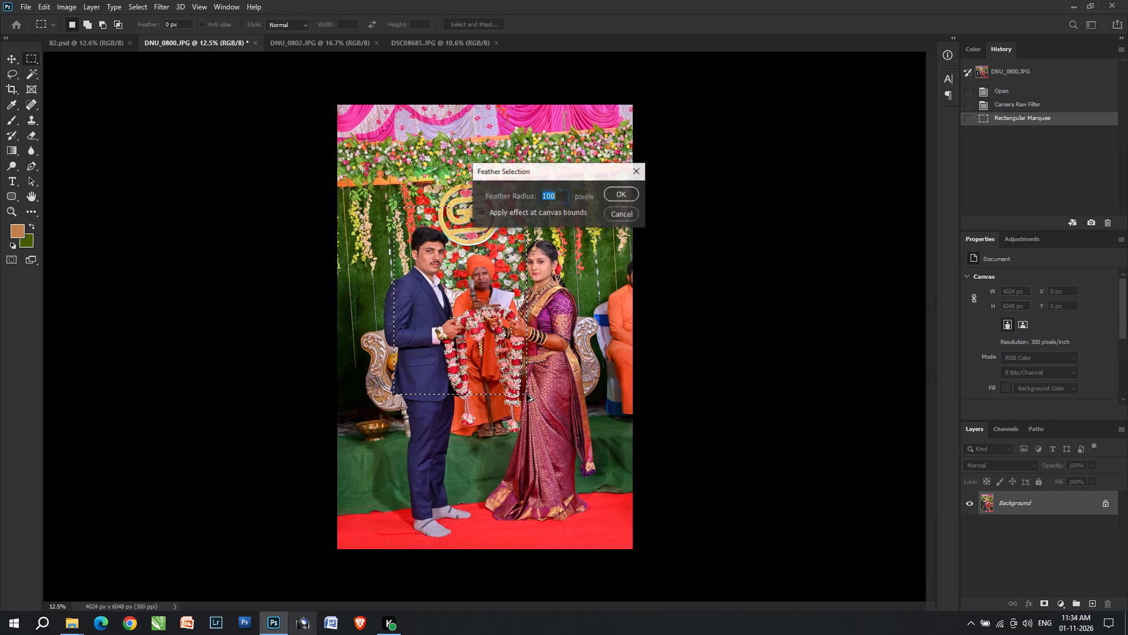
pyautogui.press('Return')
pyautogui.hotkey('ctrl', 'l')
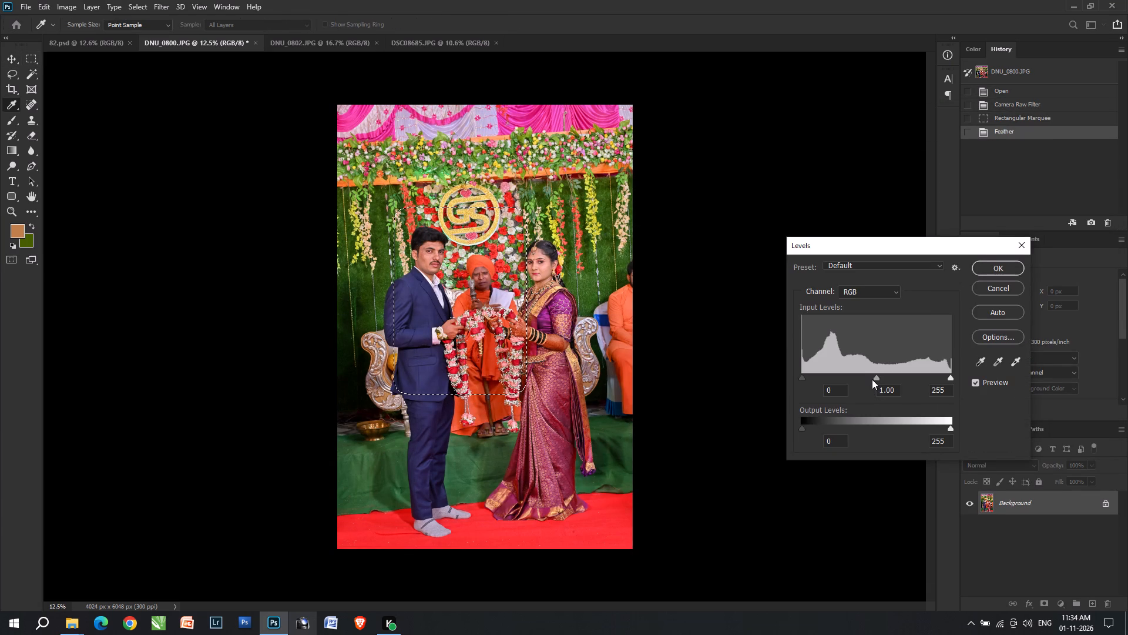
pyautogui.click(872, 379)
pyautogui.press('Return')
pyautogui.keyDown('alt'); pyautogui.scroll(4, 479, 249); pyautogui.keyUp('alt')
# Cut the entire corrected DNU_0800 photo and paste it into the blank sheet 82.psd.
pyautogui.hotkey('ctrl', 'a')
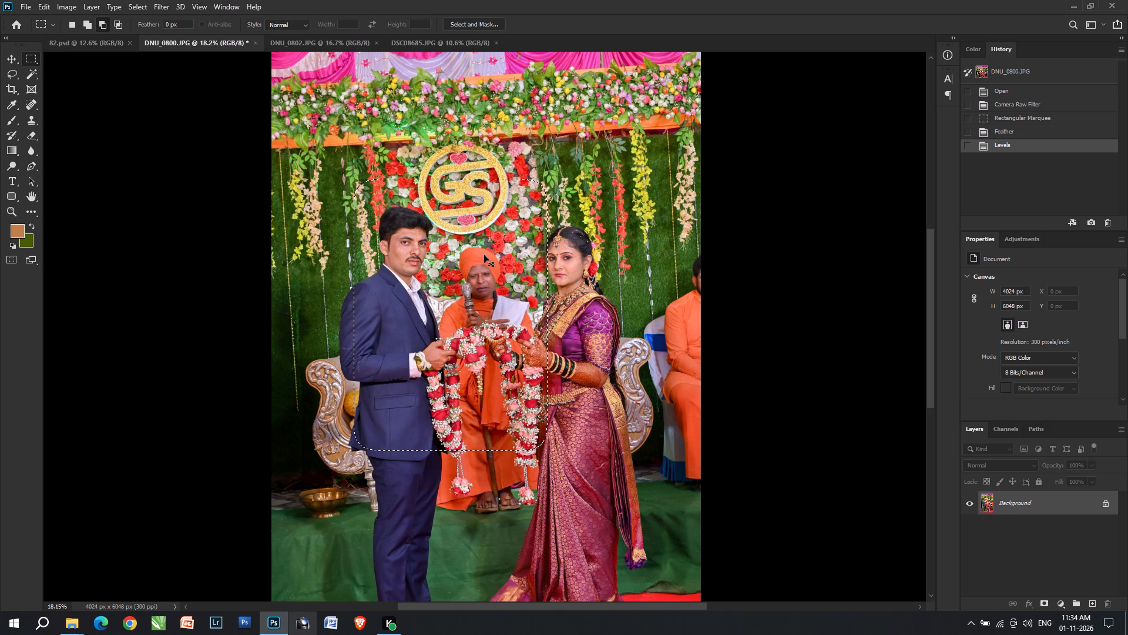
pyautogui.hotkey('ctrl', 'x')
pyautogui.click(52, 42)
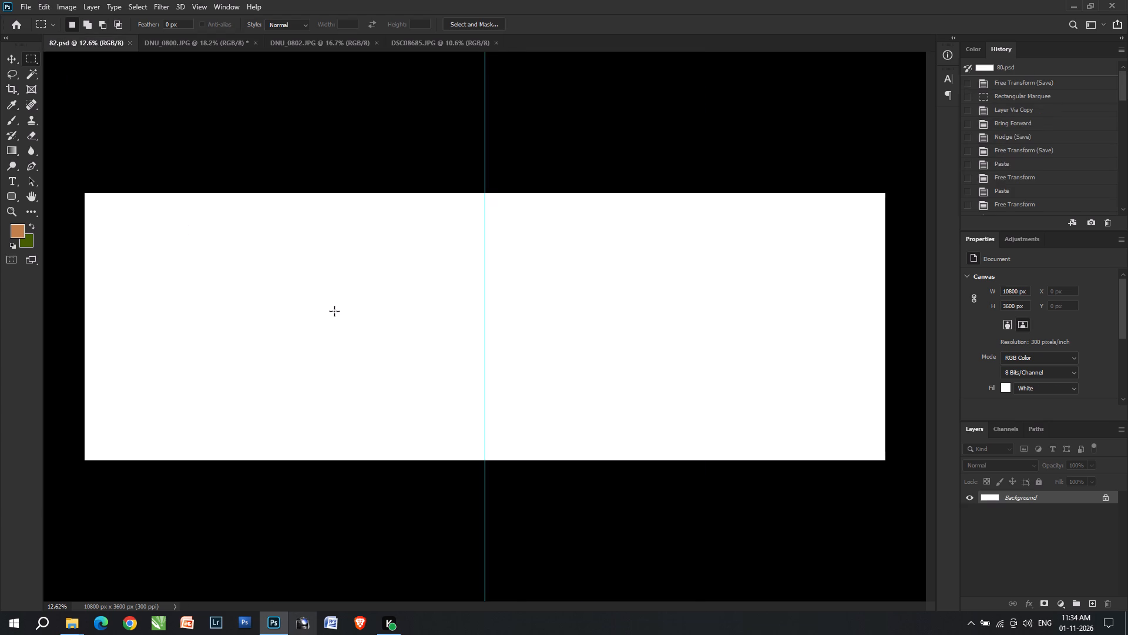
pyautogui.keyDown('alt'); pyautogui.scroll(3, 334, 311); pyautogui.keyUp('alt')
pyautogui.press('space')
pyautogui.moveTo(296, 314); pyautogui.dragTo(465, 303)
pyautogui.hotkey('ctrl', 'v')
# Scale the pasted DNU_0800 photo to about 69%, tilt it about 3° clockwise and fit it against the sheet's left end.
pyautogui.hotkey('ctrl', 't')
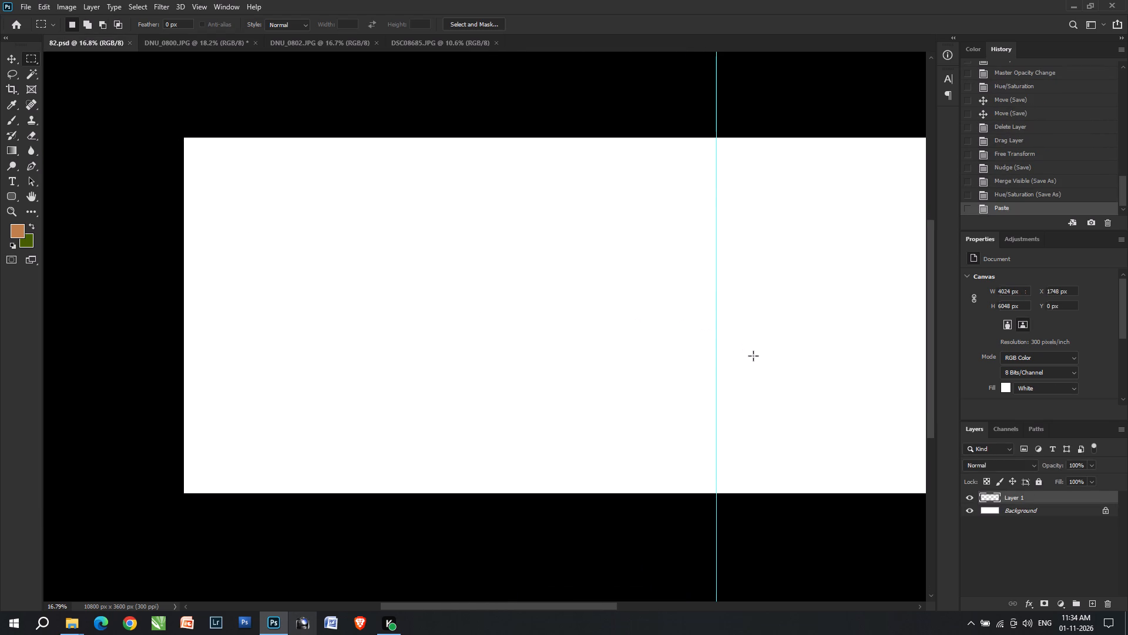
pyautogui.scroll(-4, 750, 347)
pyautogui.press('space')
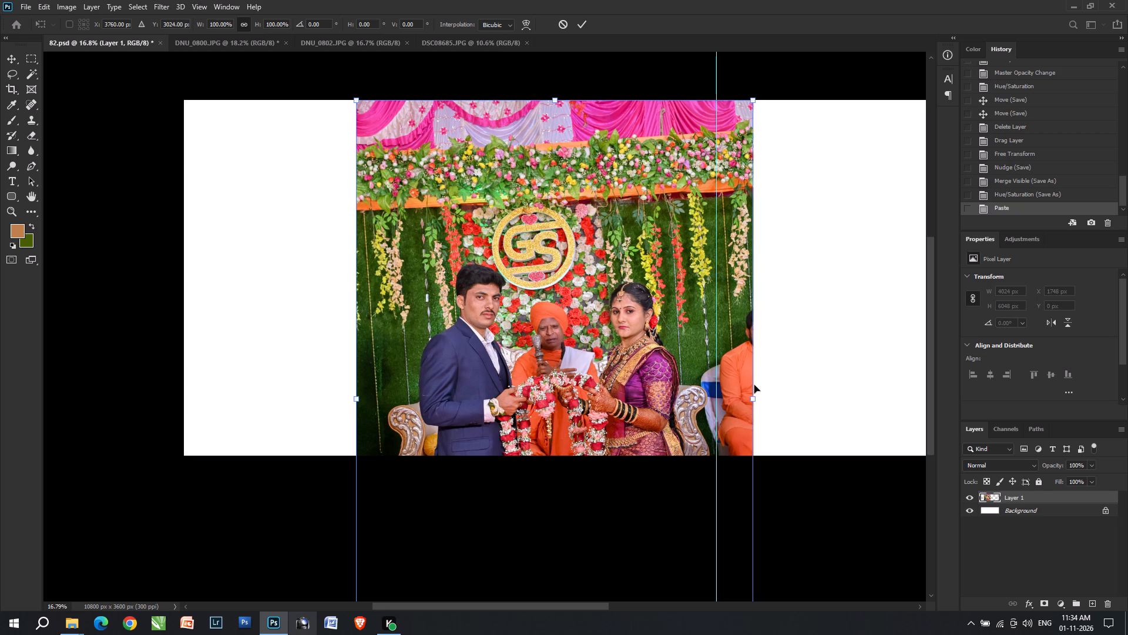
pyautogui.click(756, 385)
pyautogui.moveTo(757, 392); pyautogui.dragTo(604, 382)
pyautogui.moveTo(553, 393); pyautogui.dragTo(362, 263)
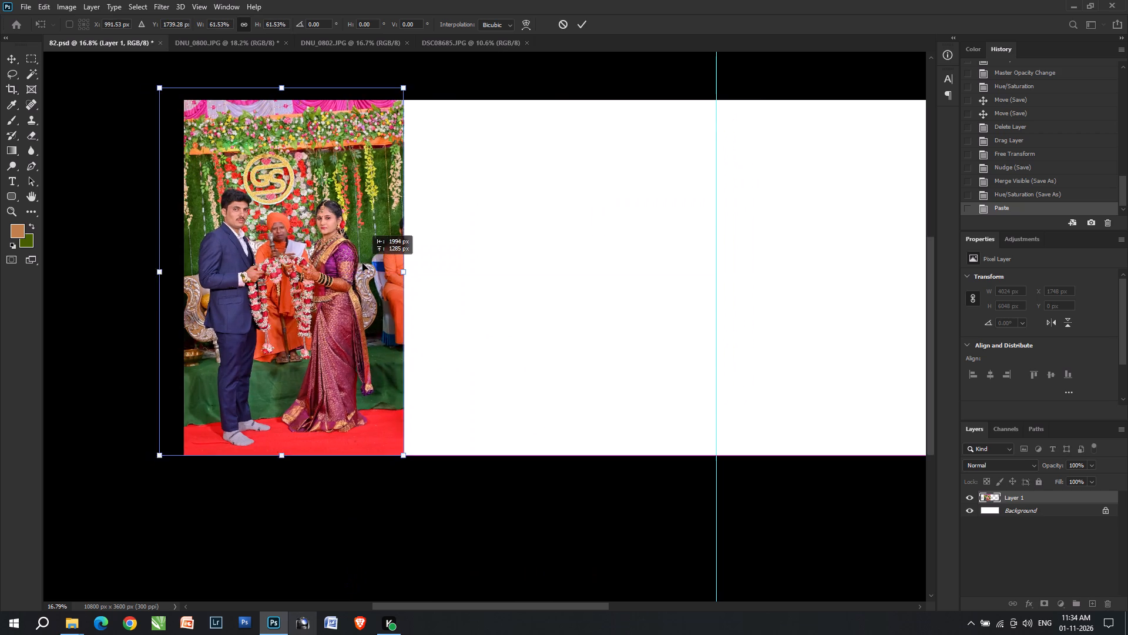
pyautogui.moveTo(362, 263); pyautogui.dragTo(357, 270)
pyautogui.press('space')
pyautogui.press('space')
pyautogui.press('space')
pyautogui.moveTo(274, 273); pyautogui.dragTo(320, 332)
pyautogui.moveTo(333, 147); pyautogui.dragTo(344, 103)
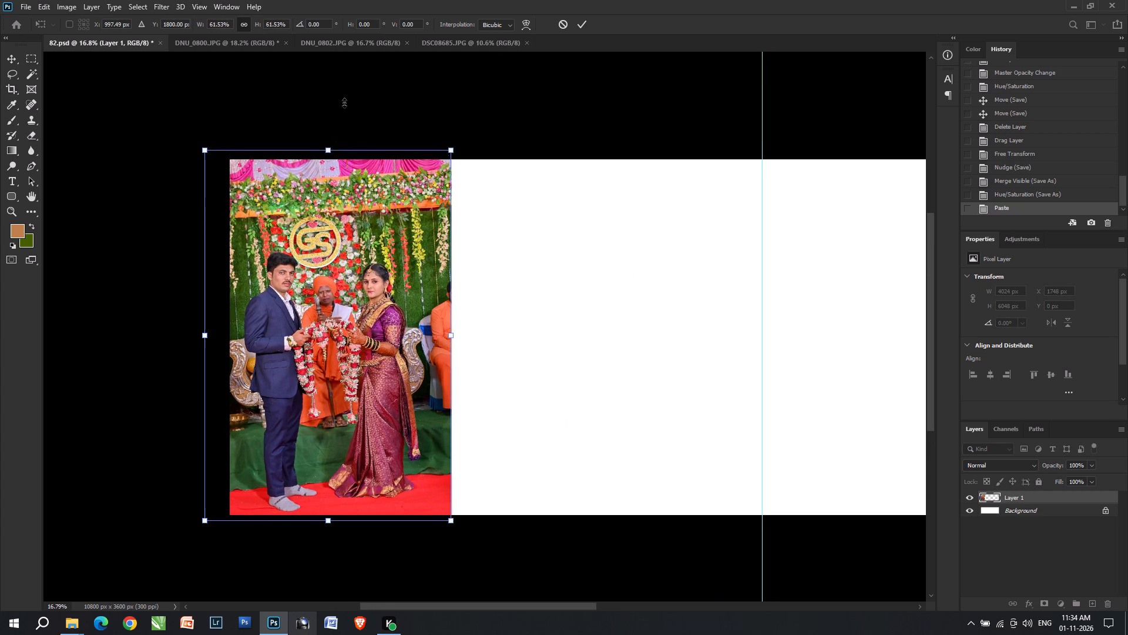
pyautogui.moveTo(344, 103); pyautogui.dragTo(345, 100)
pyautogui.moveTo(347, 201); pyautogui.dragTo(354, 201)
pyautogui.moveTo(539, 279); pyautogui.dragTo(542, 288)
pyautogui.press('Down')
pyautogui.click(542, 288)
pyautogui.press('Right')
pyautogui.press('Right')
pyautogui.press('Return')
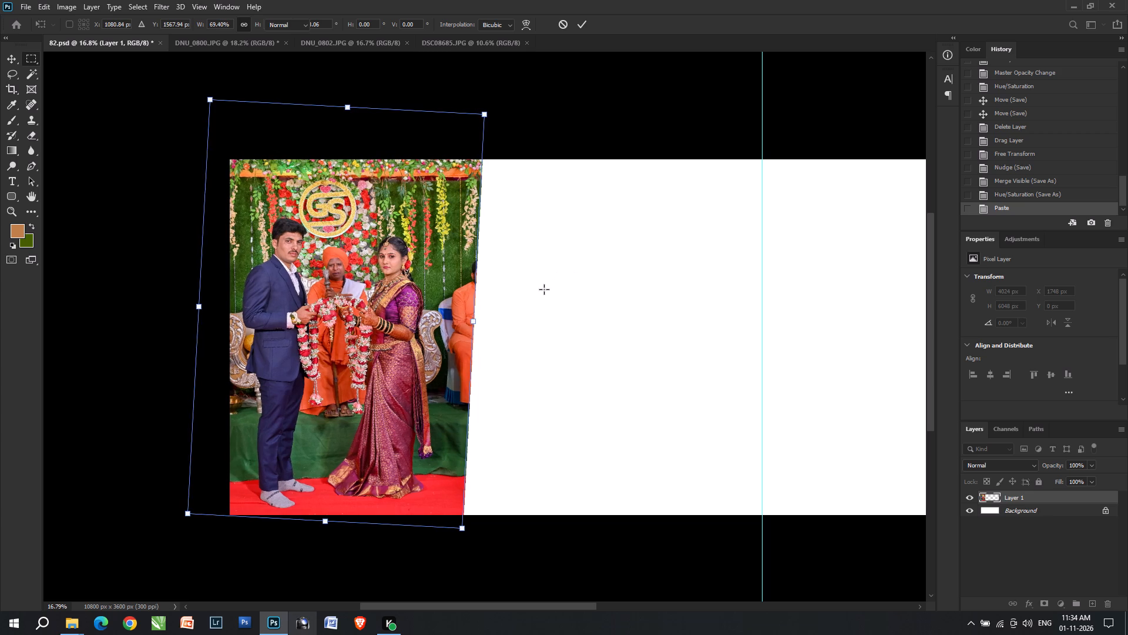
pyautogui.write('vv')
pyautogui.press('Right')
pyautogui.press('Right')
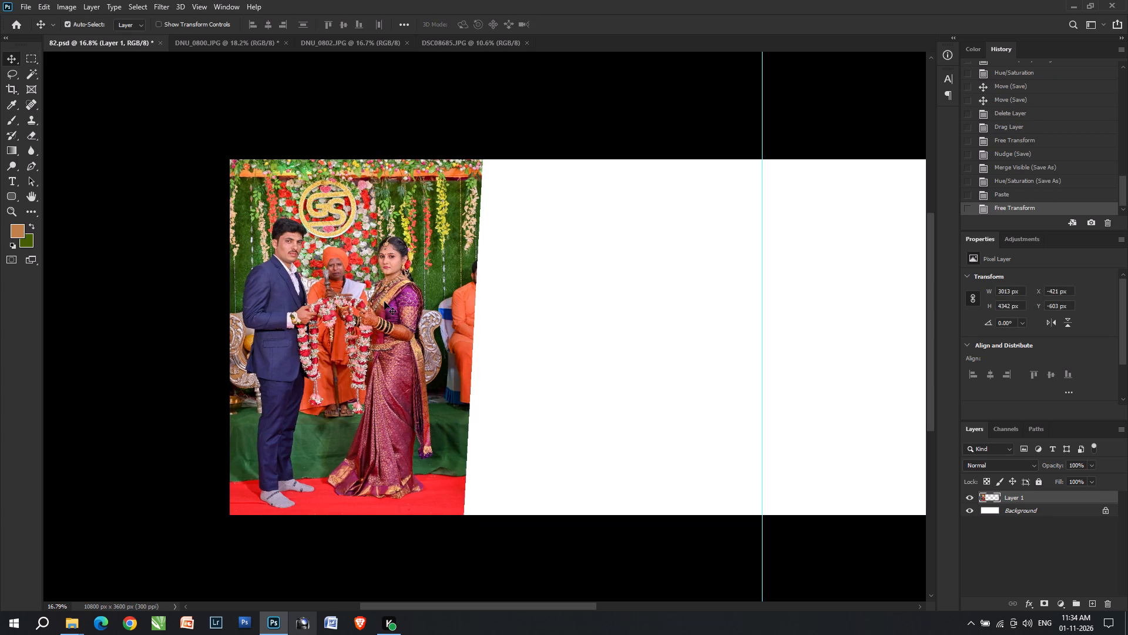
pyautogui.press('Right')
pyautogui.click(515, 310)
# Apply the Previous Conversion settings to DNU_0802 with the Camera Raw filter.
pyautogui.hotkey('ctrl', 'Tab')
pyautogui.hotkey('ctrl', 'Tab')
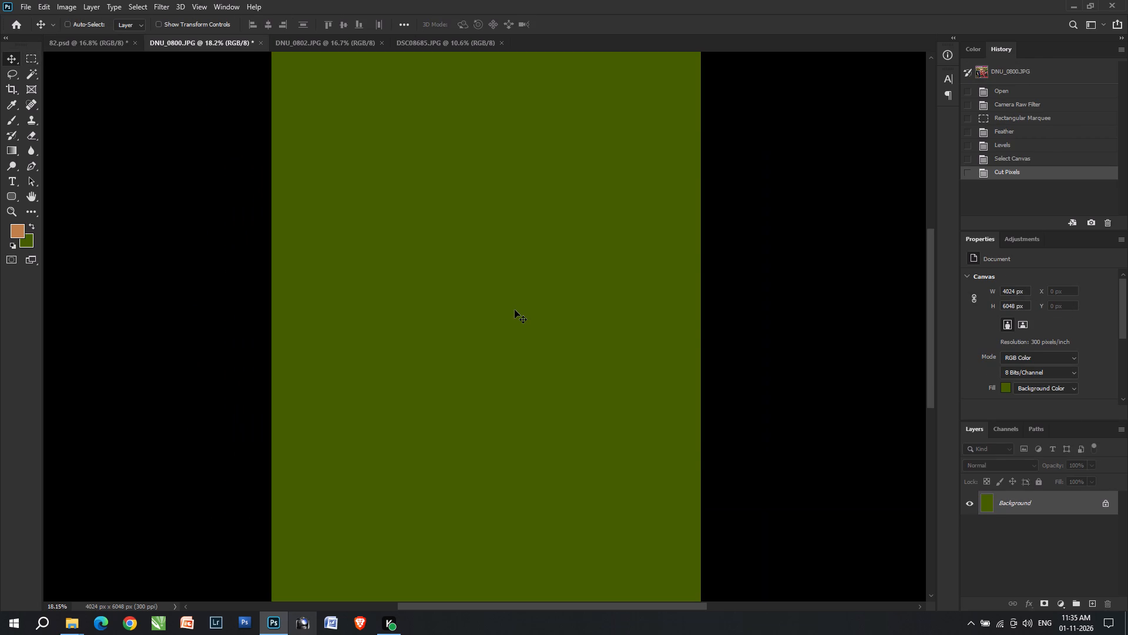
pyautogui.keyDown('ctrl'); pyautogui.keyDown('shift'); pyautogui.scroll(3, 515, 310); pyautogui.keyUp('shift'); pyautogui.keyUp('ctrl')
pyautogui.keyDown('alt'); pyautogui.scroll(4, 515, 310); pyautogui.keyUp('alt')
pyautogui.hotkey('ctrl', 'shift', 'a')
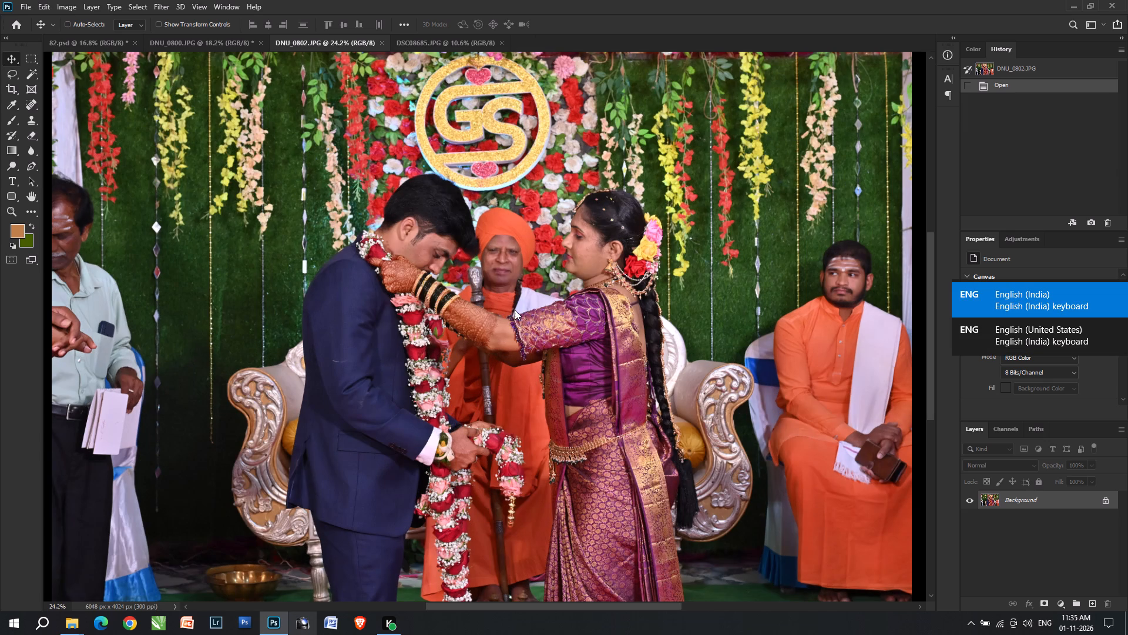
pyautogui.hotkey('ctrl', 'shift', 'a')
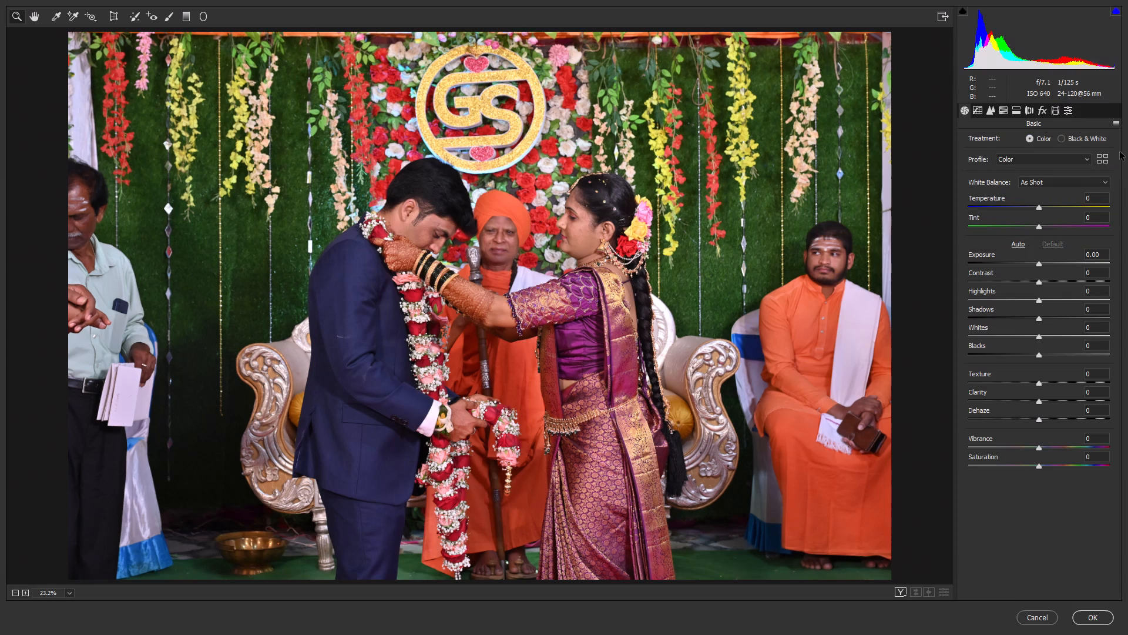
pyautogui.click(1115, 126)
pyautogui.moveTo(1112, 142); pyautogui.dragTo(1110, 160)
pyautogui.moveTo(458, 202); pyautogui.dragTo(481, 255)
pyautogui.press('Return')
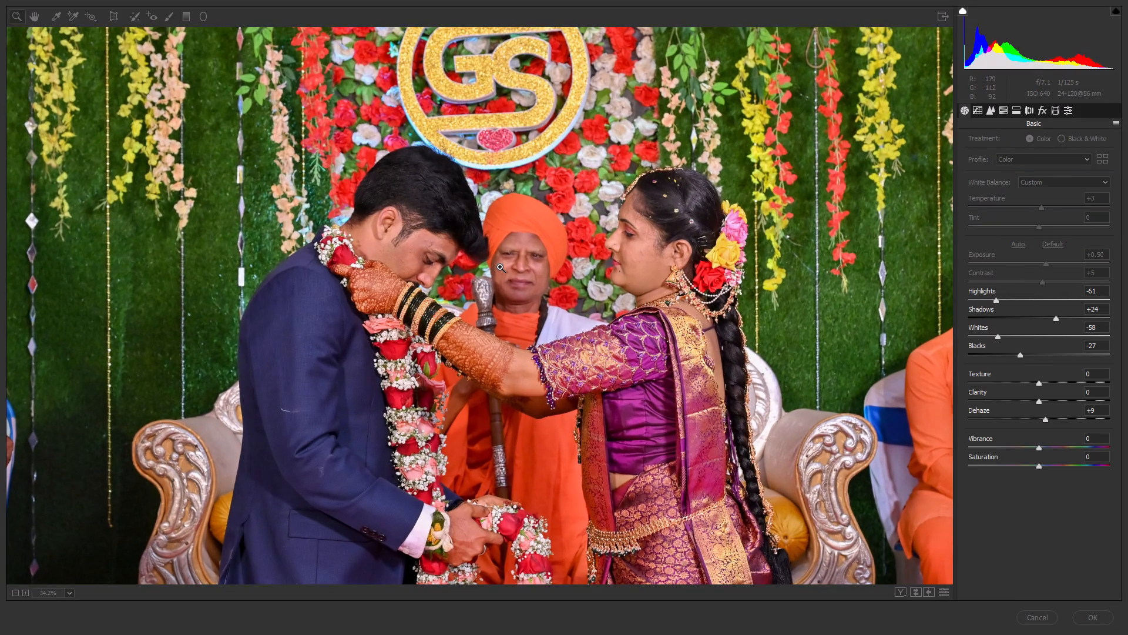
# Brighten DNU_0802 with Levels, setting the midtones to about 1.11 and slightly lowering the white input level.
pyautogui.hotkey('ctrl', 'l')
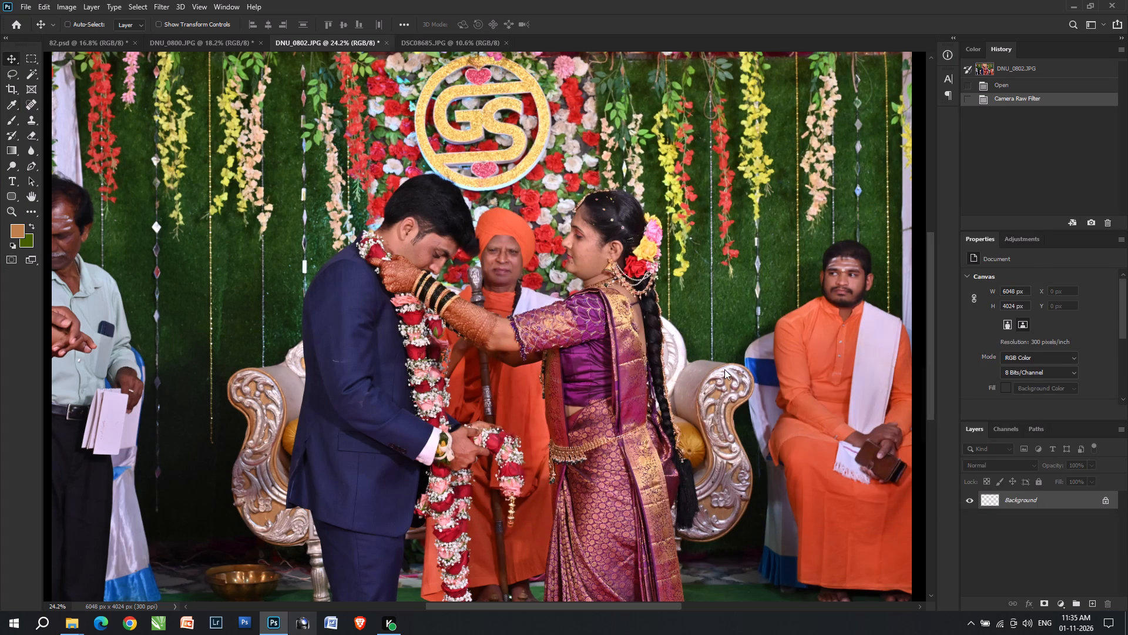
pyautogui.click(873, 376)
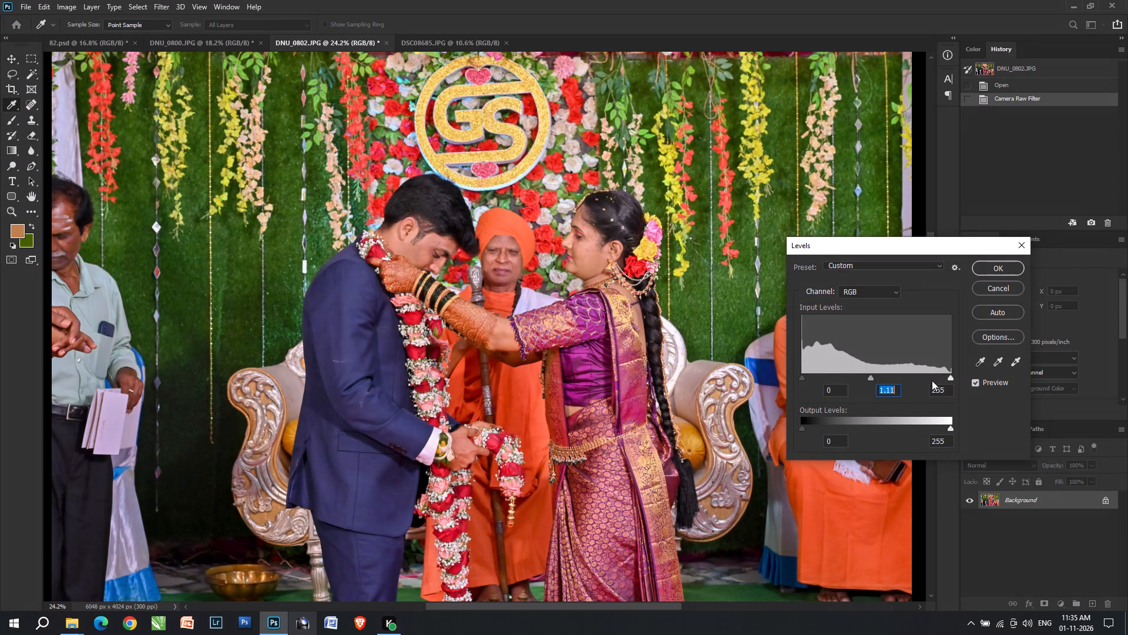
pyautogui.scroll(-4, 938, 380)
pyautogui.click(945, 378)
pyautogui.scroll(-5, 945, 378)
pyautogui.press('Return')
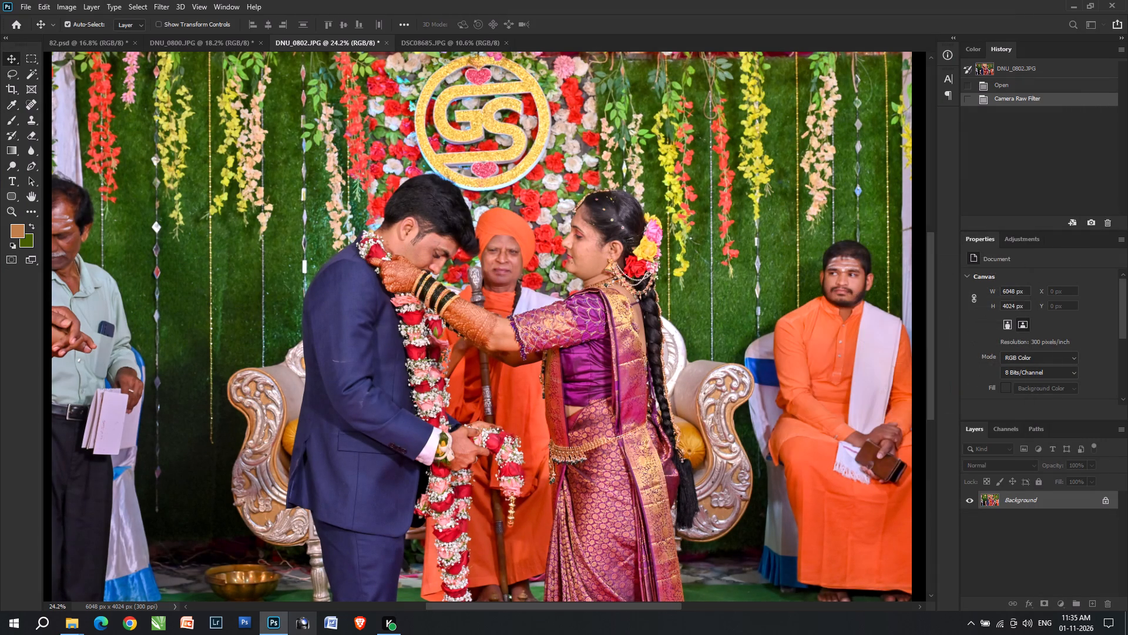
# Preview the garland photo DSC08678 in the Candid folder up close and compare it with neighbouring DSC08685.
pyautogui.hotkey('alt', 'Tab')
pyautogui.doubleClick(286, 347)
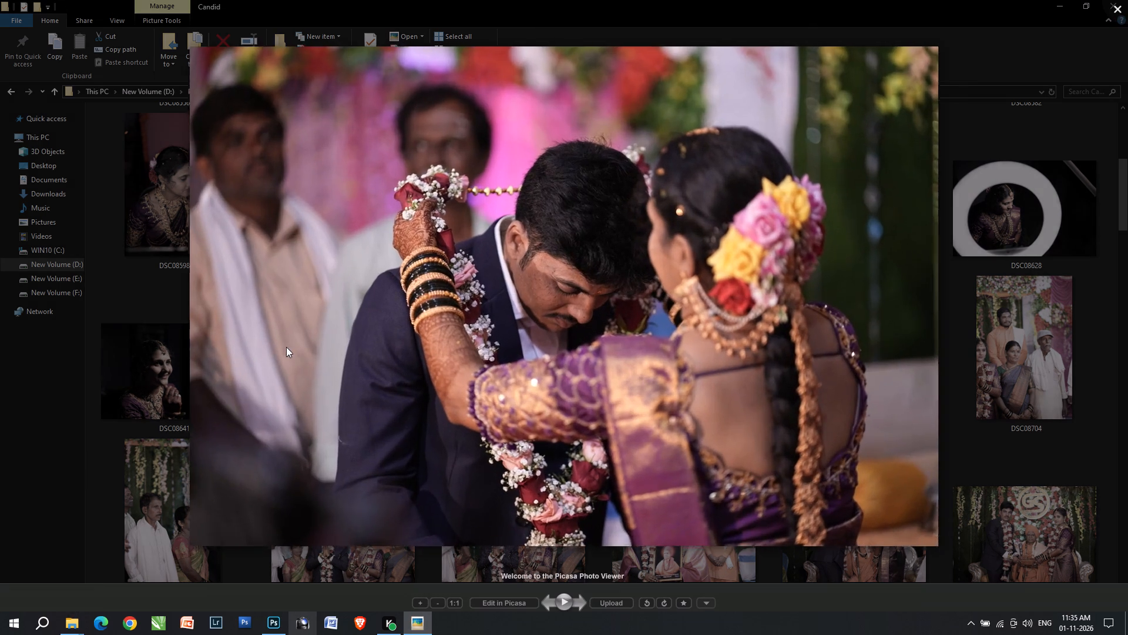
pyautogui.scroll(2, 551, 331)
pyautogui.click(1127, 0)
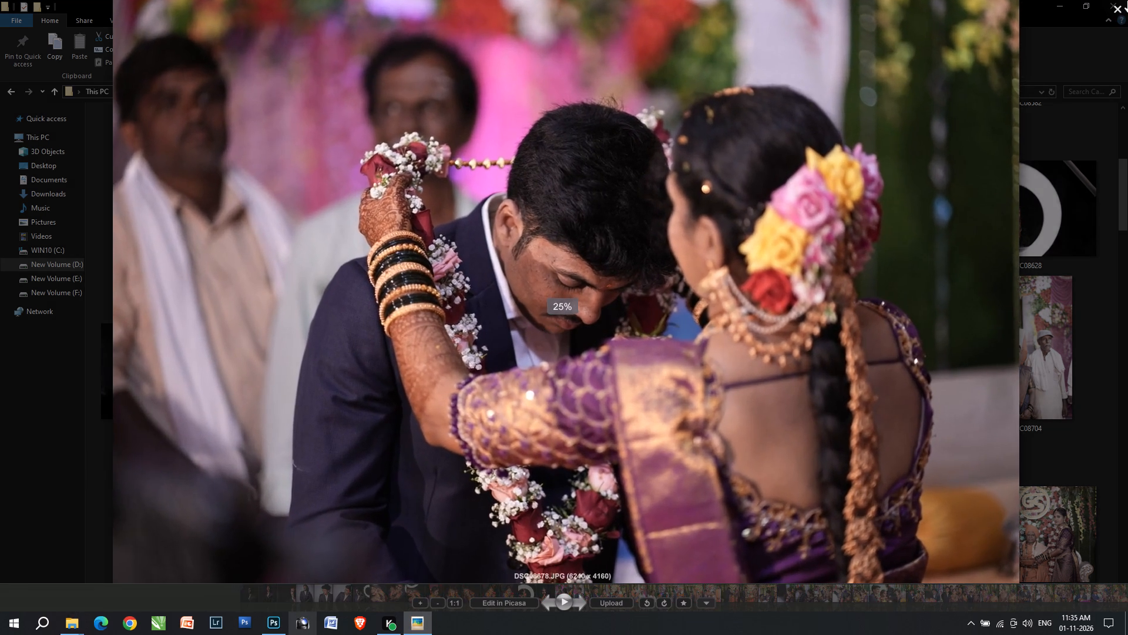
pyautogui.click(531, 373)
pyautogui.click(357, 394)
pyautogui.keyDown('ctrl'); pyautogui.click(519, 392); pyautogui.keyUp('ctrl')
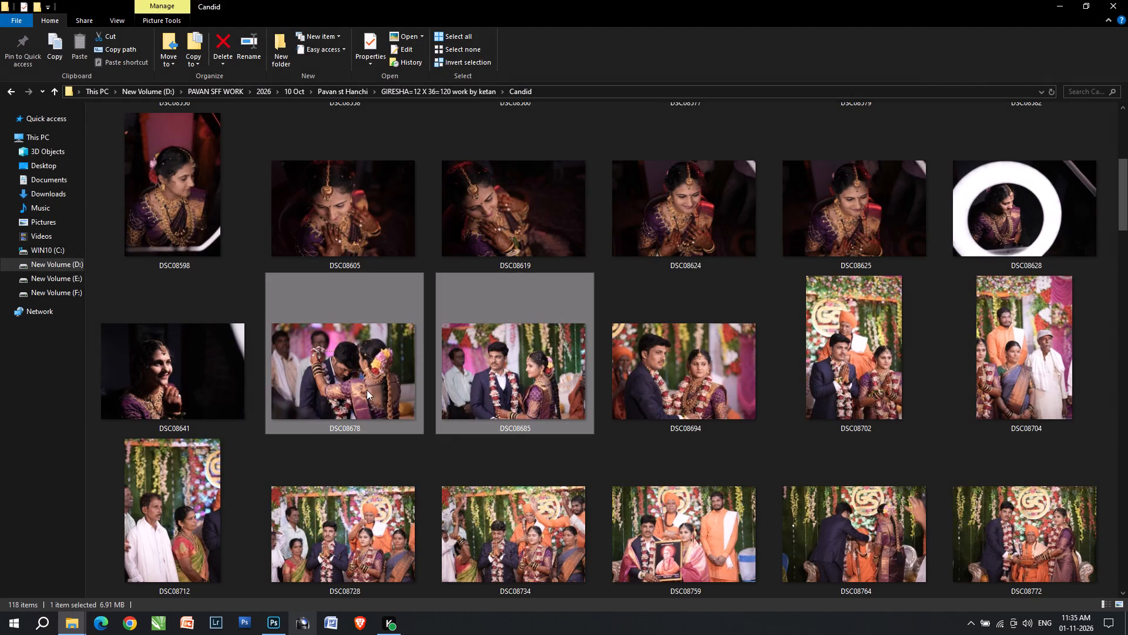
pyautogui.hotkey('alt', 'Tab')
# Check DNU_0802 with and without its Levels correction, keep the correction, cut the entire photo and paste it into 82.psd.
pyautogui.keyDown('alt'); pyautogui.scroll(-6, 452, 353); pyautogui.keyUp('alt')
pyautogui.hotkey('ctrl', 'z')
pyautogui.hotkey('ctrl', 'shift', 'z')
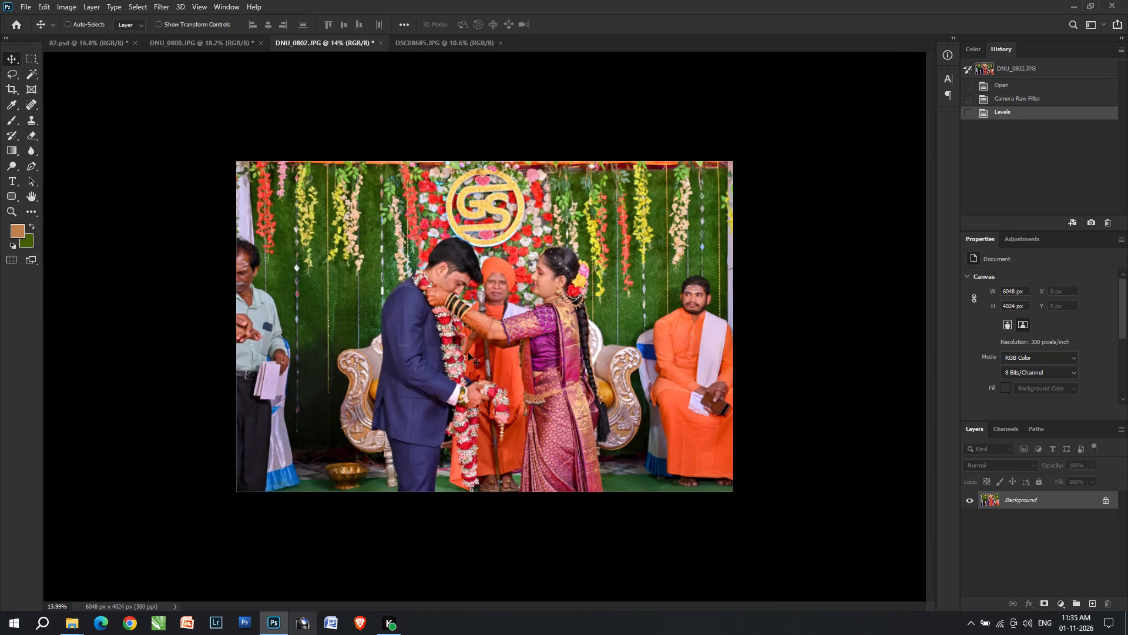
pyautogui.keyDown('alt'); pyautogui.scroll(11, 464, 317); pyautogui.keyUp('alt')
pyautogui.keyDown('alt'); pyautogui.scroll(-4, 486, 305); pyautogui.keyUp('alt')
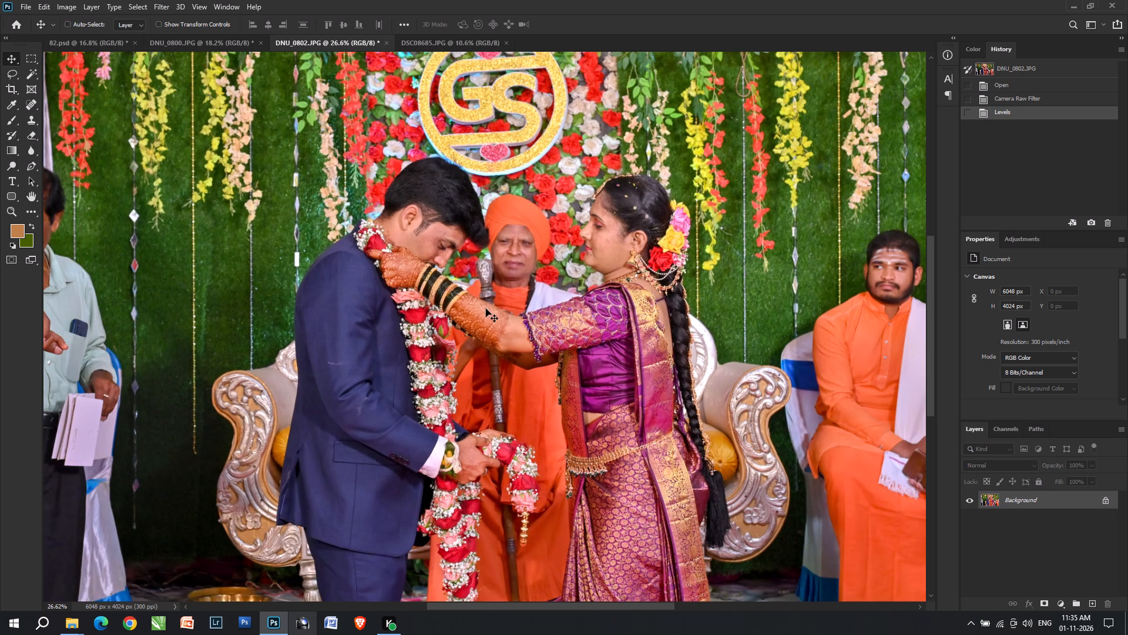
pyautogui.hotkey('ctrl', 'a')
pyautogui.hotkey('ctrl', 'x')
pyautogui.click(76, 44)
pyautogui.keyDown('alt'); pyautogui.scroll(3, 466, 295); pyautogui.keyUp('alt')
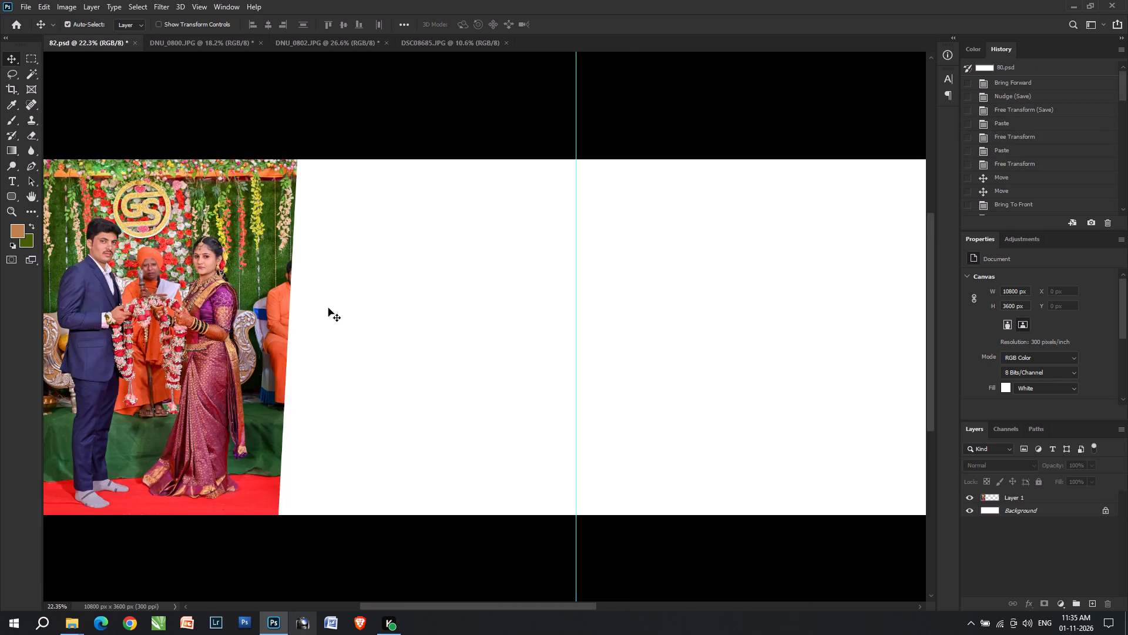
pyautogui.press('space')
pyautogui.moveTo(318, 306); pyautogui.dragTo(400, 296)
pyautogui.hotkey('ctrl', 'v')
# Scale the pasted photo to about 37.5% between the tilted photo and the centre guide, and fill it with the green background colour.
pyautogui.hotkey('ctrl', 't')
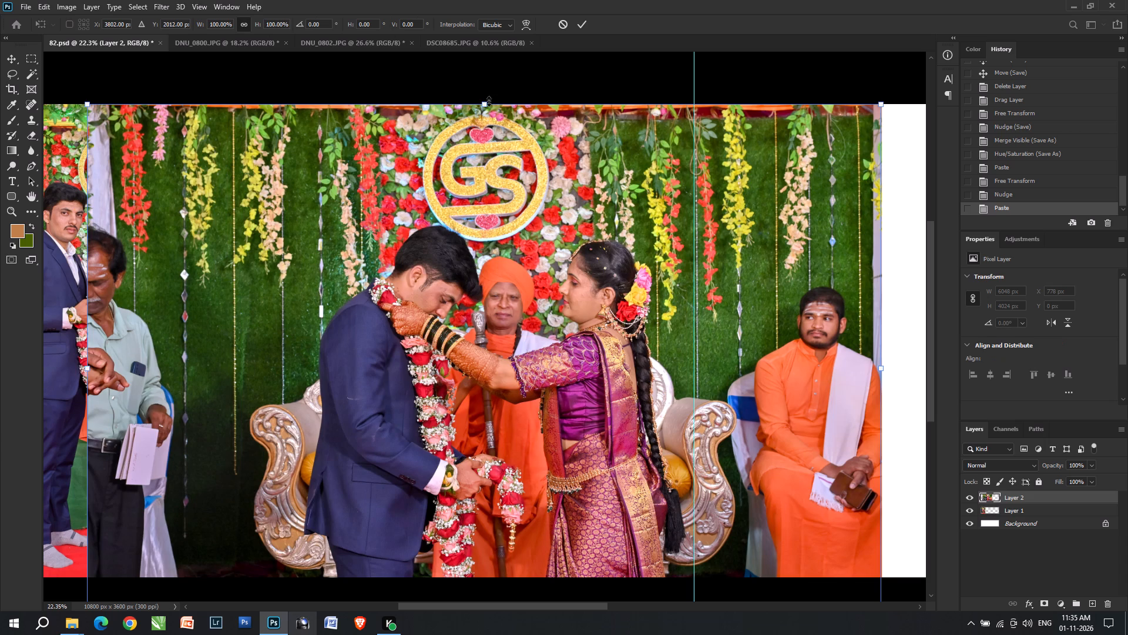
pyautogui.moveTo(489, 101); pyautogui.dragTo(507, 490)
pyautogui.moveTo(505, 527); pyautogui.dragTo(517, 216)
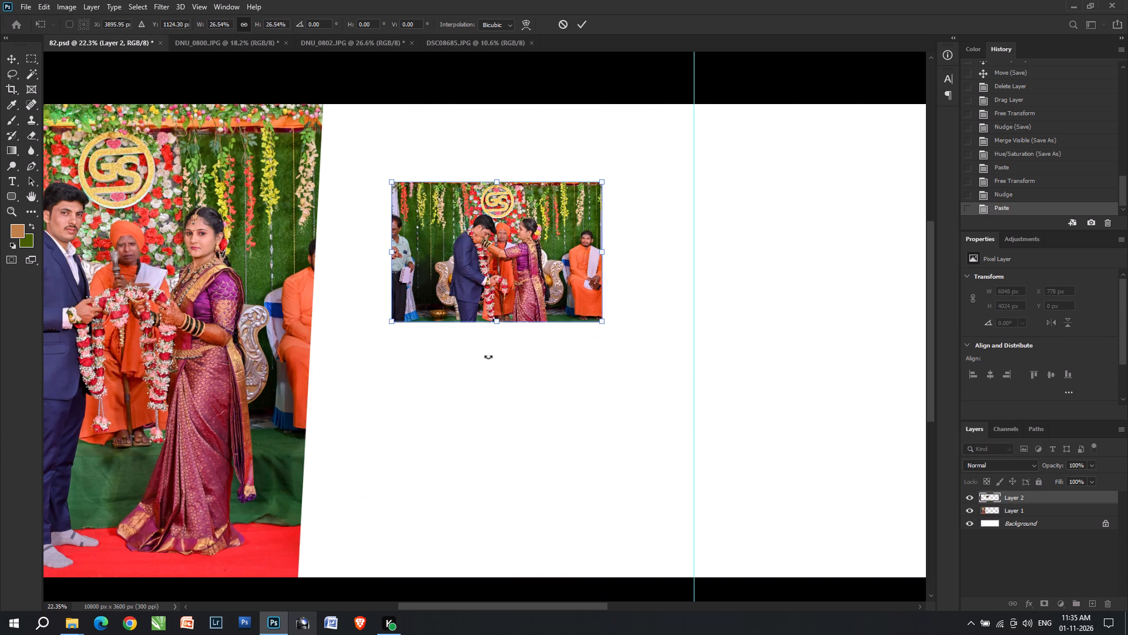
pyautogui.moveTo(494, 327); pyautogui.dragTo(491, 385)
pyautogui.moveTo(493, 345); pyautogui.dragTo(493, 332)
pyautogui.press('Return')
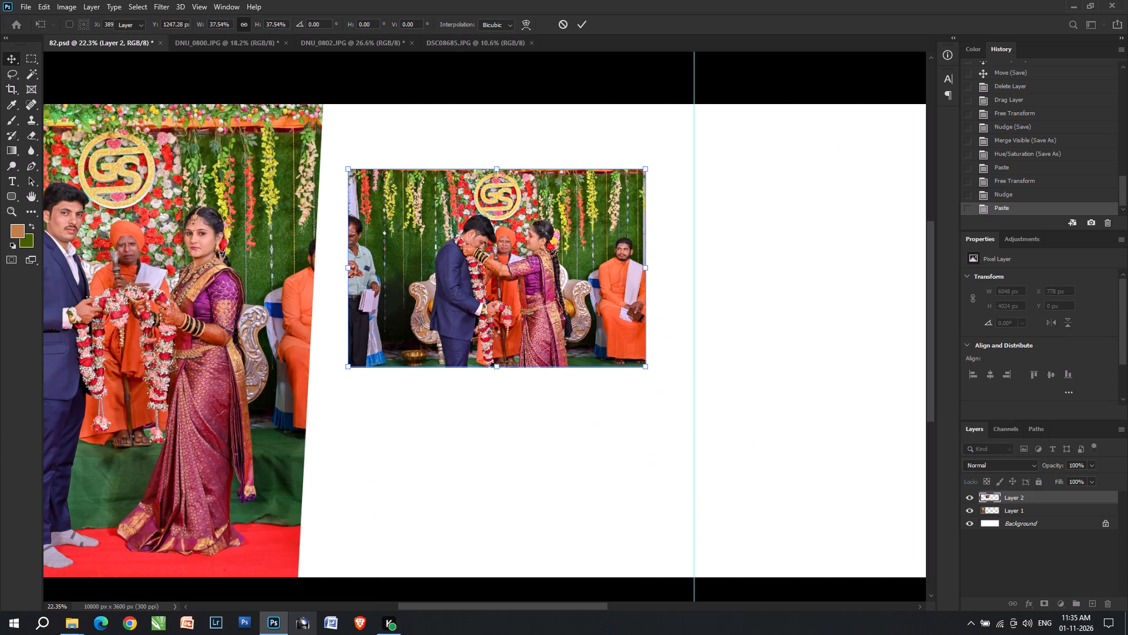
pyautogui.hotkey('ctrl', 'shift', 'BackSpace')
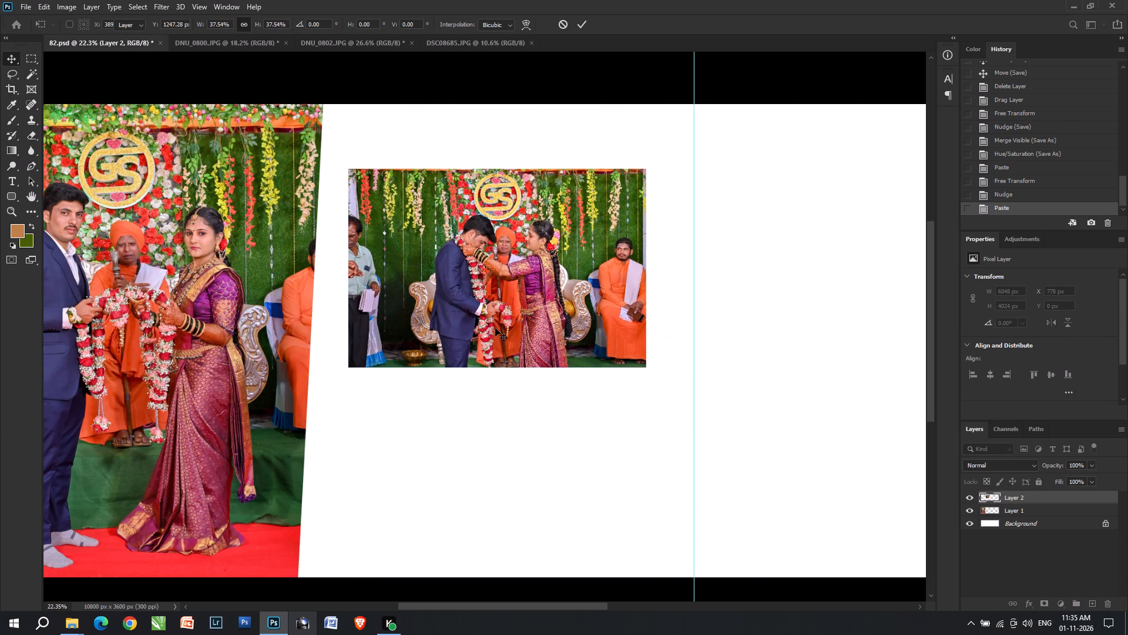
pyautogui.hotkey('ctrl', 'shift', 'BackSpace')
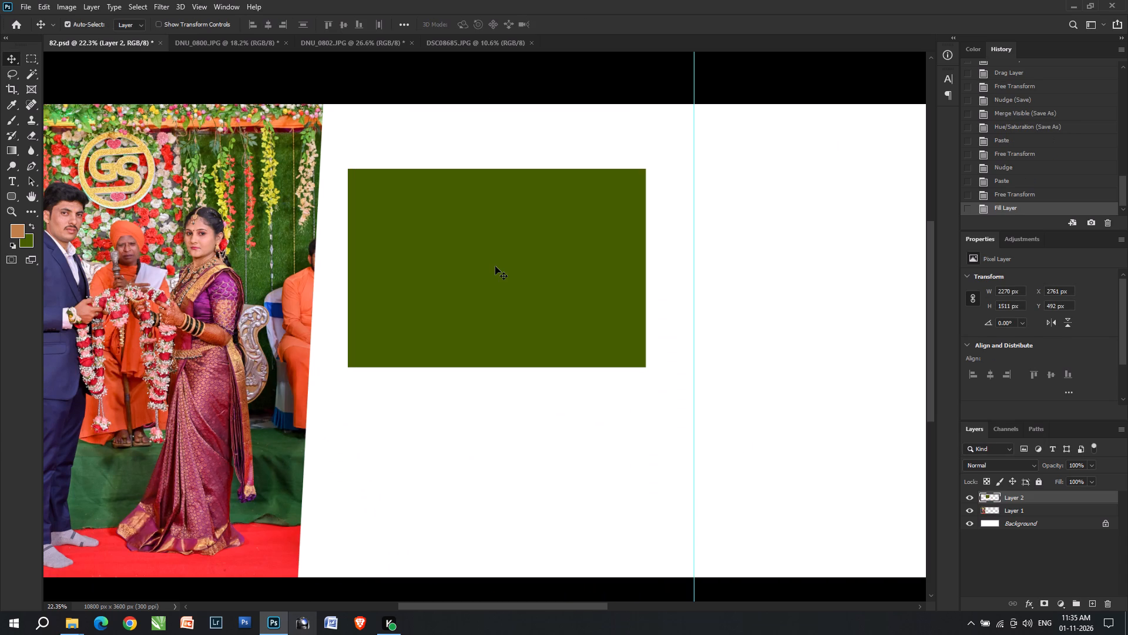
# Duplicate the green rectangle directly below the original, leaving a narrow white gap between the two.
pyautogui.keyDown('alt'); pyautogui.keyDown('shift'); pyautogui.moveTo(532, 277); pyautogui.dragTo(515, 508); pyautogui.keyUp('shift'); pyautogui.keyUp('alt')
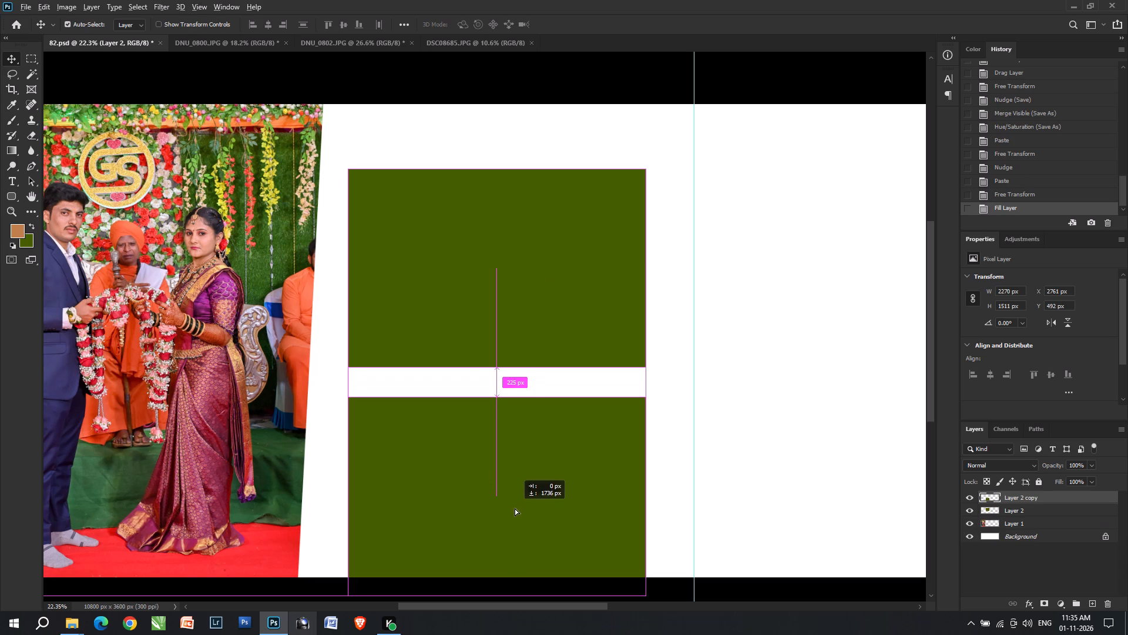
pyautogui.keyDown('alt'); pyautogui.keyDown('shift'); pyautogui.moveTo(515, 508); pyautogui.dragTo(515, 481); pyautogui.keyUp('shift'); pyautogui.keyUp('alt')
pyautogui.press('Up')
pyautogui.press('Up')
pyautogui.press('Up')
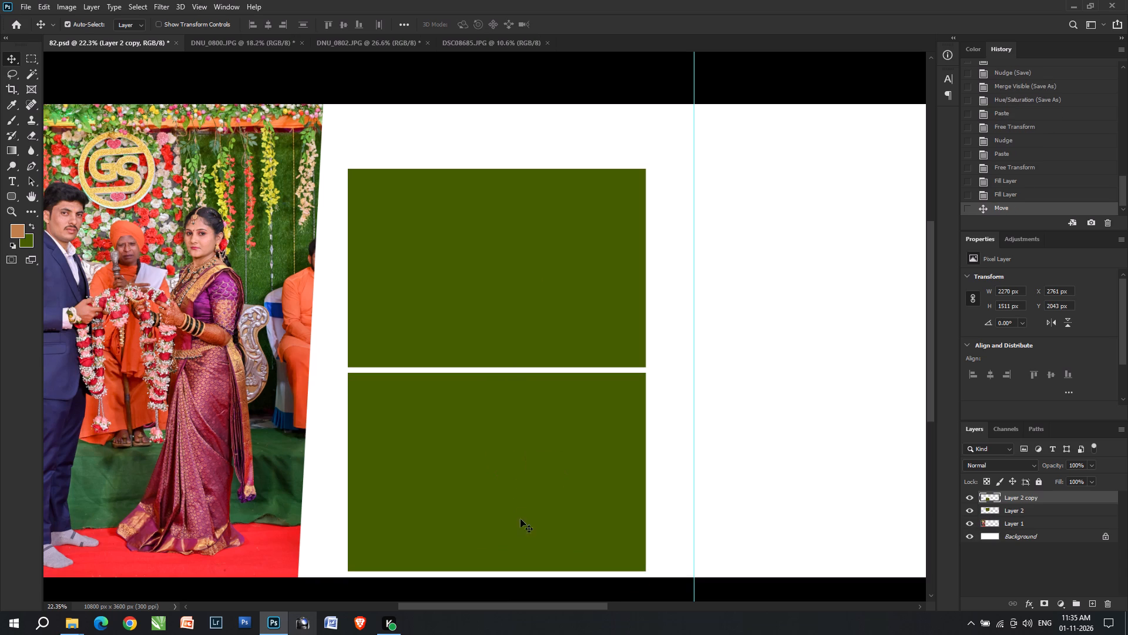
pyautogui.press('Up')
pyautogui.scroll(-6, 525, 568)
pyautogui.press('Up')
# Scale both green frames together to about 1996 px wide and 2680 px high overall, keeping their top edge in place.
pyautogui.moveTo(539, 562); pyautogui.dragTo(532, 275)
pyautogui.hotkey('ctrl', 't')
pyautogui.moveTo(492, 515); pyautogui.dragTo(505, 467)
pyautogui.doubleClick(501, 405)
# Select the upper green frame's area with the Magic Wand and paste the DNU_0802 photo into it.
pyautogui.rightClick(455, 203)
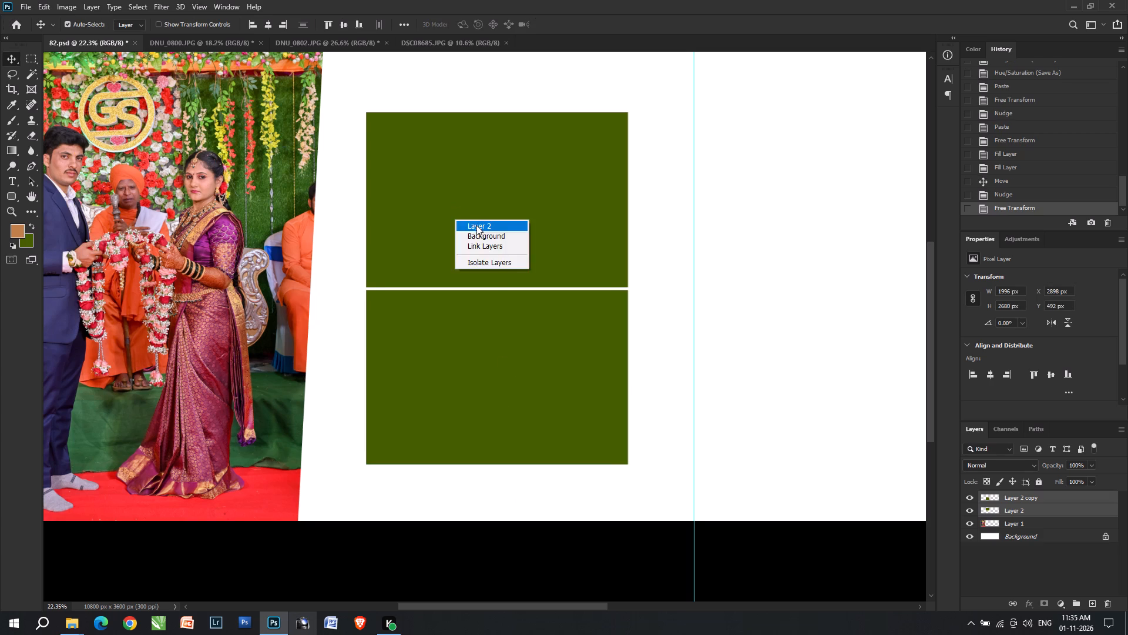
pyautogui.click(477, 226)
pyautogui.press('w')
pyautogui.click(477, 226)
pyautogui.hotkey('ctrl', 'alt', 'shift', 'v')
# Scale the photo in the upper frame to about 2813 by 1872 px and position it so the couple is centred.
pyautogui.hotkey('ctrl', 't')
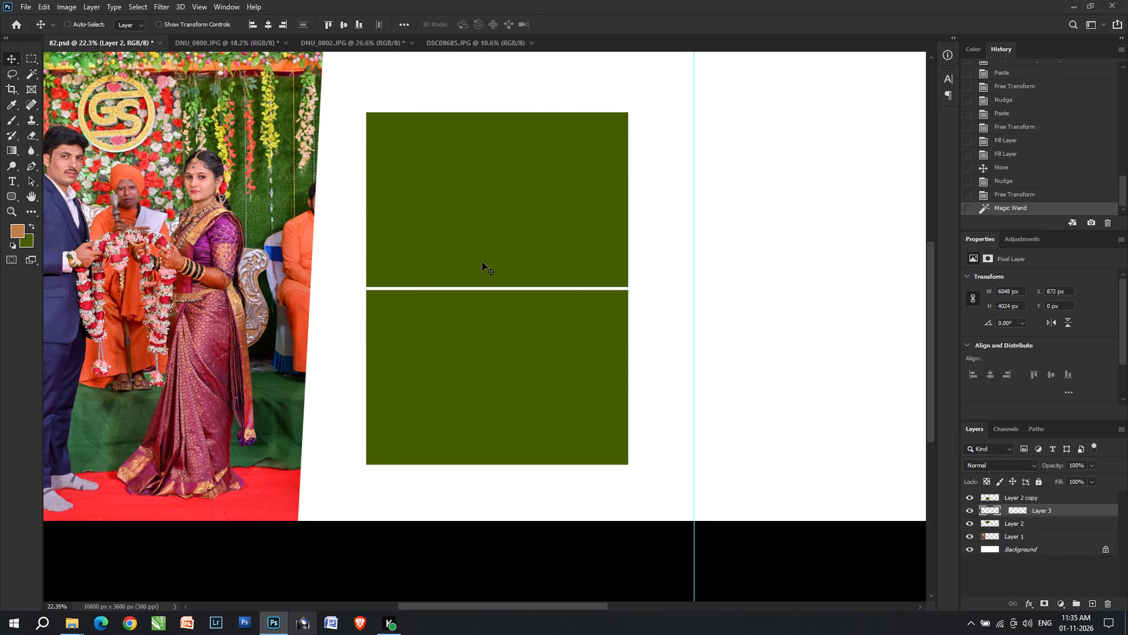
pyautogui.moveTo(495, 573); pyautogui.dragTo(502, 282)
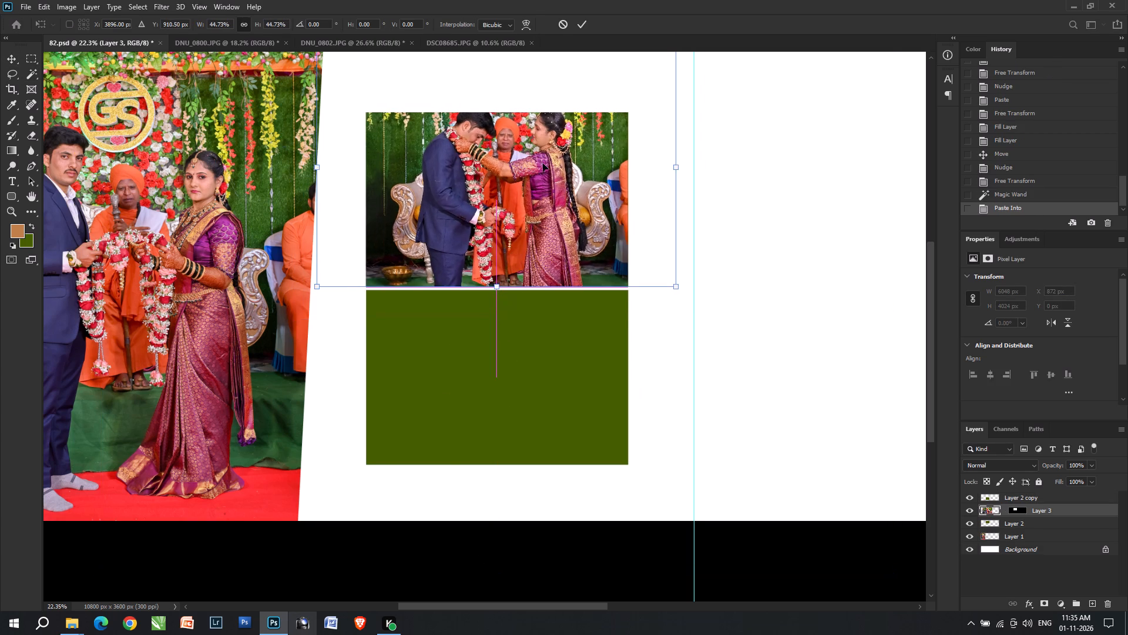
pyautogui.moveTo(543, 168); pyautogui.dragTo(537, 193)
pyautogui.click(559, 207)
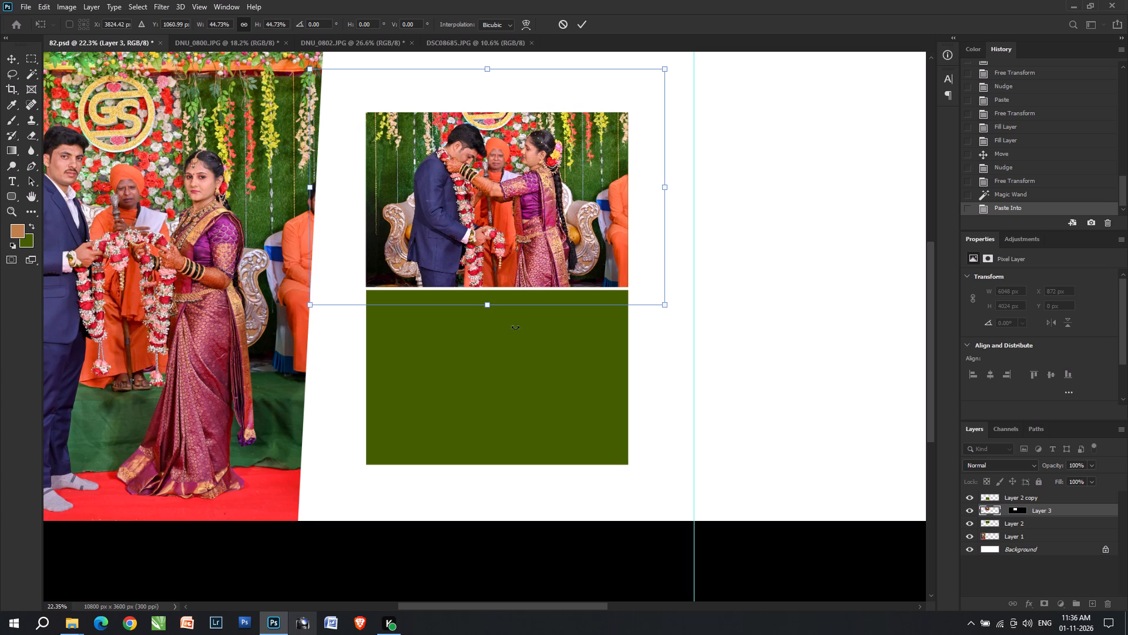
pyautogui.press('Up')
pyautogui.press('Up')
pyautogui.press('Right')
pyautogui.moveTo(486, 306); pyautogui.dragTo(486, 315)
pyautogui.press('Right')
pyautogui.press('Return')
pyautogui.press('v')
pyautogui.press('v')
# Select the lower green frame's area with the Magic Wand.
pyautogui.rightClick(469, 342)
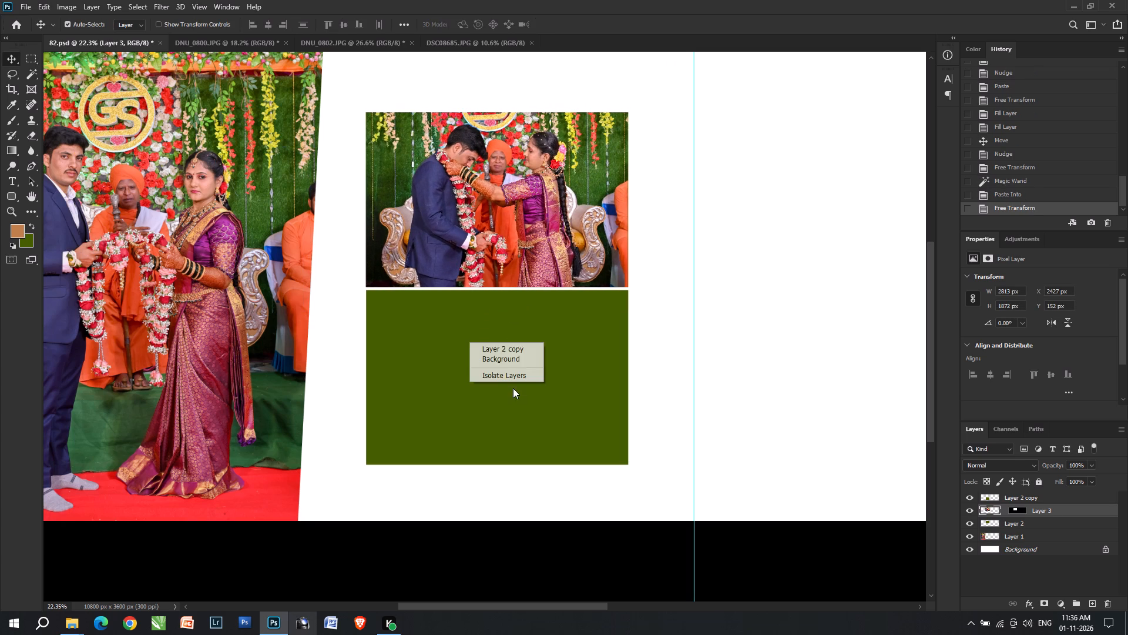
pyautogui.click(503, 350)
pyautogui.press('w')
pyautogui.click(503, 350)
# Switch to the DSC08685 photo and apply the Previous Conversion settings to it with the Camera Raw Filter.
pyautogui.click(397, 39)
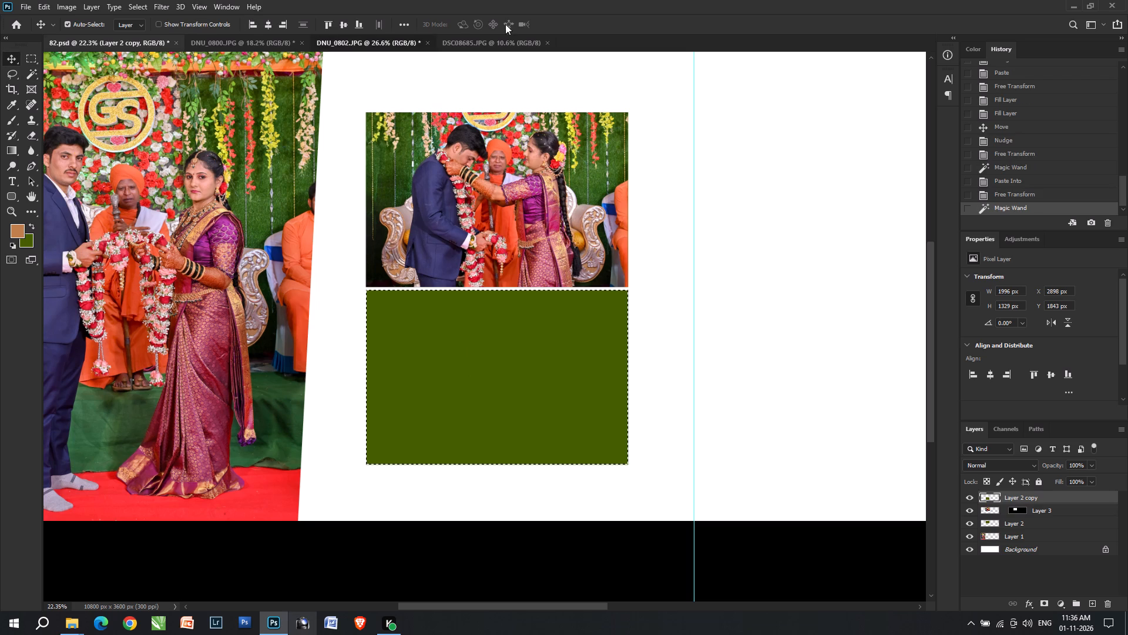
pyautogui.click(508, 44)
pyautogui.hotkey('ctrl', 'shift', 'a')
pyautogui.hotkey('ctrl', 'shift', 'a')
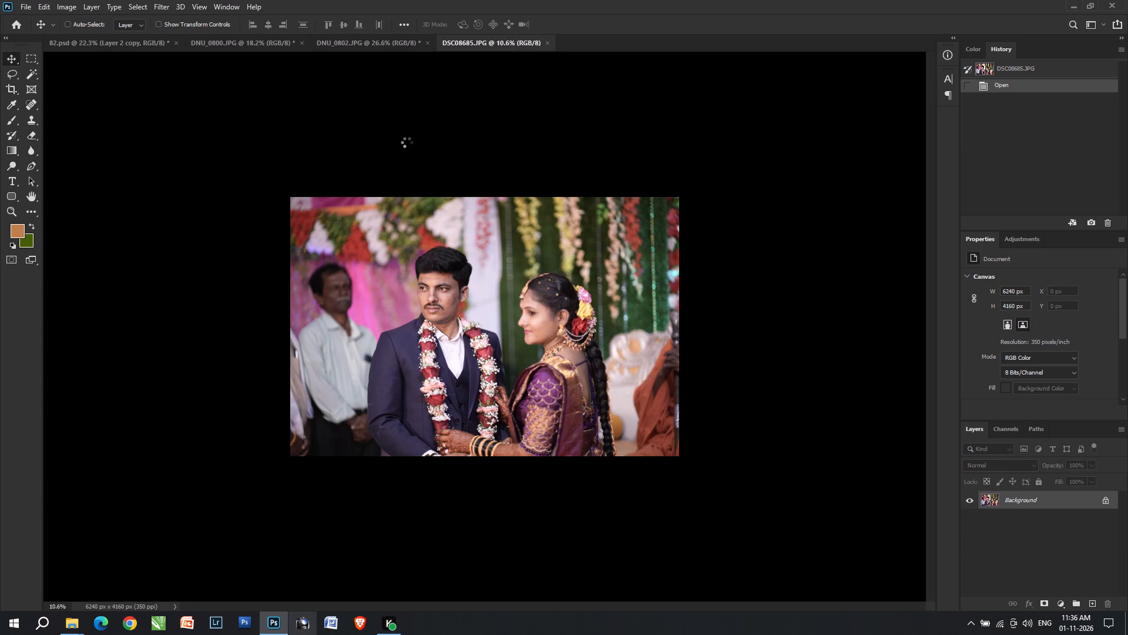
pyautogui.click(1118, 118)
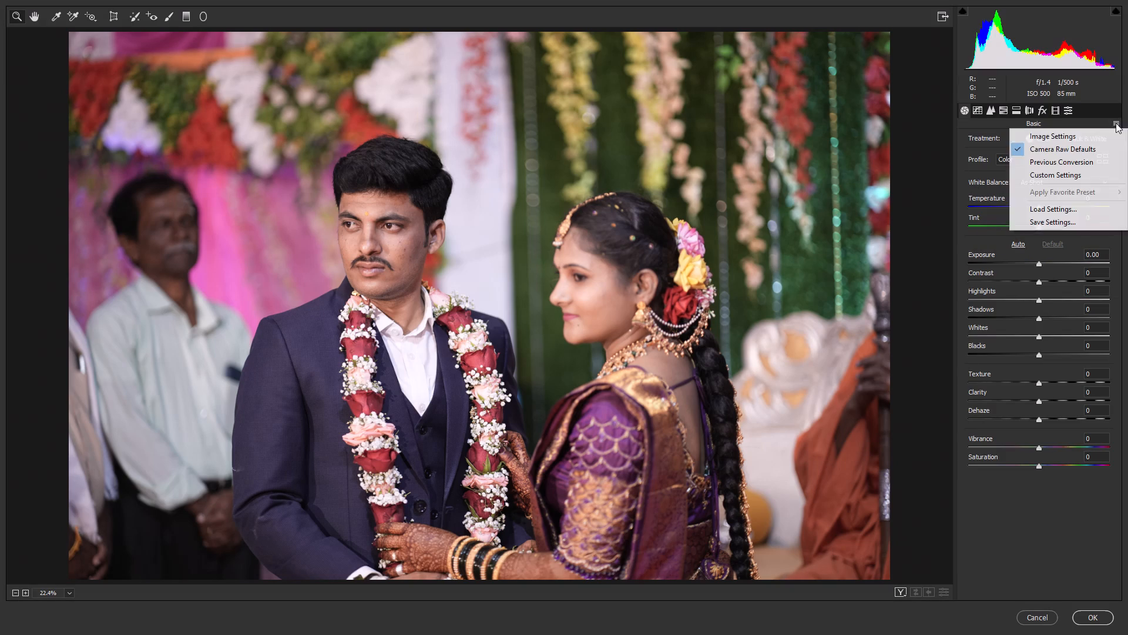
pyautogui.click(1106, 160)
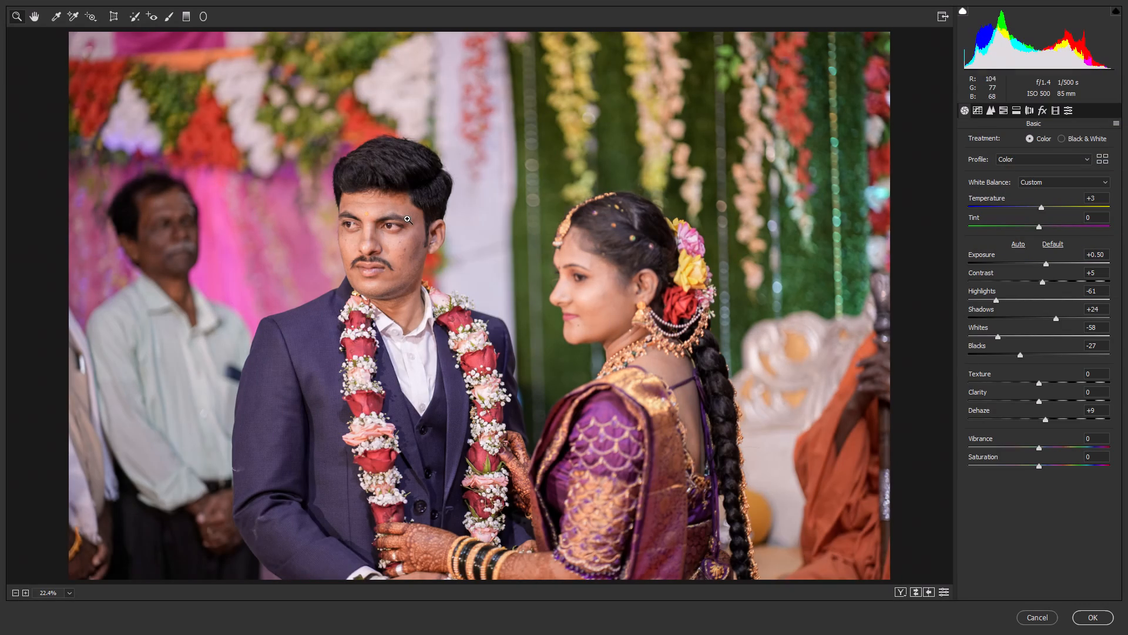
pyautogui.moveTo(413, 225); pyautogui.dragTo(427, 240)
pyautogui.press('Return')
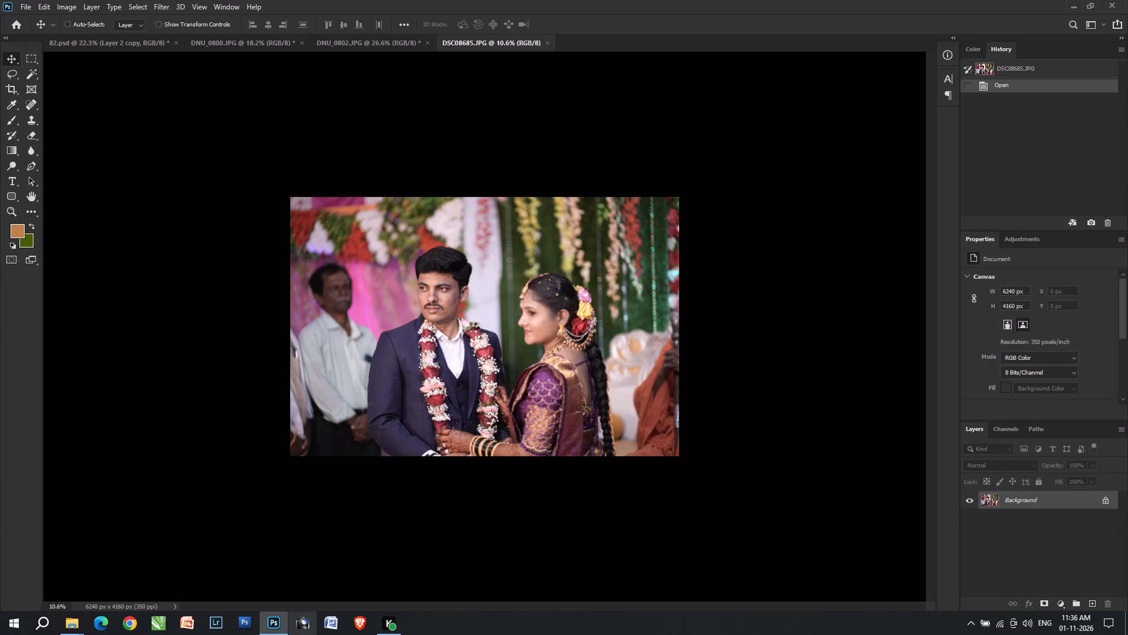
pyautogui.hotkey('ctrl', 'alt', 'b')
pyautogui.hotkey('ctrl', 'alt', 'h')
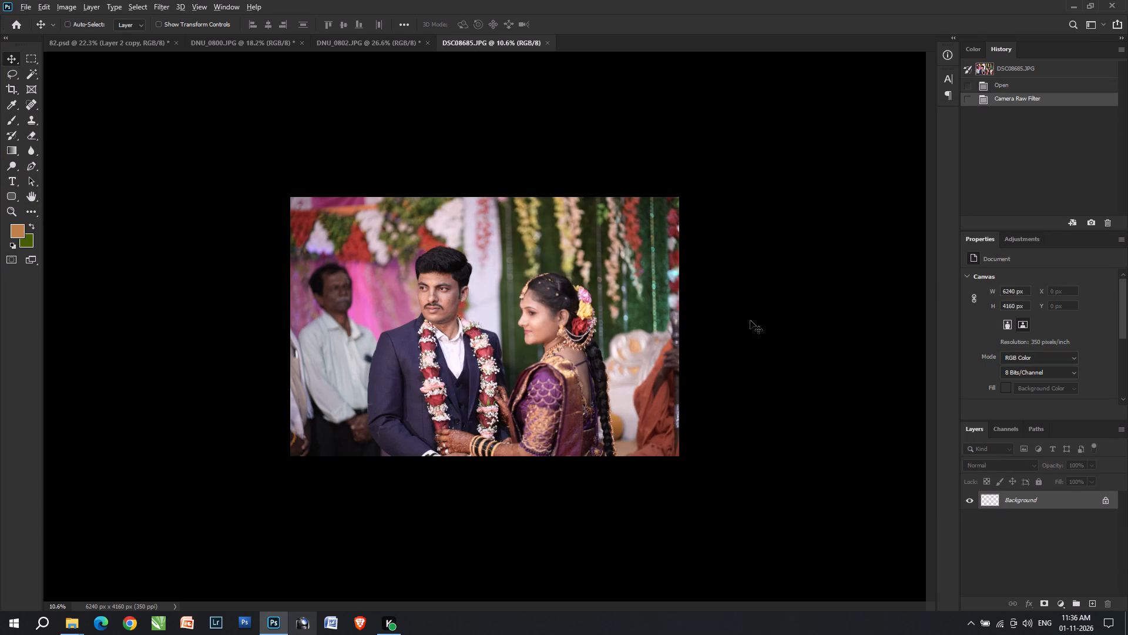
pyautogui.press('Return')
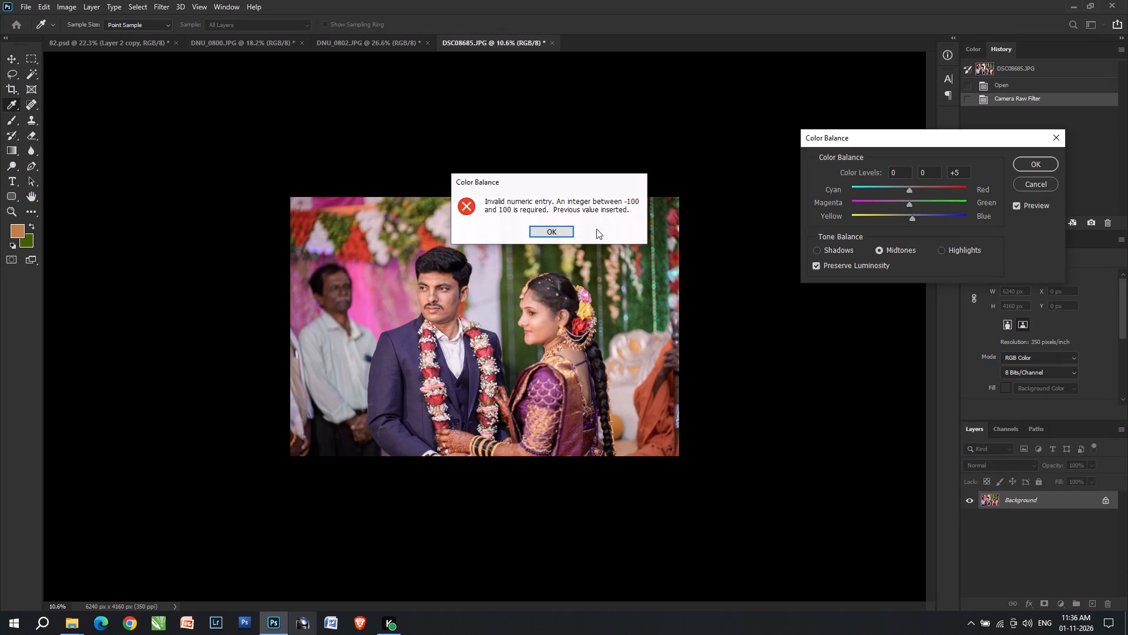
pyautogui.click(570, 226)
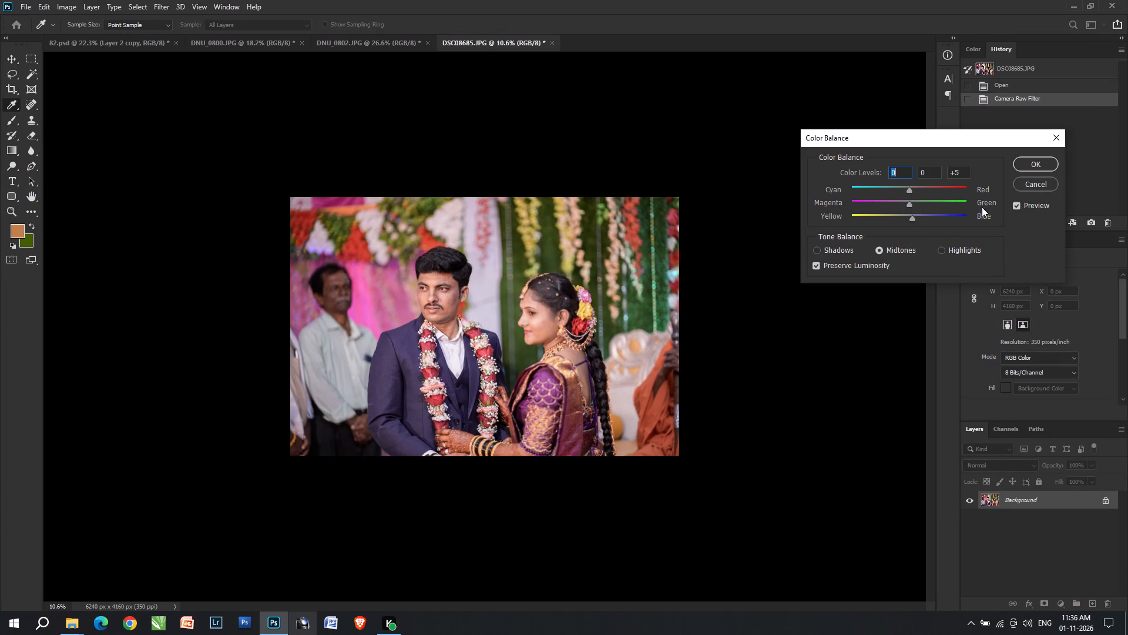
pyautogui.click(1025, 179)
# Adjust the photo with Color Balance: highlights red +4 and blue -5, midtones slightly towards yellow, and compare before and after.
pyautogui.hotkey('ctrl', 'b')
pyautogui.click(942, 246)
pyautogui.click(907, 215)
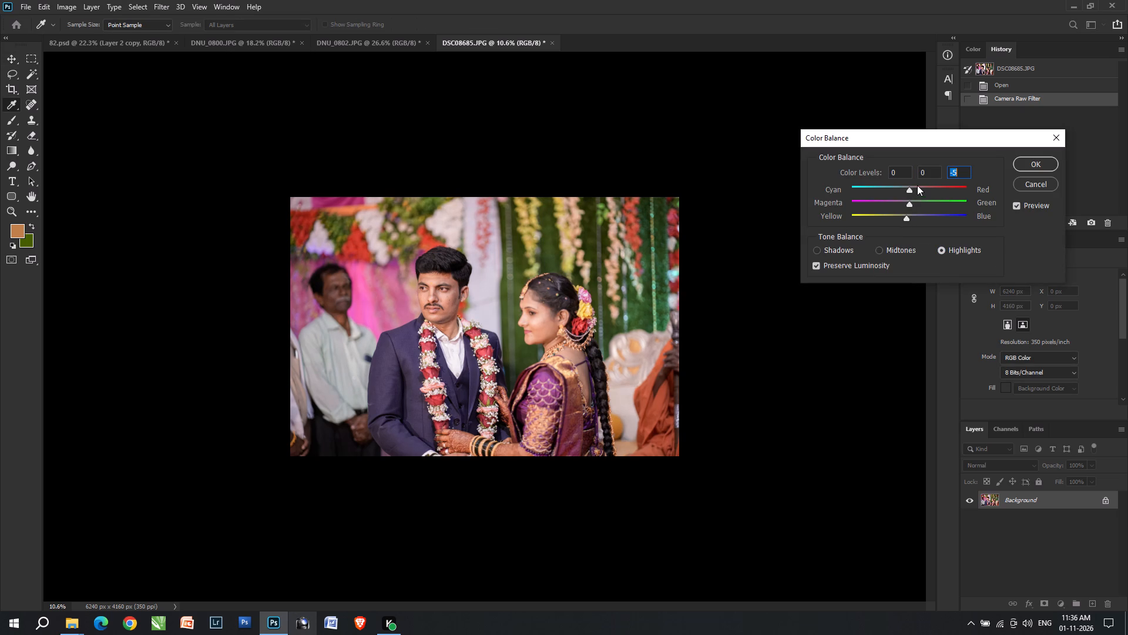
pyautogui.click(914, 188)
pyautogui.scroll(-2, 914, 188)
pyautogui.scroll(-1, 877, 240)
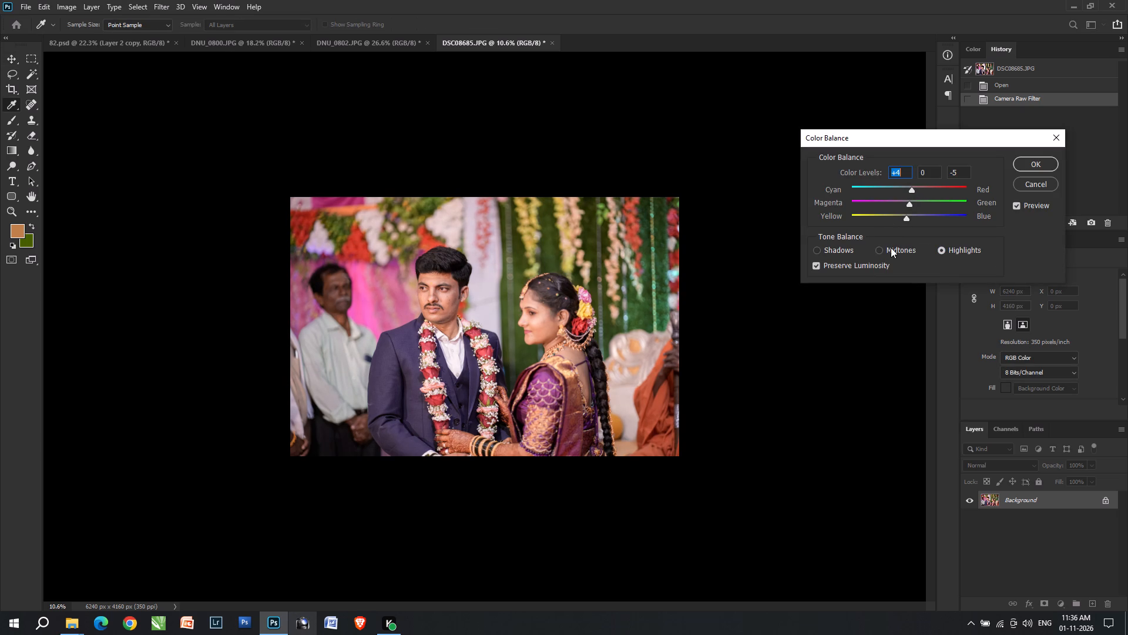
pyautogui.click(891, 248)
pyautogui.click(905, 215)
pyautogui.press('Return')
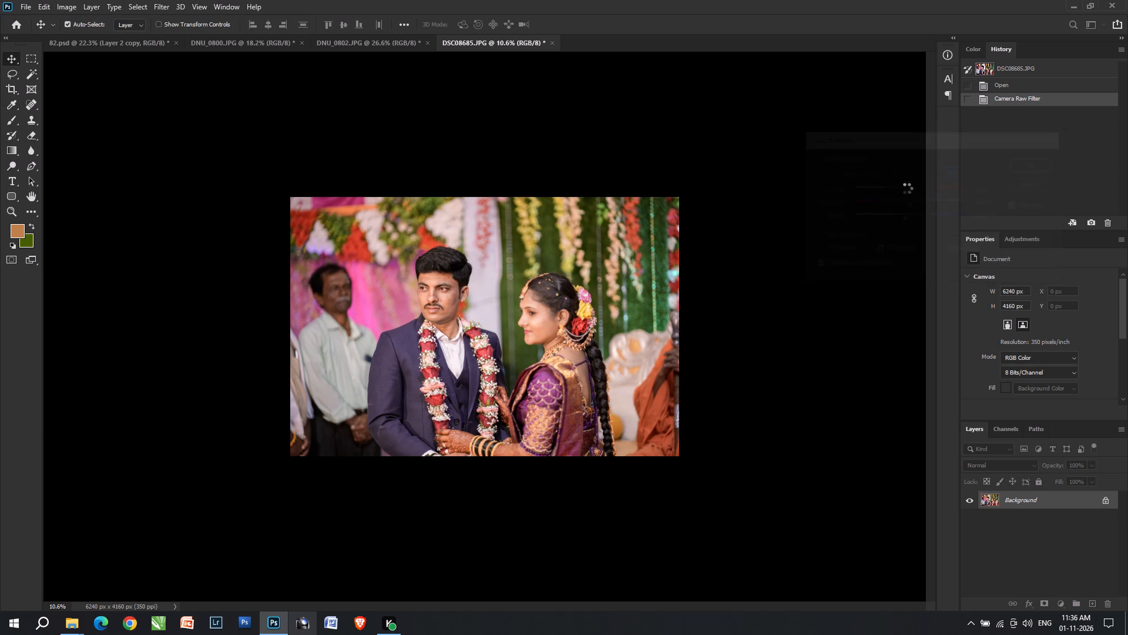
pyautogui.scroll(10, 556, 276)
pyautogui.hotkey('ctrl', 'z')
pyautogui.hotkey('ctrl', 'shift', 'z')
# Remove the dark spots on the groom's ear-side cheek with a small Spot Healing Brush.
pyautogui.keyDown('alt'); pyautogui.scroll(2, 434, 259); pyautogui.keyUp('alt')
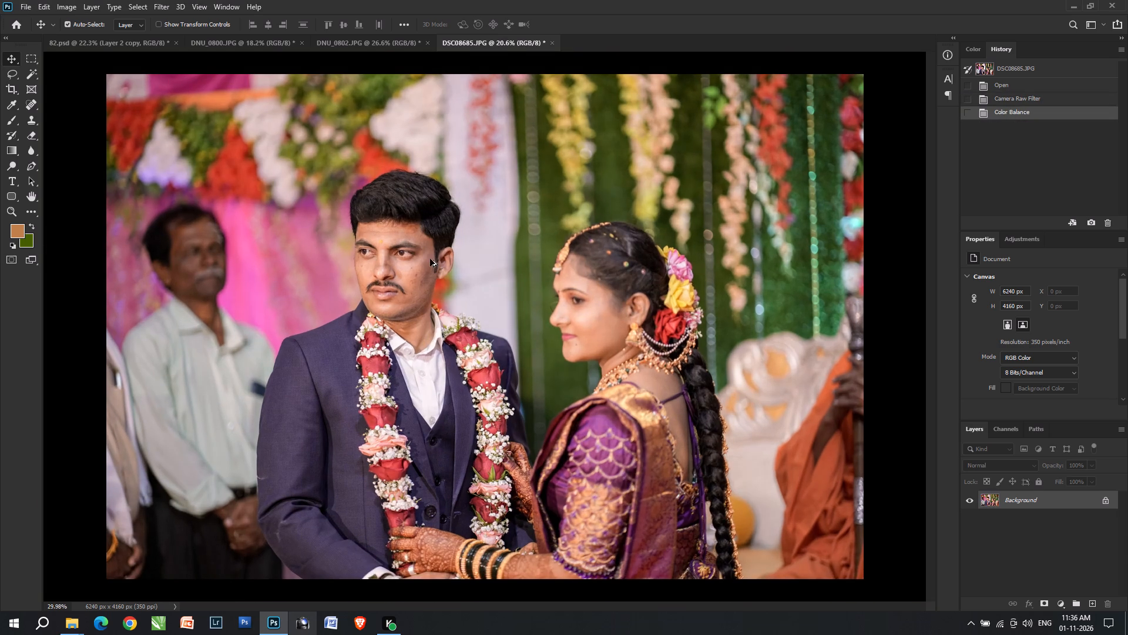
pyautogui.keyDown('alt'); pyautogui.scroll(20, 430, 259); pyautogui.keyUp('alt')
pyautogui.keyDown('alt'); pyautogui.scroll(2, 430, 259); pyautogui.keyUp('alt')
pyautogui.press('j')
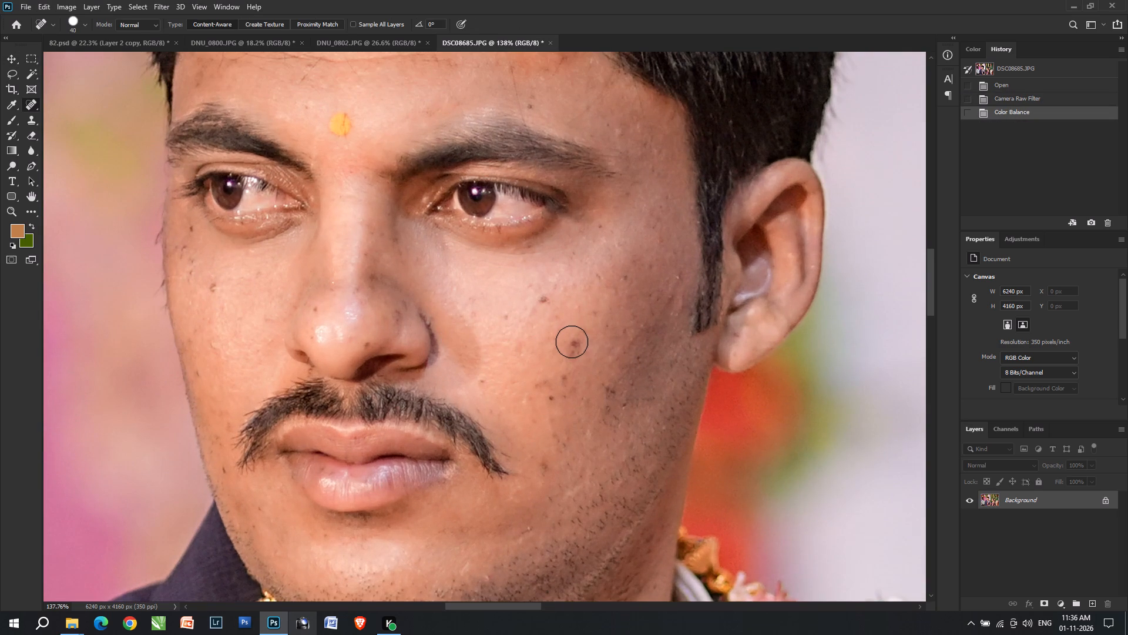
pyautogui.write('[[[')
pyautogui.click(573, 342)
pyautogui.click(572, 347)
pyautogui.click(552, 400)
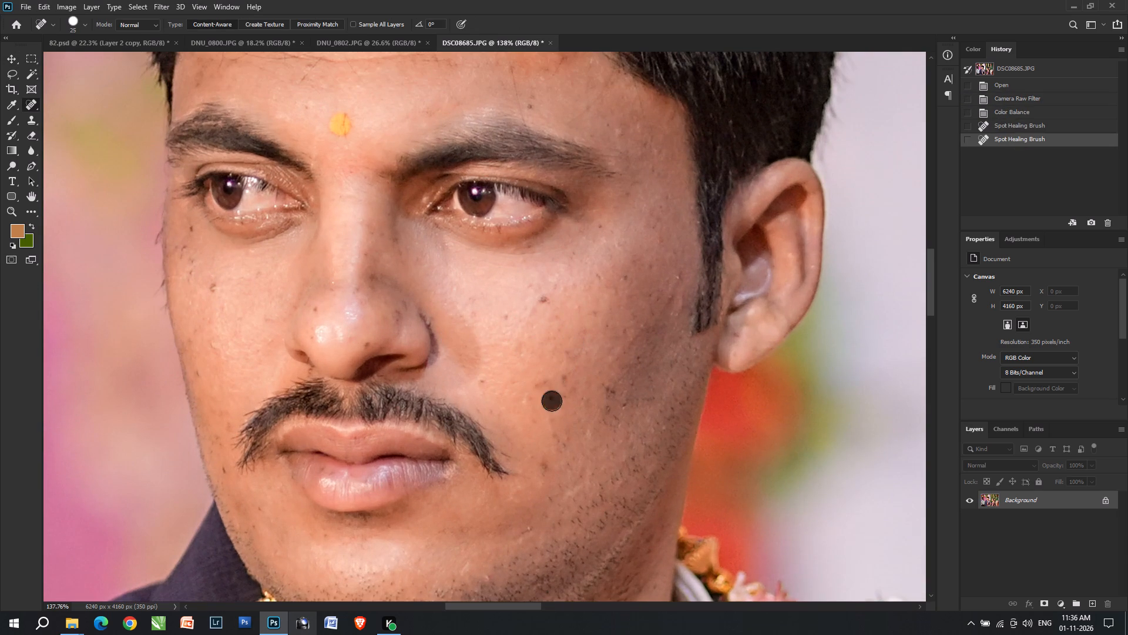
pyautogui.click(567, 375)
pyautogui.write('[[')
pyautogui.doubleClick(542, 384)
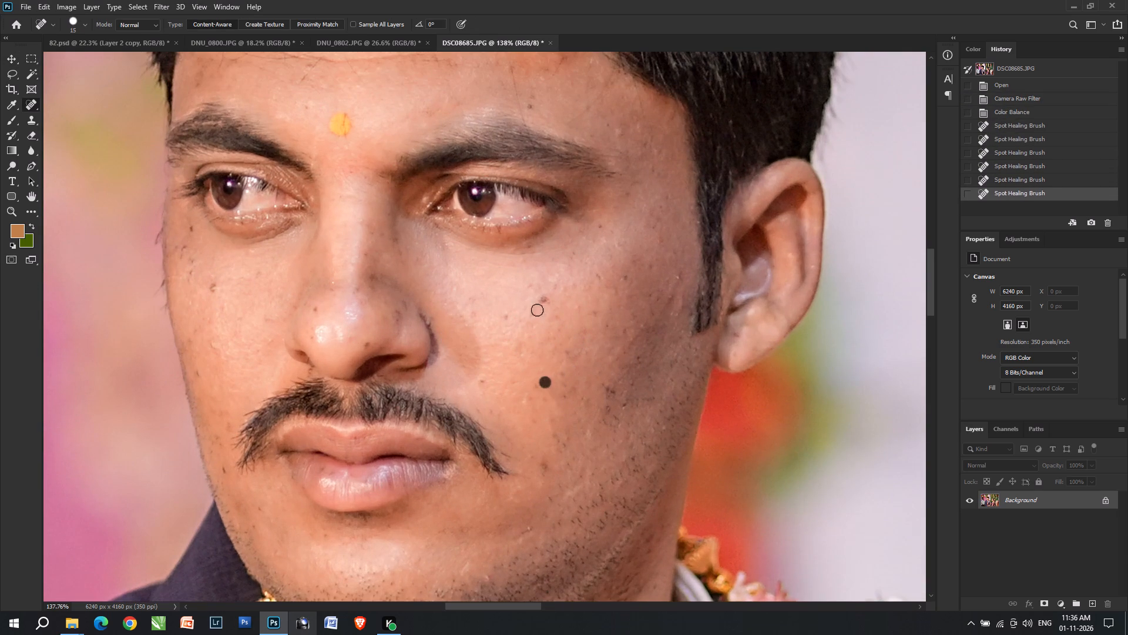
pyautogui.click(539, 299)
pyautogui.doubleClick(512, 323)
pyautogui.click(548, 298)
pyautogui.moveTo(549, 292); pyautogui.dragTo(536, 293)
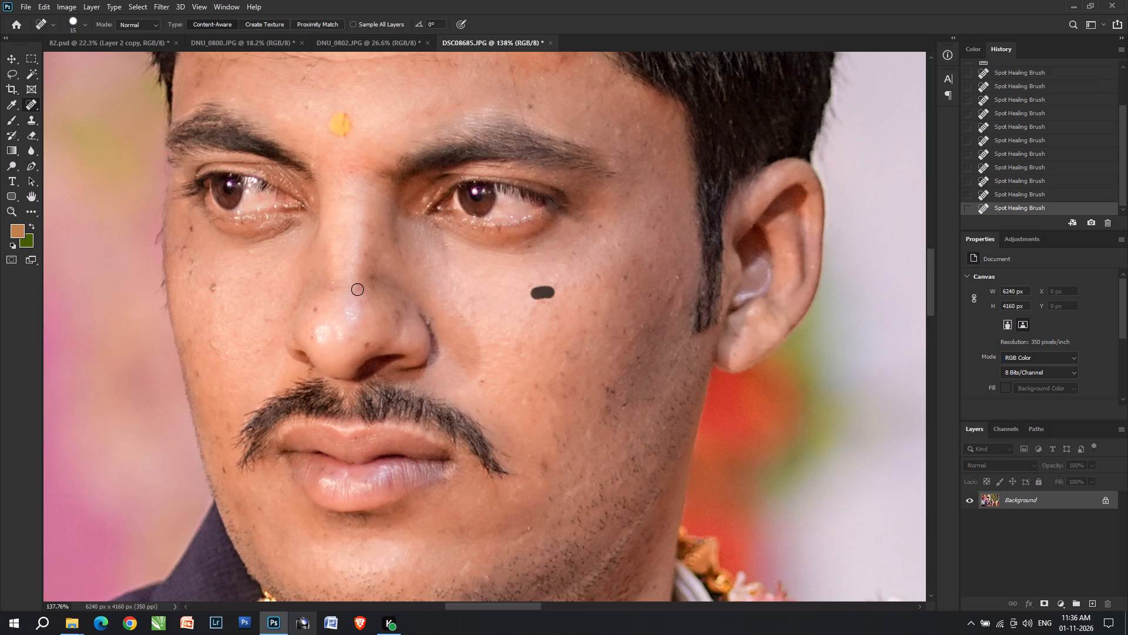
# Remove the spots on the groom's far cheek and along his nose with the Spot Healing Brush.
pyautogui.click(211, 289)
pyautogui.click(210, 282)
pyautogui.click(312, 309)
pyautogui.click(335, 317)
pyautogui.click(360, 335)
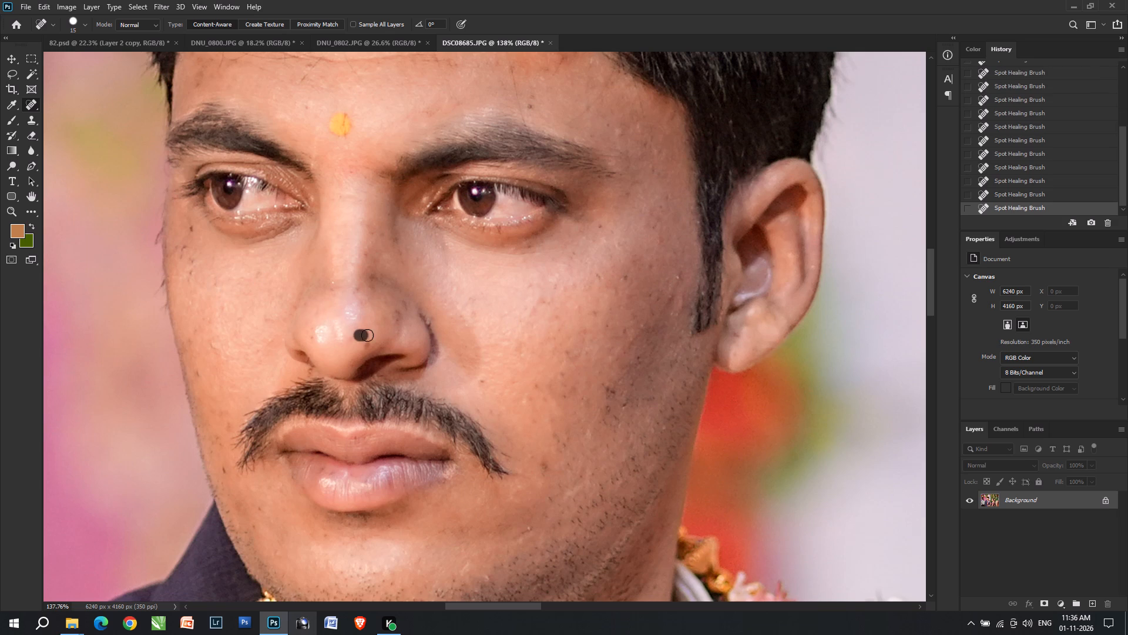
pyautogui.doubleClick(367, 335)
pyautogui.click(368, 342)
pyautogui.moveTo(370, 290); pyautogui.dragTo(371, 282)
pyautogui.moveTo(372, 269); pyautogui.dragTo(371, 255)
pyautogui.moveTo(370, 243); pyautogui.dragTo(368, 235)
# Cut the whole retouched DSC08685 photo and paste it into the selected lower frame area of 82.psd.
pyautogui.keyDown('alt'); pyautogui.scroll(-17, 445, 252); pyautogui.keyUp('alt')
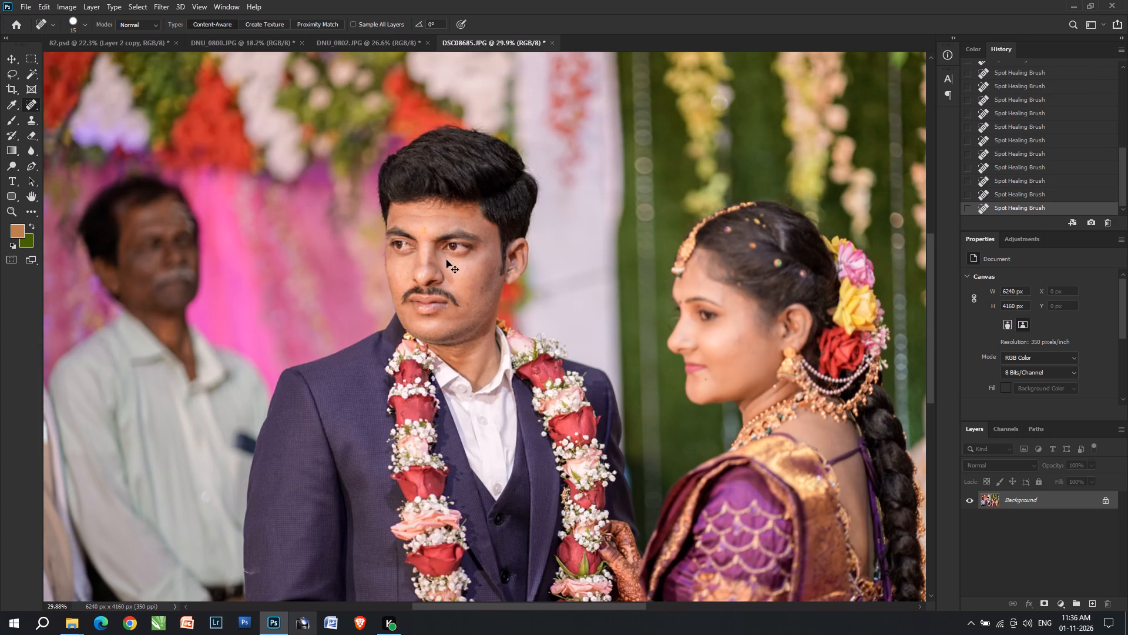
pyautogui.hotkey('ctrl', 'a')
pyautogui.hotkey('ctrl', 'x')
pyautogui.press('v')
pyautogui.press('v')
pyautogui.click(102, 41)
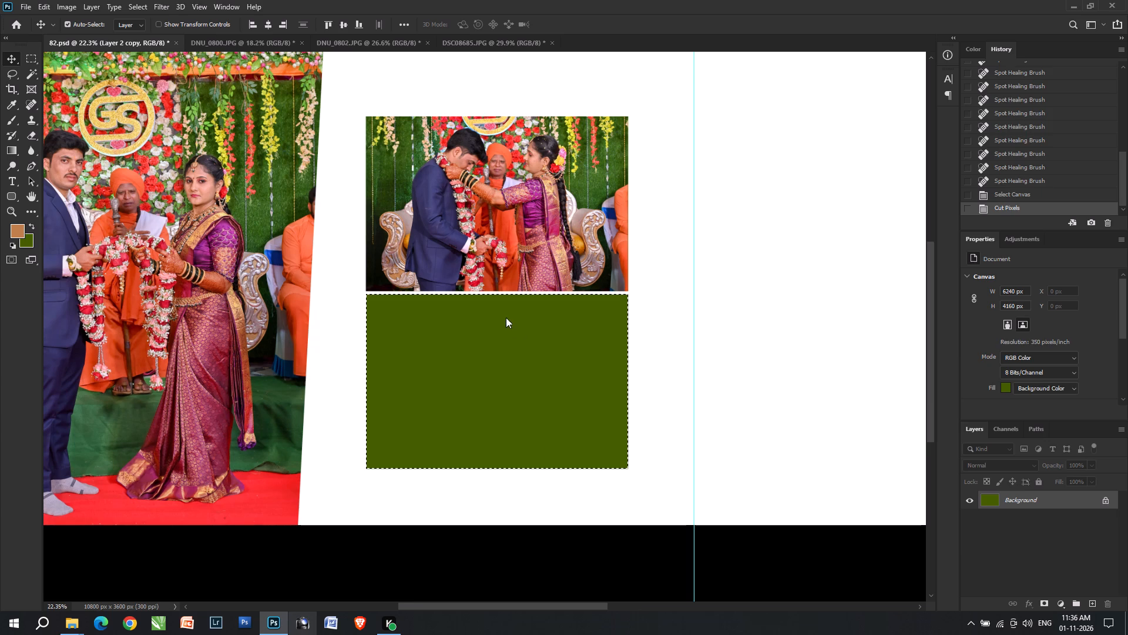
pyautogui.hotkey('ctrl', 'alt', 'shift', 'v')
# Scale the pasted photo to about 37.3% and position it so the couple fills the lower frame.
pyautogui.hotkey('ctrl', 't')
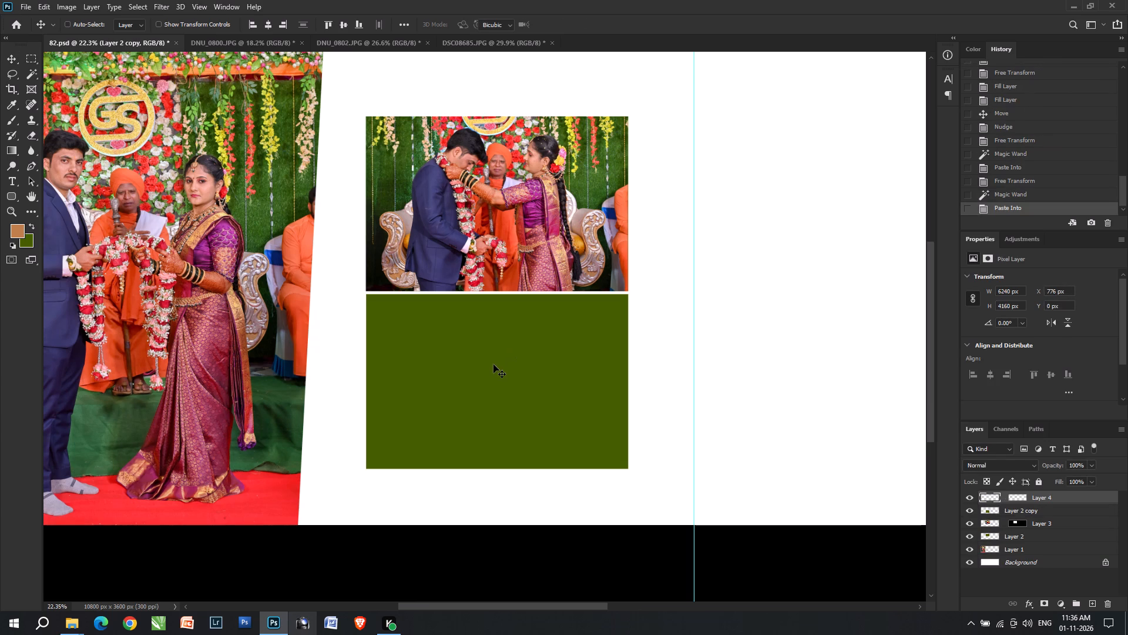
pyautogui.hotkey('ctrl', 'shift', 't')
pyautogui.moveTo(540, 201); pyautogui.dragTo(537, 374)
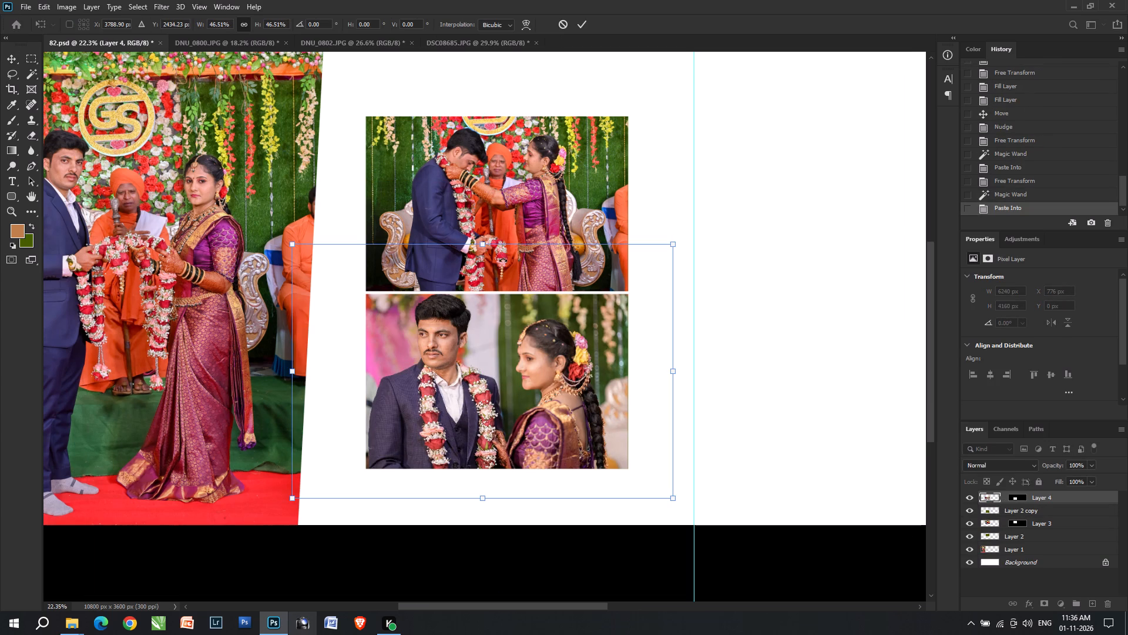
pyautogui.moveTo(483, 243); pyautogui.dragTo(486, 286)
pyautogui.moveTo(504, 337); pyautogui.dragTo(508, 307)
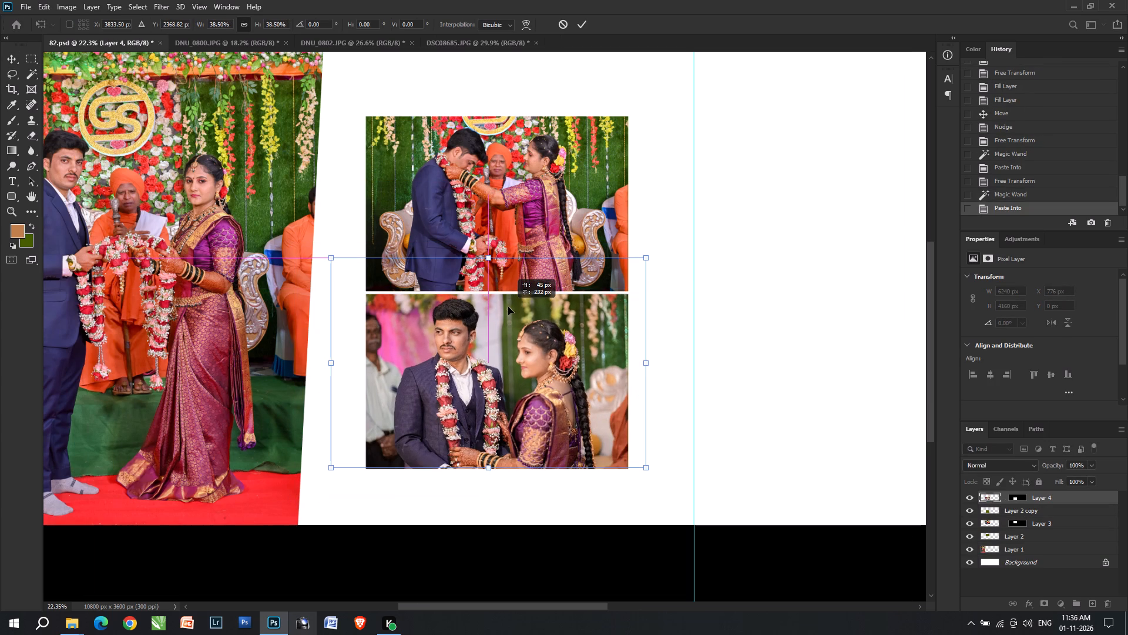
pyautogui.moveTo(508, 307); pyautogui.dragTo(513, 308)
pyautogui.moveTo(489, 257); pyautogui.dragTo(492, 263)
pyautogui.moveTo(495, 305); pyautogui.dragTo(501, 305)
pyautogui.press('Return')
pyautogui.write('vv')
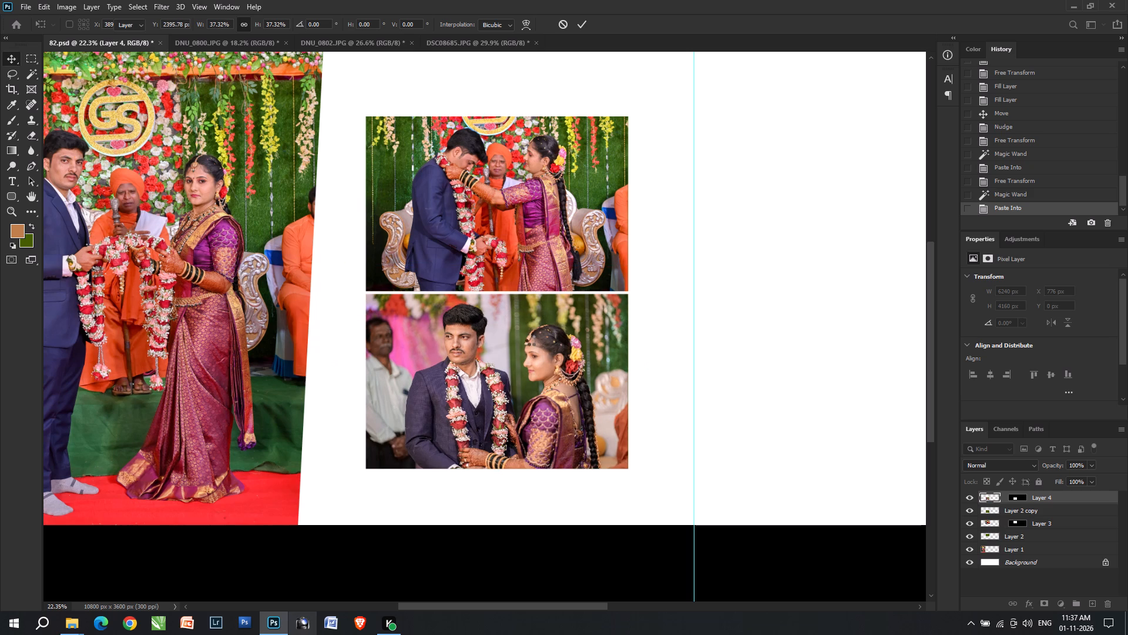
# Shift the lower photo slightly to centre the couple and enlarge it to about 2378 by 1585 px.
pyautogui.keyDown('shift'); pyautogui.moveTo(528, 367); pyautogui.dragTo(522, 367); pyautogui.keyUp('shift')
pyautogui.hotkey('ctrl', 't')
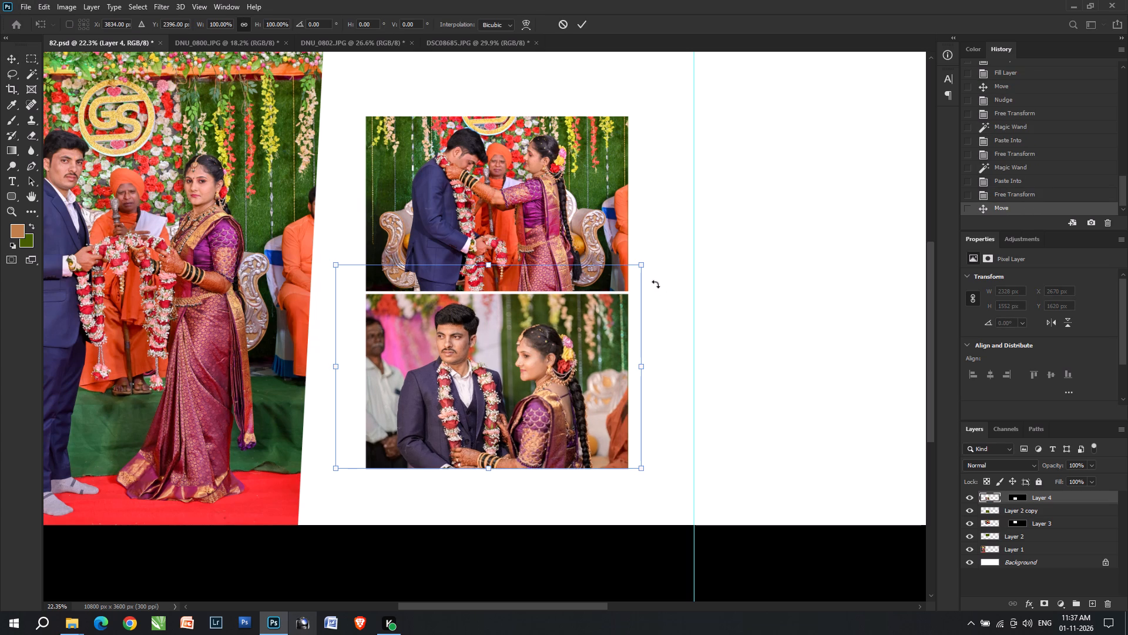
pyautogui.moveTo(644, 270); pyautogui.dragTo(650, 267)
pyautogui.moveTo(650, 267); pyautogui.dragTo(652, 266)
pyautogui.press('Return')
# Deselect the photo layer and save 82.psd.
pyautogui.keyDown('alt'); pyautogui.scroll(-7, 672, 353); pyautogui.keyUp('alt')
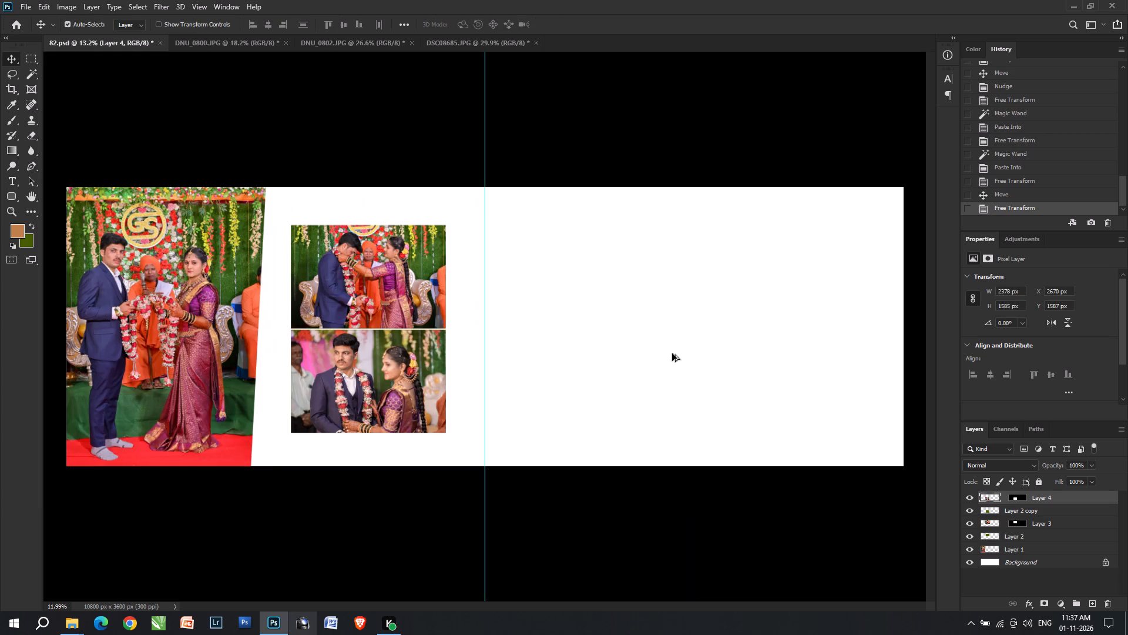
pyautogui.click(672, 353)
pyautogui.hotkey('ctrl', 's')
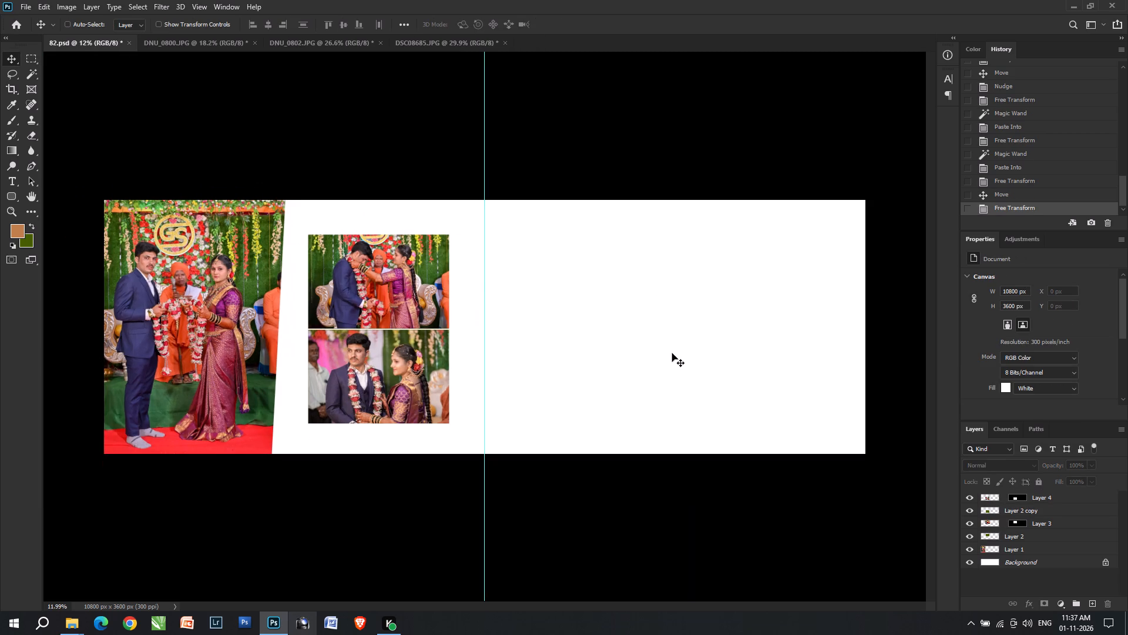
pyautogui.click(693, 191)
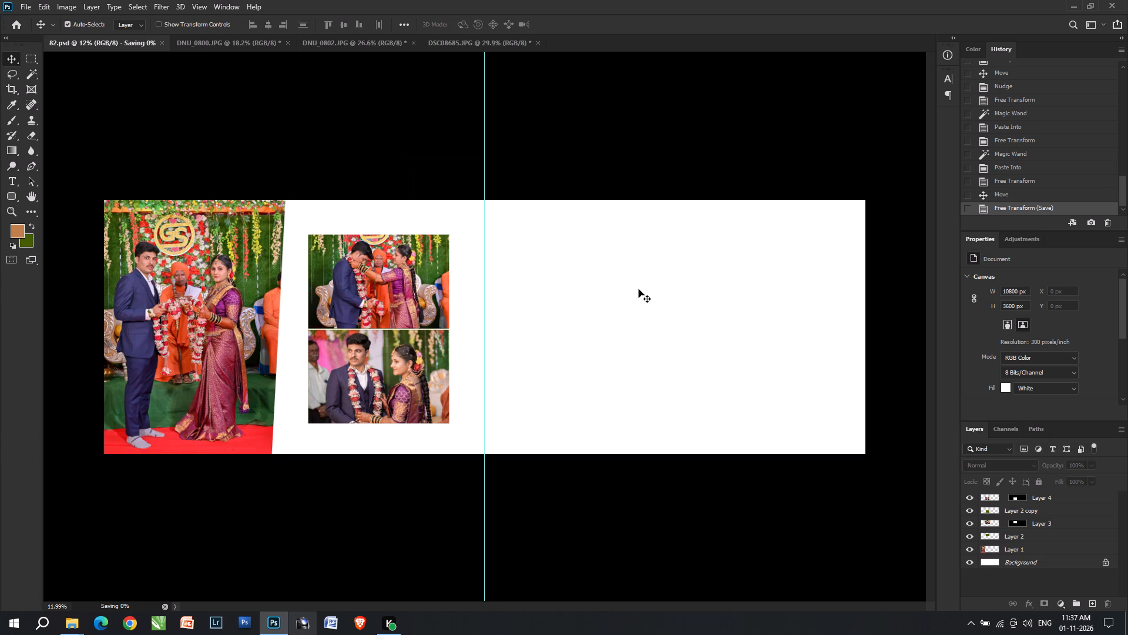
# Close the DSC08685, DNU_0802 and DNU_0800 photos without saving their changes.
pyautogui.hotkey('ctrl', 'Tab')
pyautogui.hotkey('ctrl', 'Tab')
pyautogui.hotkey('ctrl', 'Tab')
pyautogui.hotkey('ctrl', 'w')
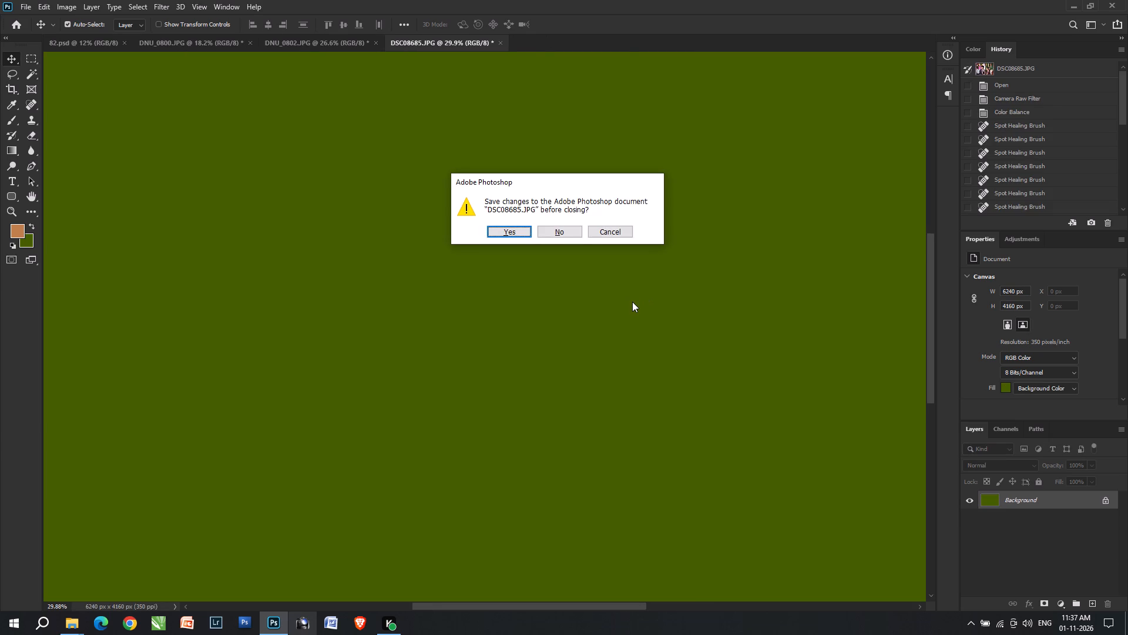
pyautogui.press('Tab')
pyautogui.press('Return')
pyautogui.hotkey('ctrl', 'w')
pyautogui.press('Tab')
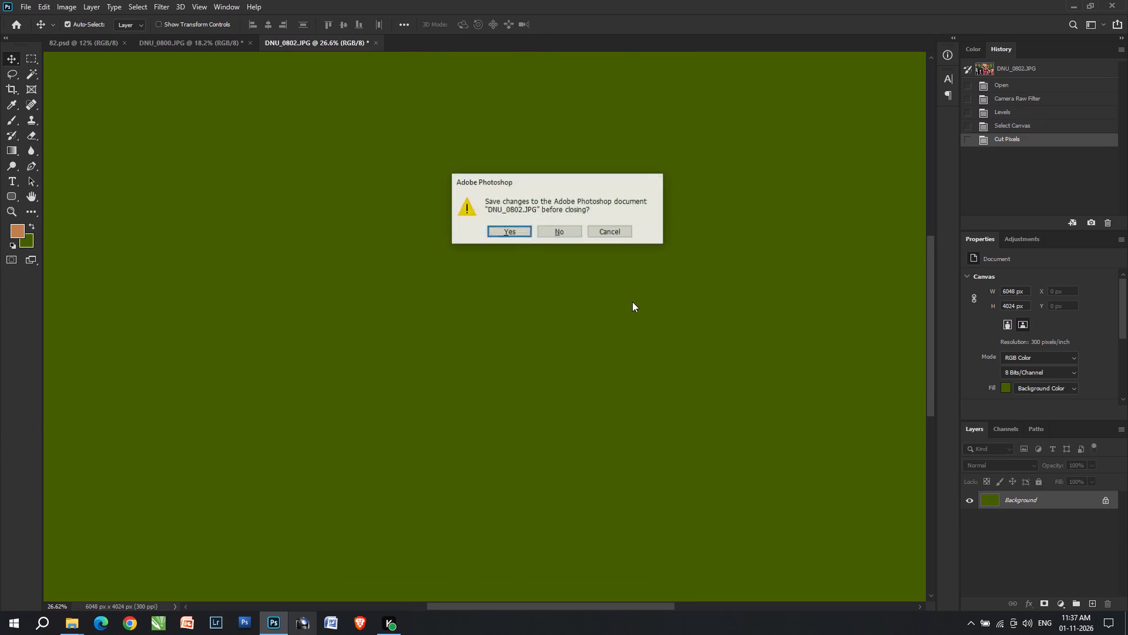
pyautogui.press('Return')
pyautogui.hotkey('ctrl', 'w')
pyautogui.press('Tab')
pyautogui.press('Return')
# Switch to File Explorer and open sheet 028 of the APC VOL-040 12x36 PSD FREE folder for preview.
pyautogui.hotkey('alt', 'Tab')
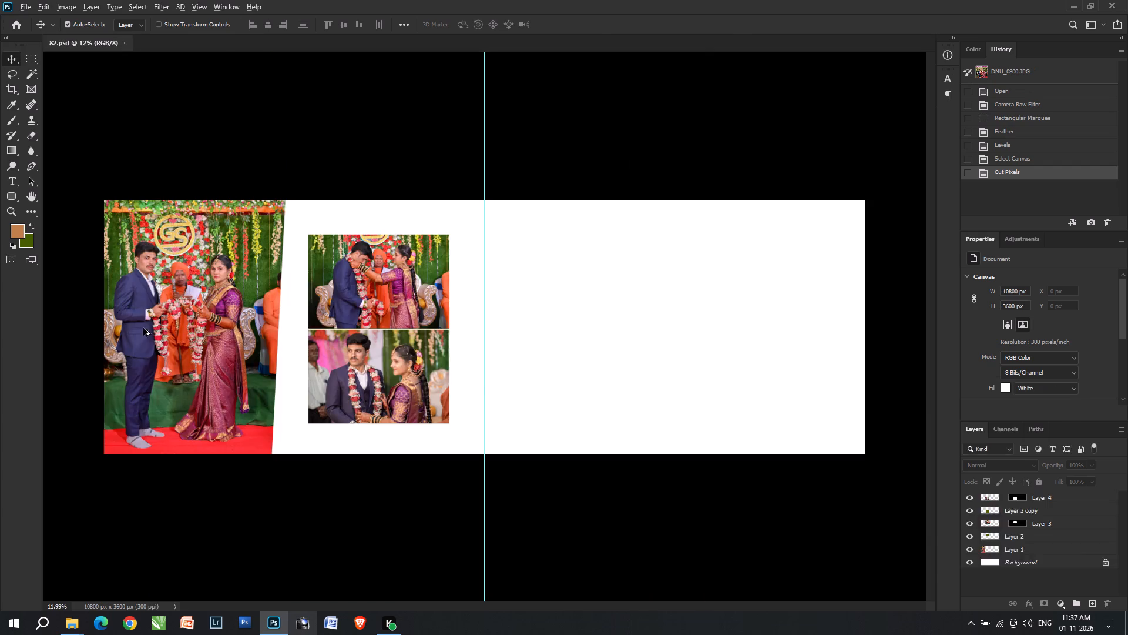
pyautogui.hotkey('alt', 'Tab')
pyautogui.hotkey('alt', 'Tab')
pyautogui.hotkey('alt', 'Tab')
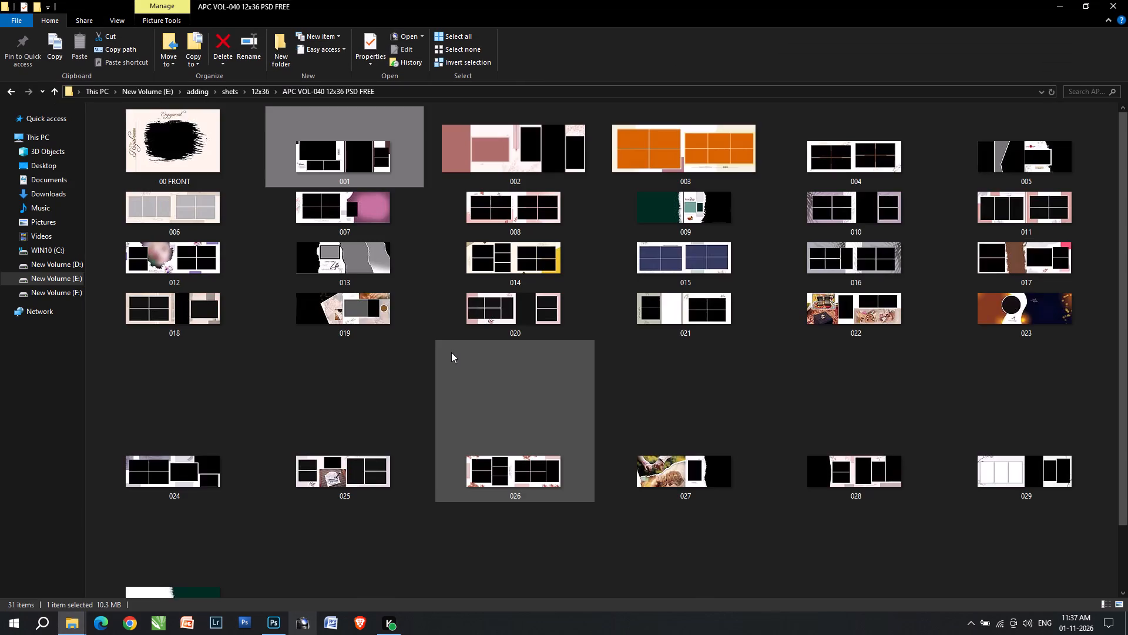
pyautogui.scroll(-2, 465, 379)
pyautogui.scroll(2, 466, 381)
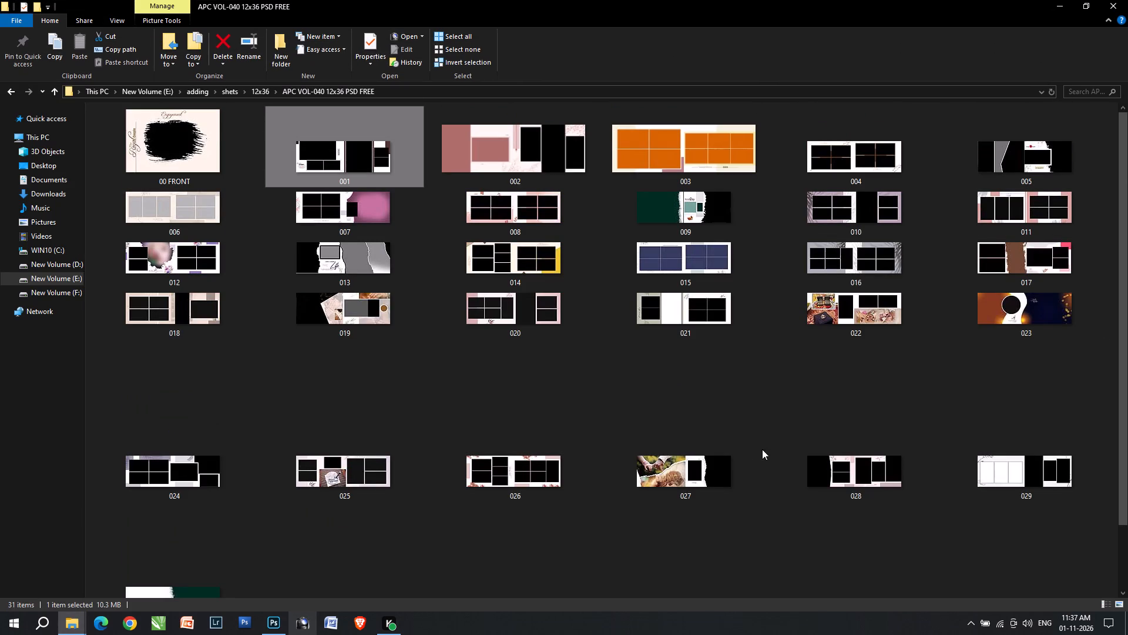
pyautogui.doubleClick(854, 458)
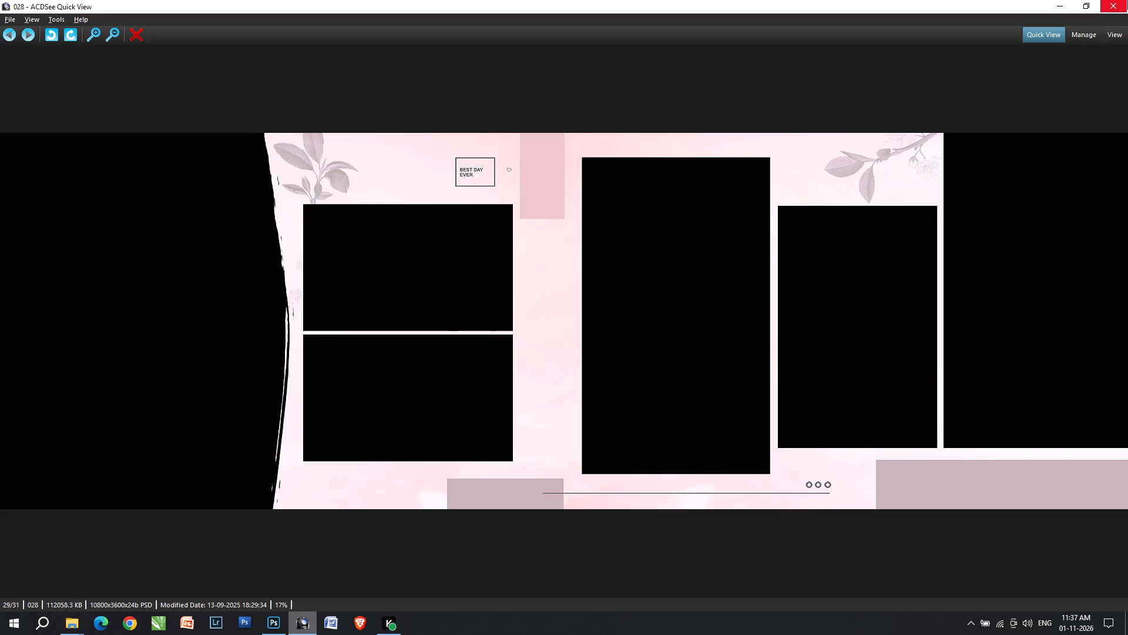
# Close the sheet 028 preview and look through the APC VOL-040 folder for another suitable torn-edge layout.
pyautogui.click(1127, 0)
pyautogui.click(1127, 0)
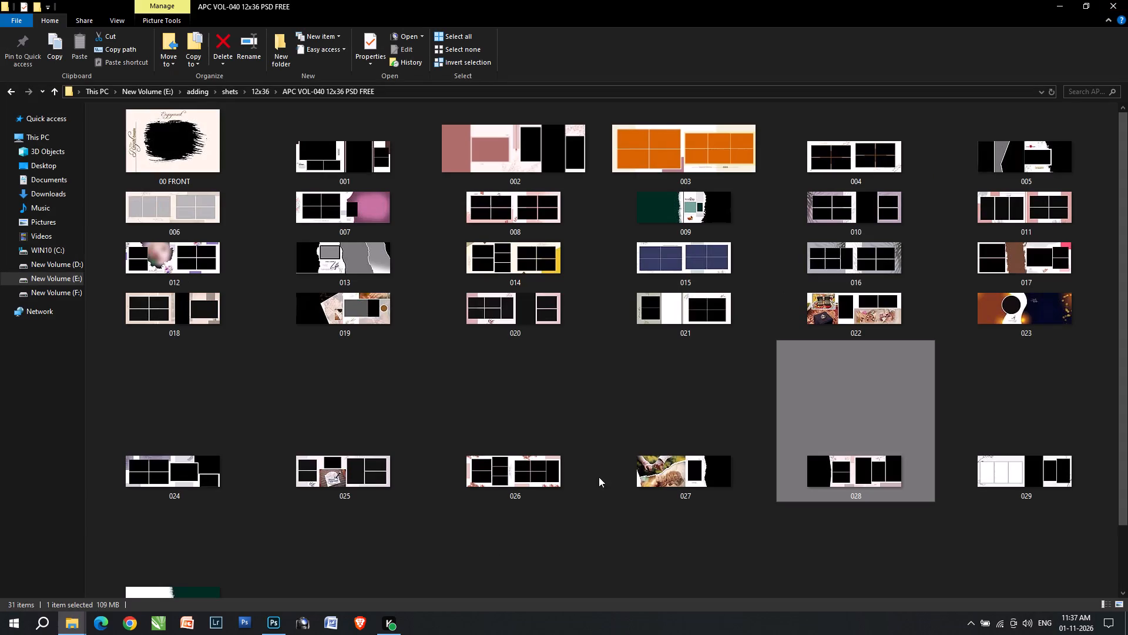
pyautogui.scroll(2, 352, 479)
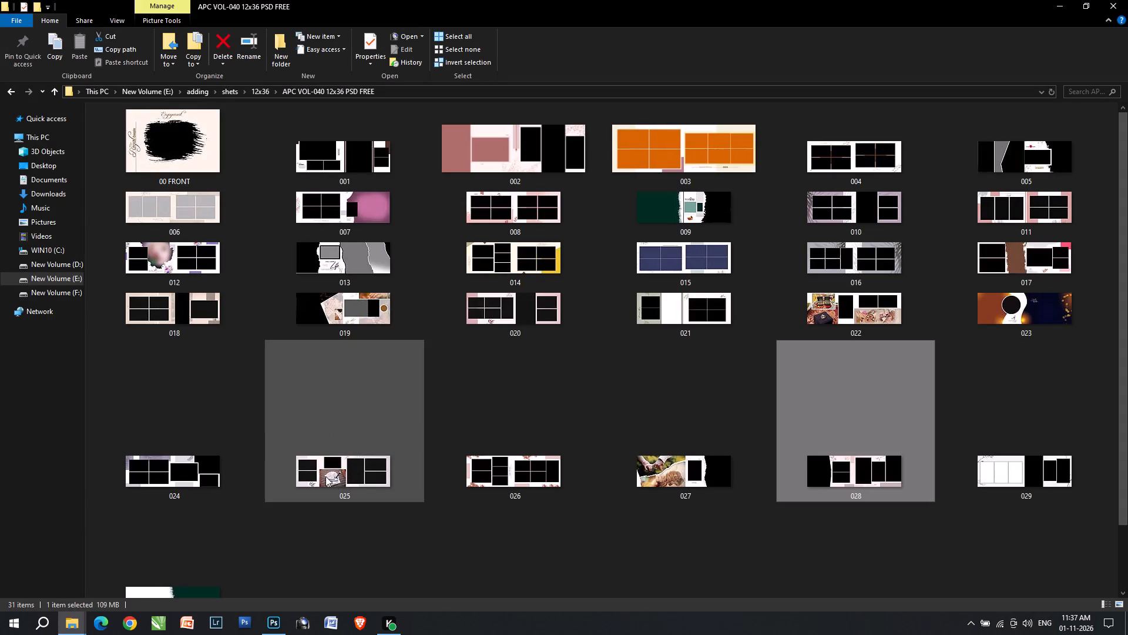
pyautogui.scroll(2, 374, 444)
pyautogui.click(1040, 253)
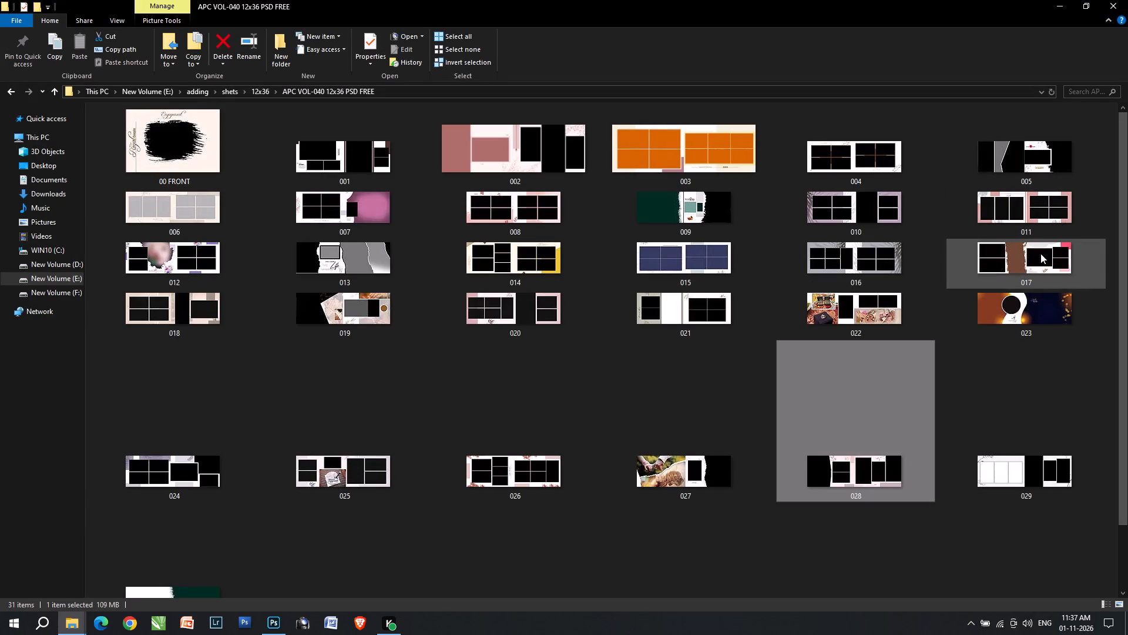
pyautogui.scroll(-3, 948, 483)
pyautogui.scroll(3, 641, 512)
pyautogui.click(330, 387)
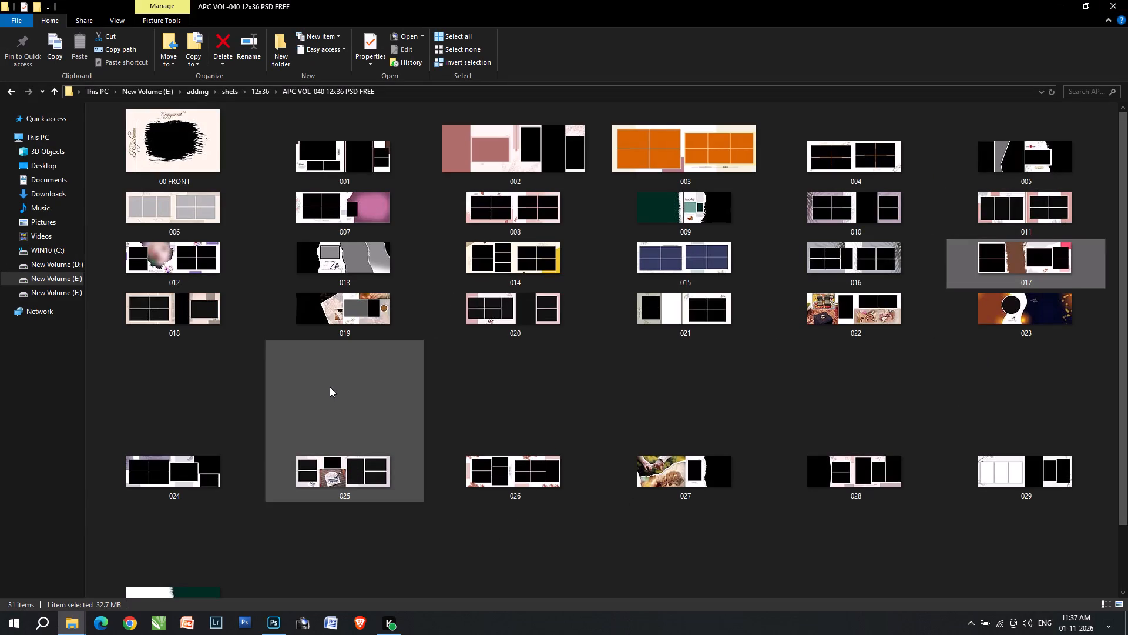
# Find png_20230623_130340_0000 in the E: drive's adding > masks > mask folder and open it in Photoshop.
pyautogui.press('BackSpace')
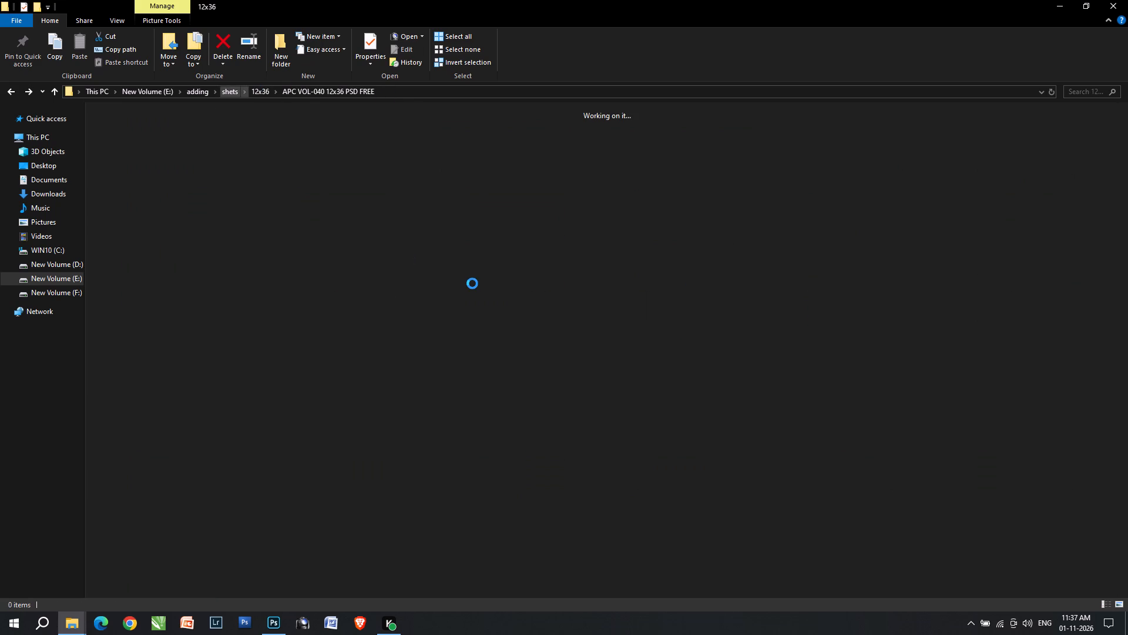
pyautogui.click(62, 277)
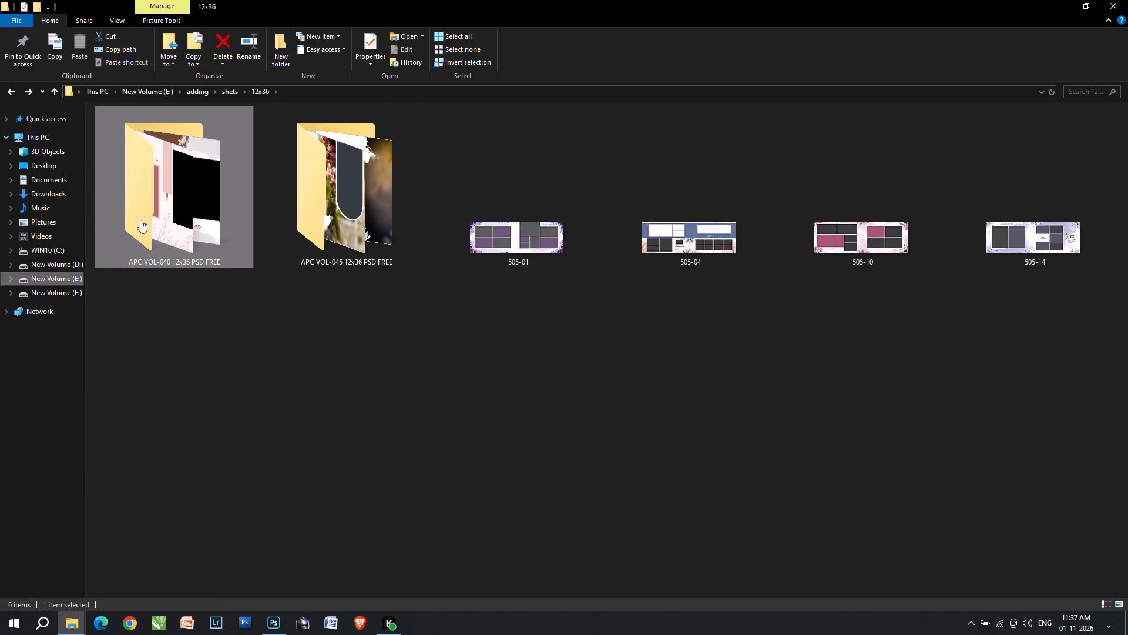
pyautogui.doubleClick(140, 220)
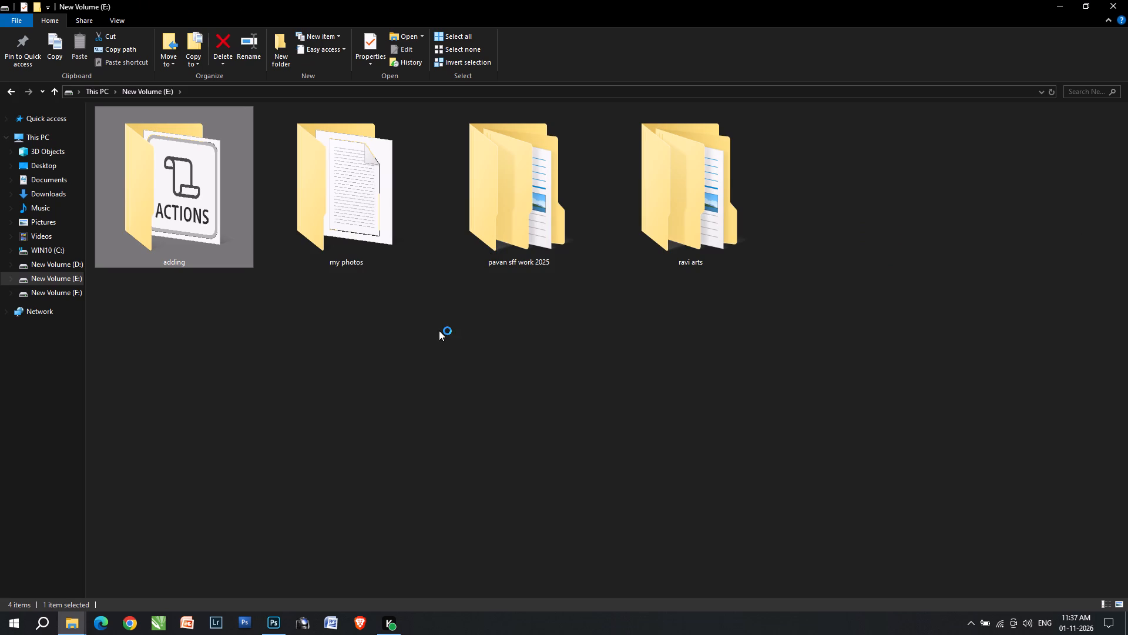
pyautogui.doubleClick(1040, 164)
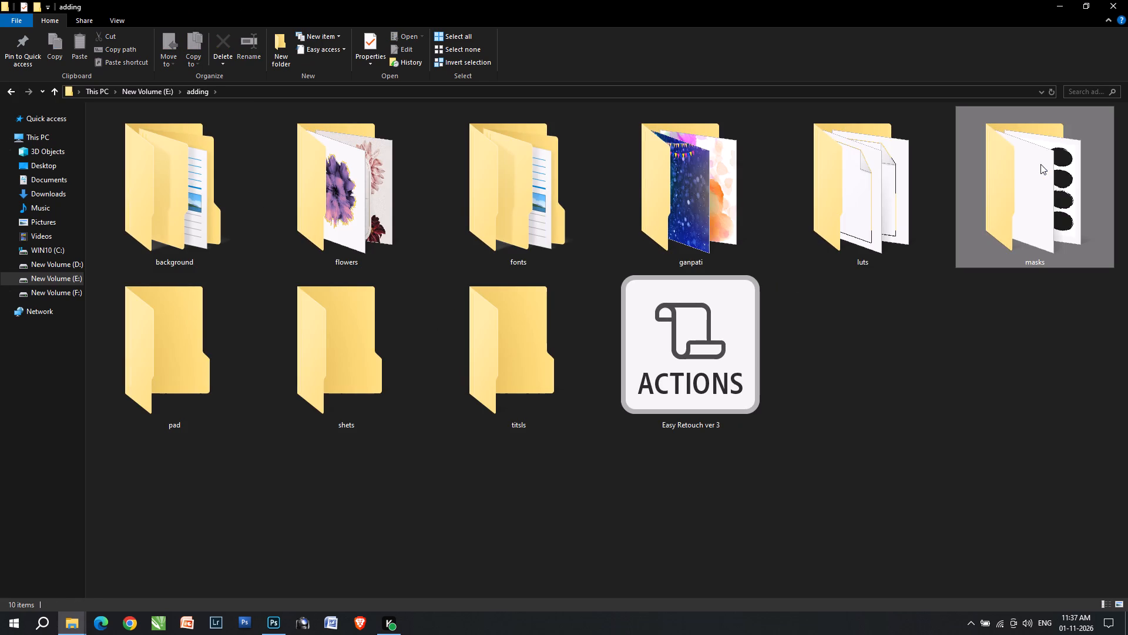
pyautogui.doubleClick(506, 213)
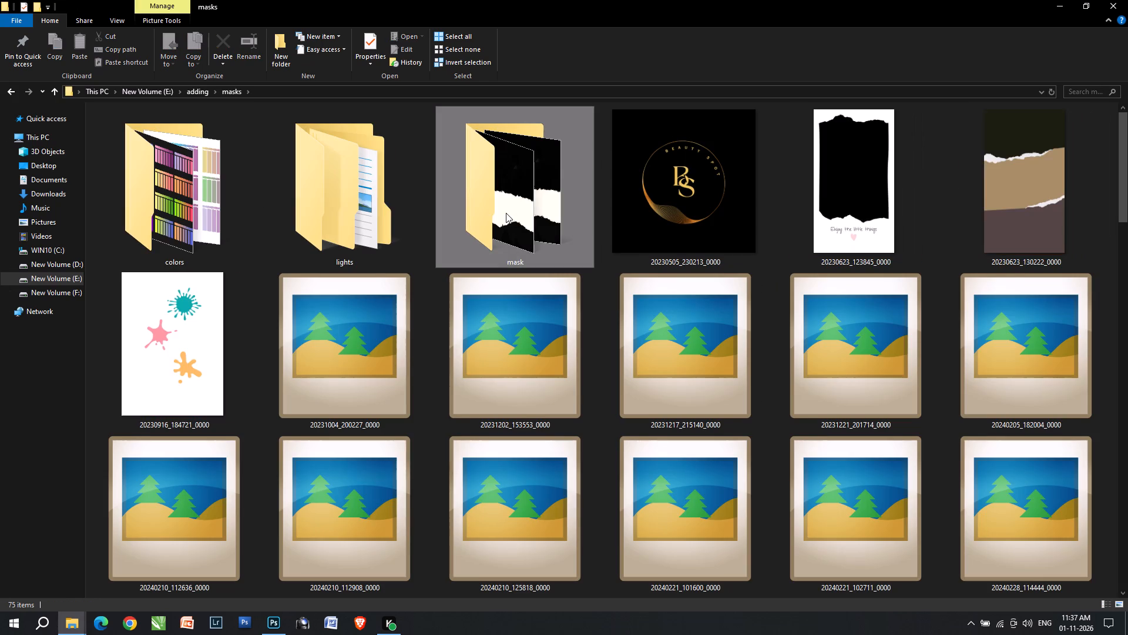
pyautogui.scroll(-1, 401, 423)
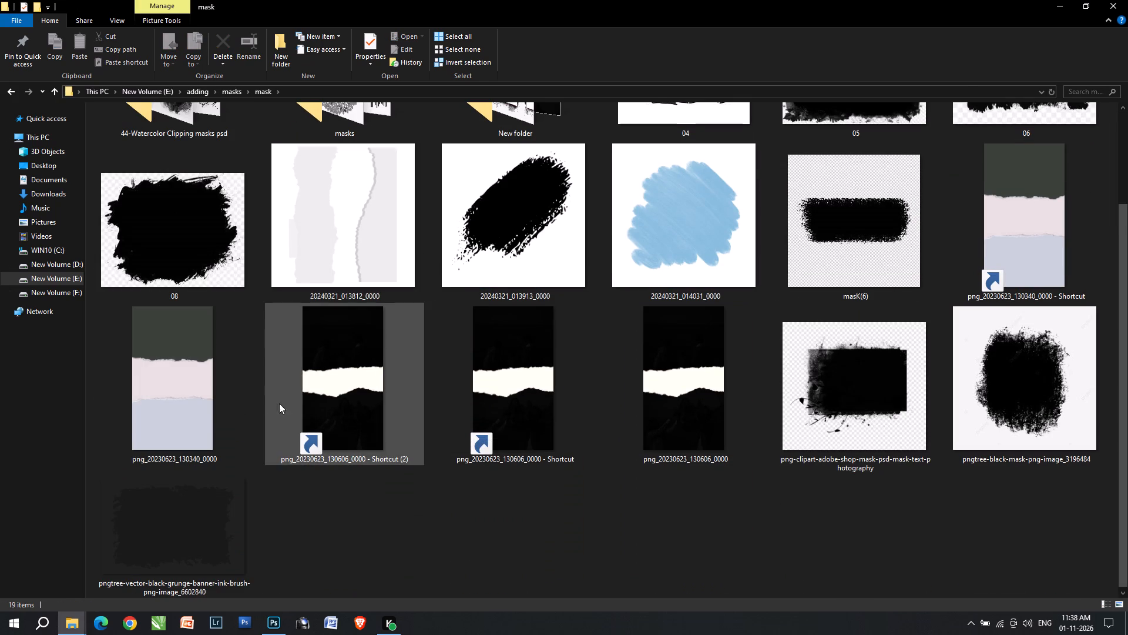
pyautogui.moveTo(183, 390); pyautogui.dragTo(516, 0)
pyautogui.hotkey('alt', 'Tab')
pyautogui.hotkey('alt', 'Tab')
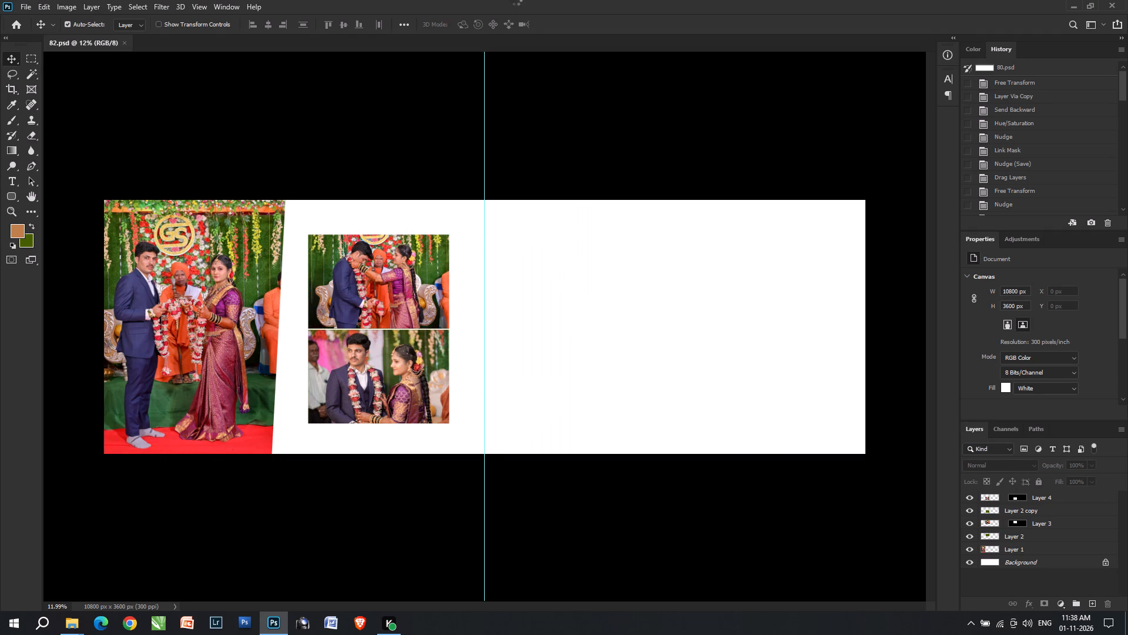
# Copy the dark green torn-edge area of the mask image with the Magic Wand and close that image.
pyautogui.press('w')
pyautogui.press('w')
pyautogui.click(481, 229)
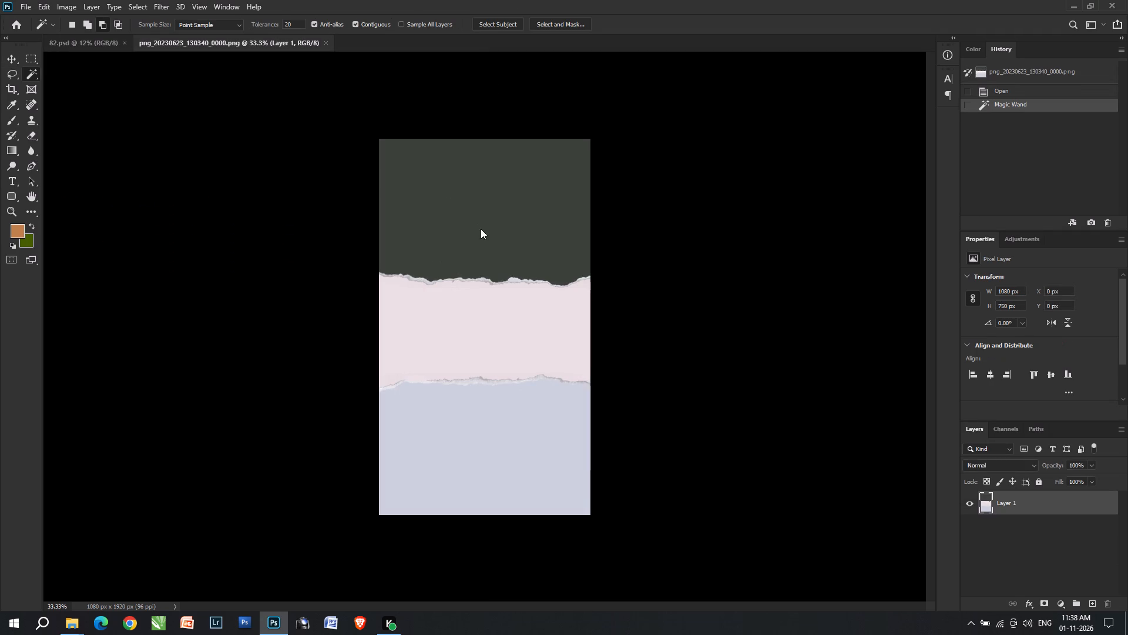
pyautogui.hotkey('ctrl', 'c')
pyautogui.hotkey('ctrl', 'w')
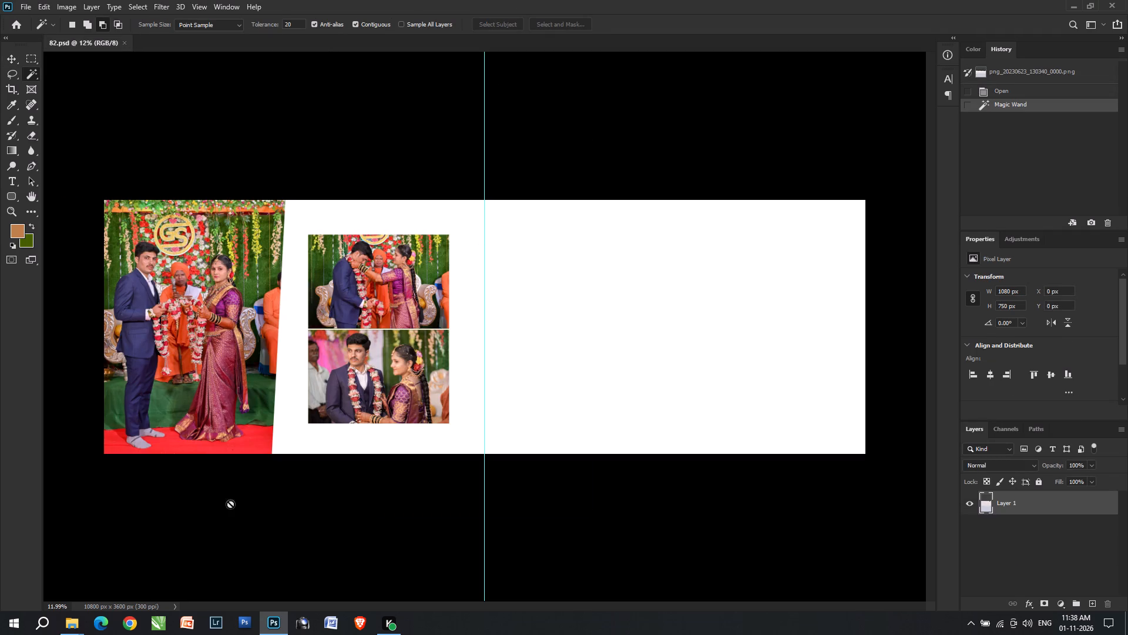
# Paste the torn shape above the large couple photo, scale it to 623.92%, rotate it 90° clockwise and lay its torn edge over the photo's right side.
pyautogui.press('v')
pyautogui.press('v')
pyautogui.rightClick(207, 366)
pyautogui.click(220, 372)
pyautogui.hotkey('ctrl', 'v')
pyautogui.hotkey('ctrl', 't')
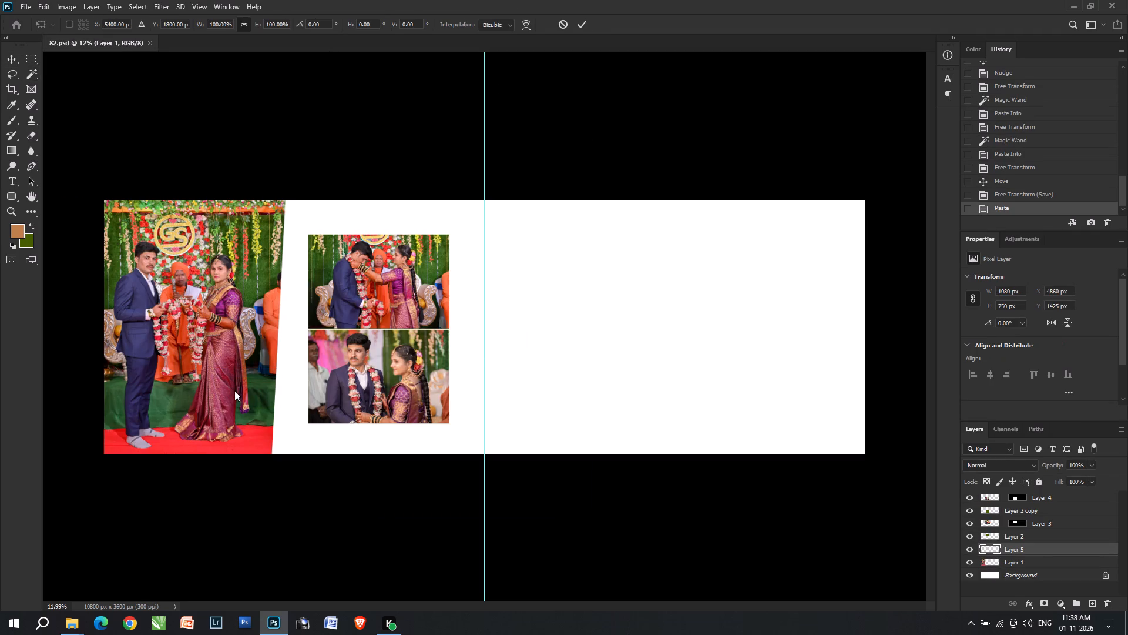
pyautogui.moveTo(445, 326); pyautogui.dragTo(77, 286)
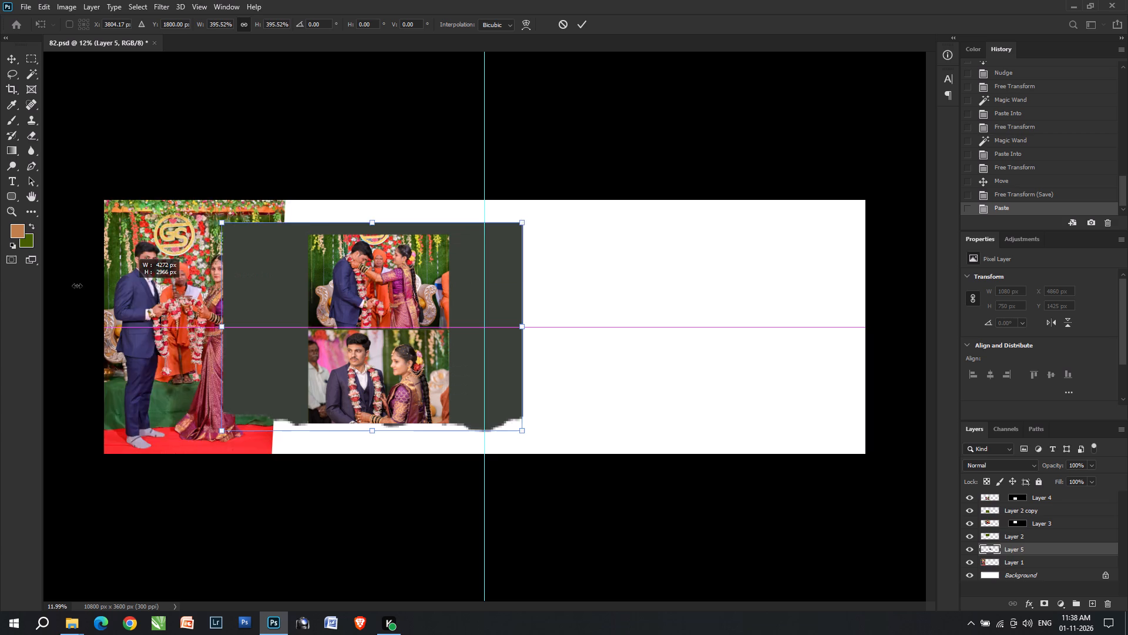
pyautogui.moveTo(77, 286); pyautogui.dragTo(46, 286)
pyautogui.rightClick(207, 373)
pyautogui.click(266, 560)
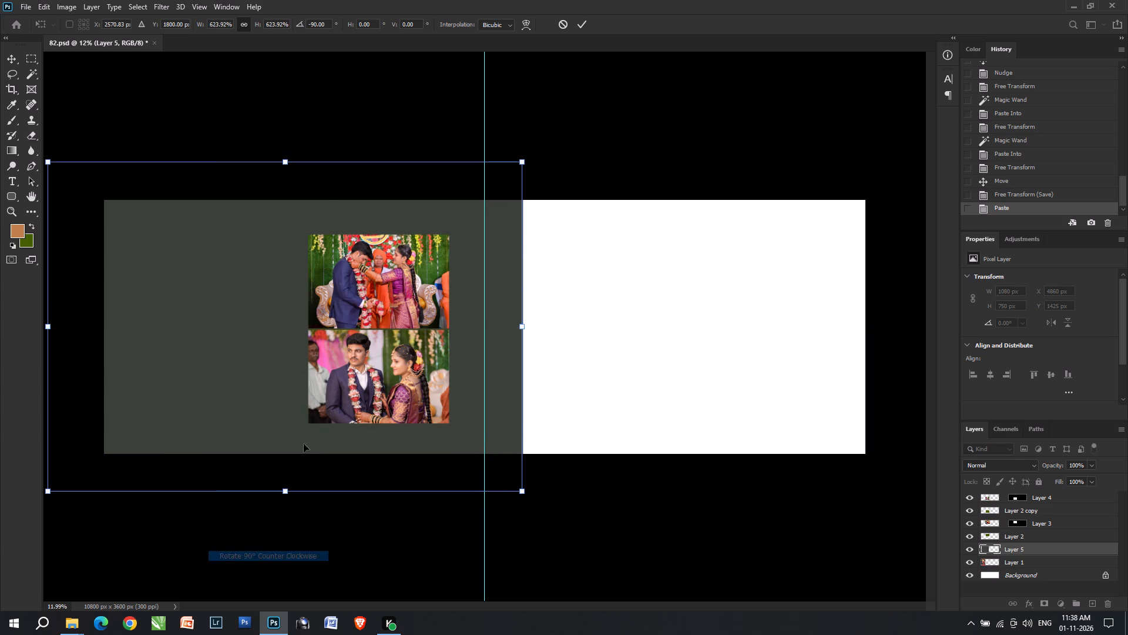
pyautogui.rightClick(296, 366)
pyautogui.click(334, 530)
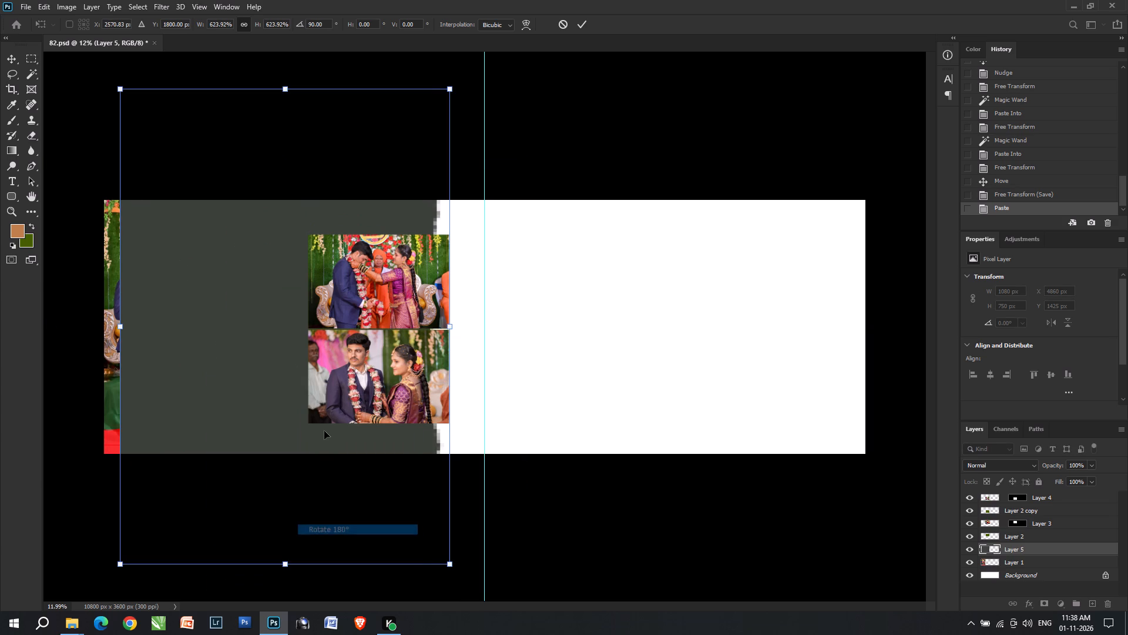
pyautogui.moveTo(304, 385); pyautogui.dragTo(431, 375)
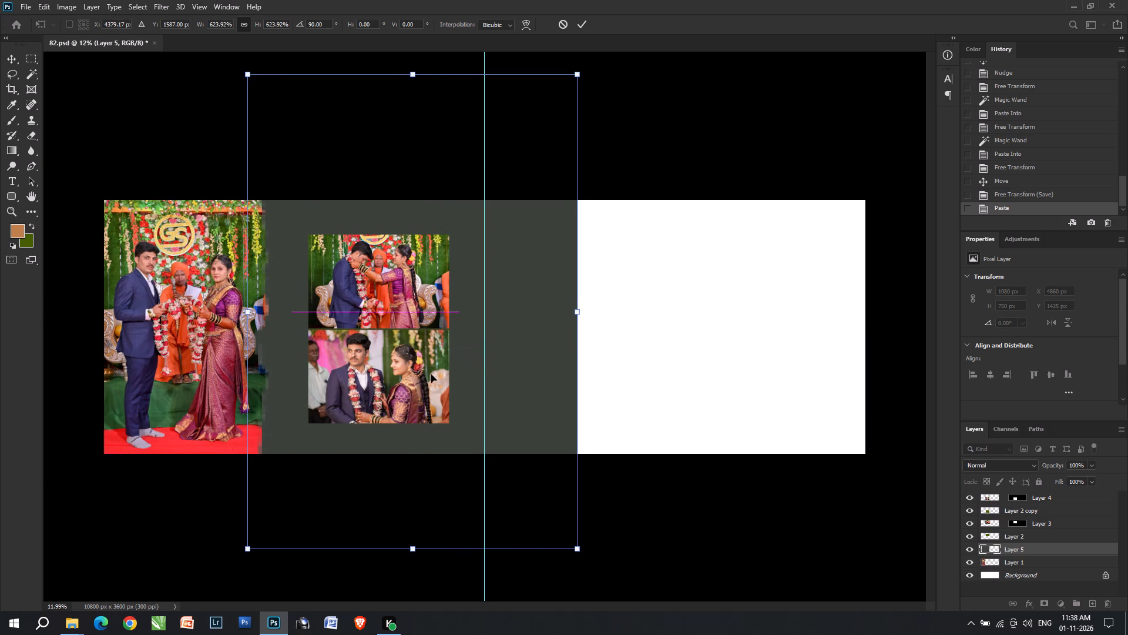
pyautogui.hotkey('shift', 'Return')
# Turn the torn-edge shape white by reapplying the last Hue/Saturation settings.
pyautogui.hotkey('ctrl', 'alt', 'u')
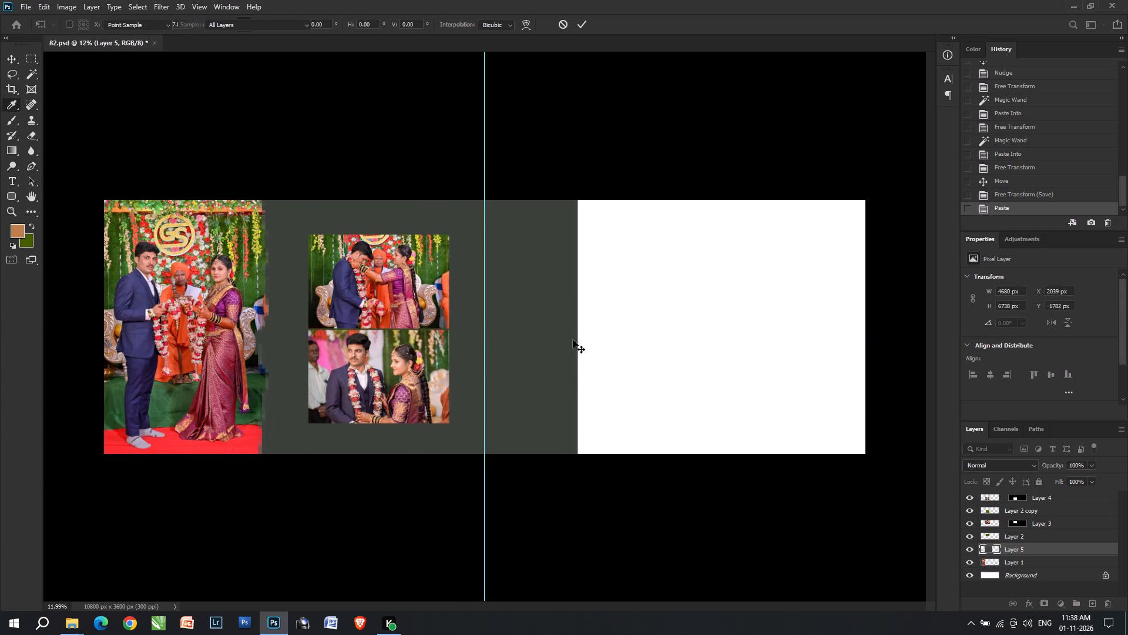
pyautogui.press('Return')
# Enlarge the large couple photo to about 106.68%, roughly 3214 by 4632 px.
pyautogui.write('vv')
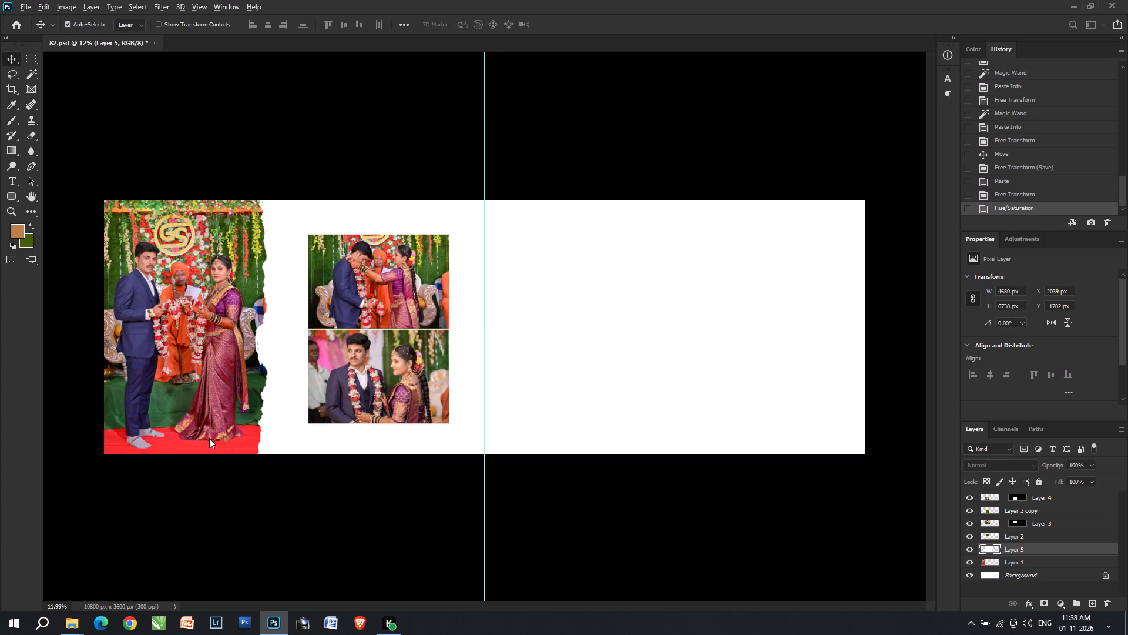
pyautogui.click(226, 436)
pyautogui.click(196, 373)
pyautogui.click(191, 267)
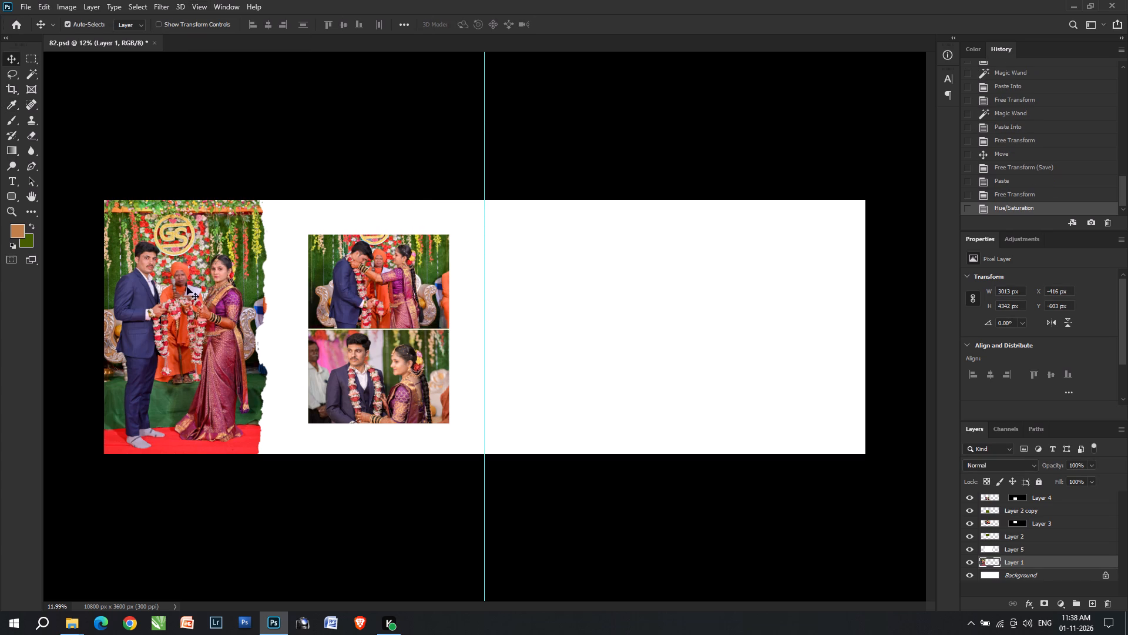
pyautogui.rightClick(187, 287)
pyautogui.click(202, 288)
pyautogui.click(205, 289)
pyautogui.click(206, 289)
pyautogui.hotkey('ctrl', 't')
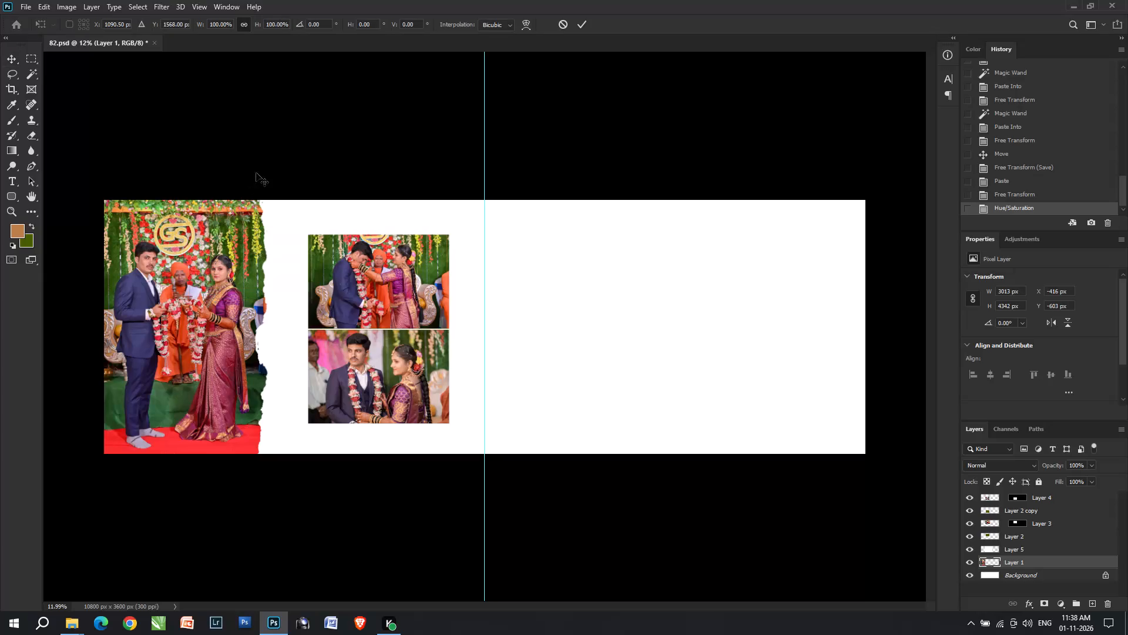
pyautogui.moveTo(289, 152); pyautogui.dragTo(315, 140)
pyautogui.press('Return')
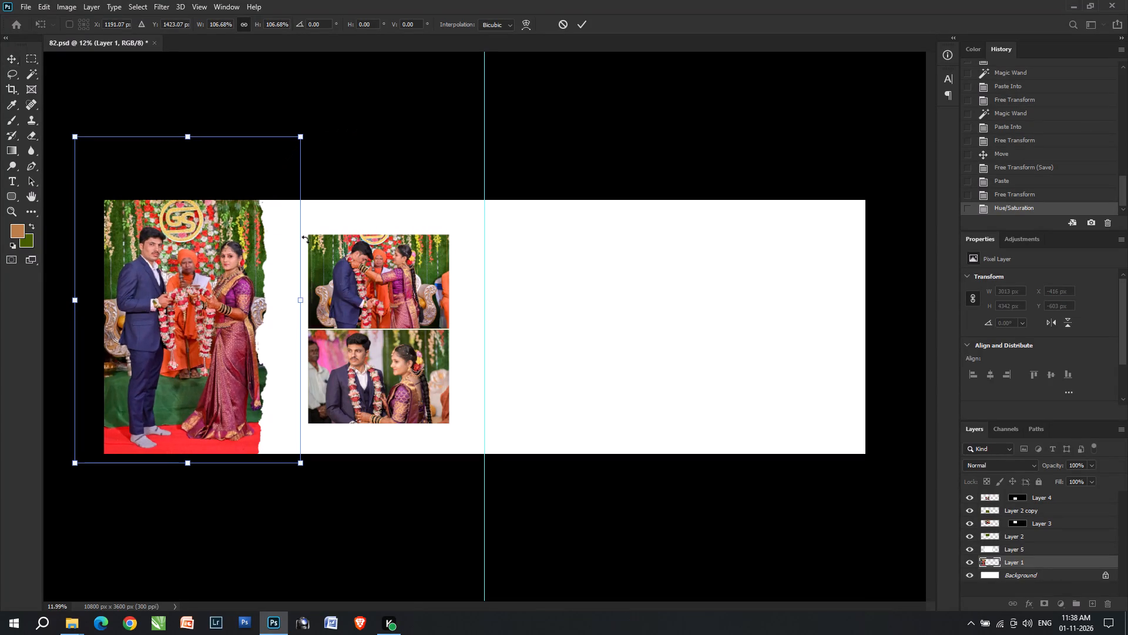
# Shift the white torn-edge shape about 175 px right to uncover more of the large photo, and save 82.psd.
pyautogui.write('vv')
pyautogui.moveTo(277, 382); pyautogui.dragTo(297, 381)
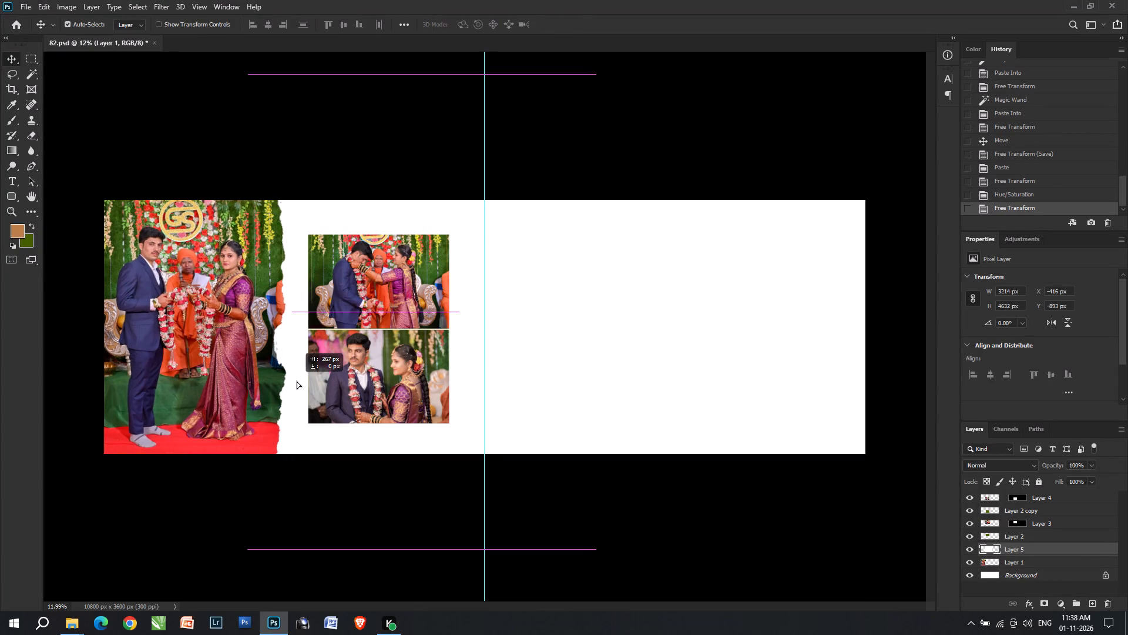
pyautogui.moveTo(297, 381); pyautogui.dragTo(290, 380)
pyautogui.keyDown('alt'); pyautogui.scroll(4, 338, 325); pyautogui.keyUp('alt')
pyautogui.hotkey('ctrl', 's')
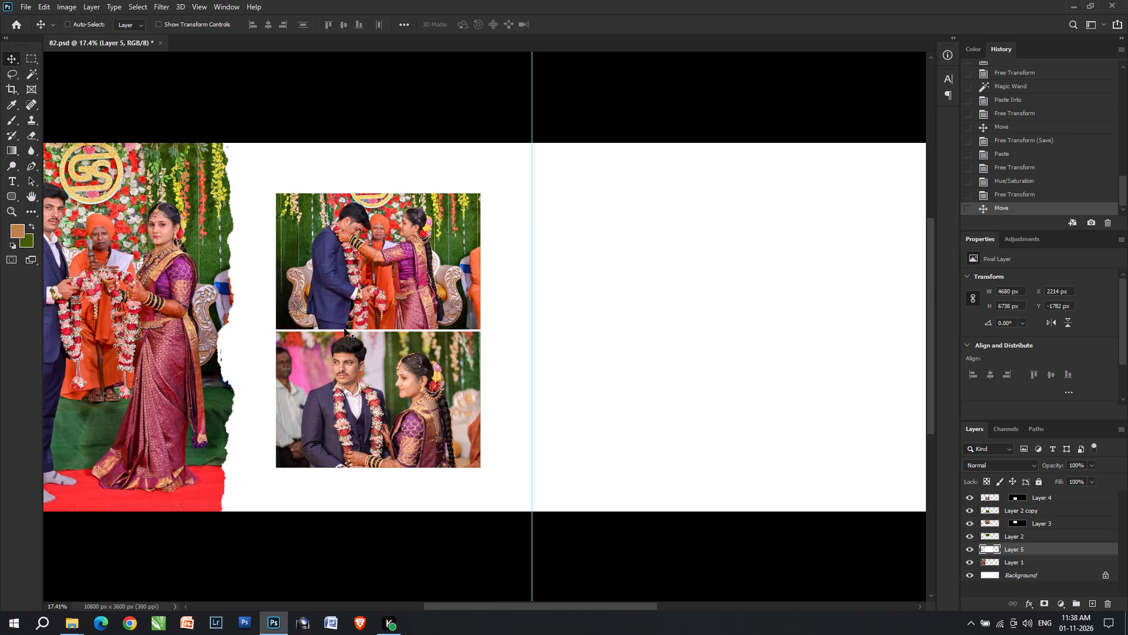
pyautogui.click(354, 570)
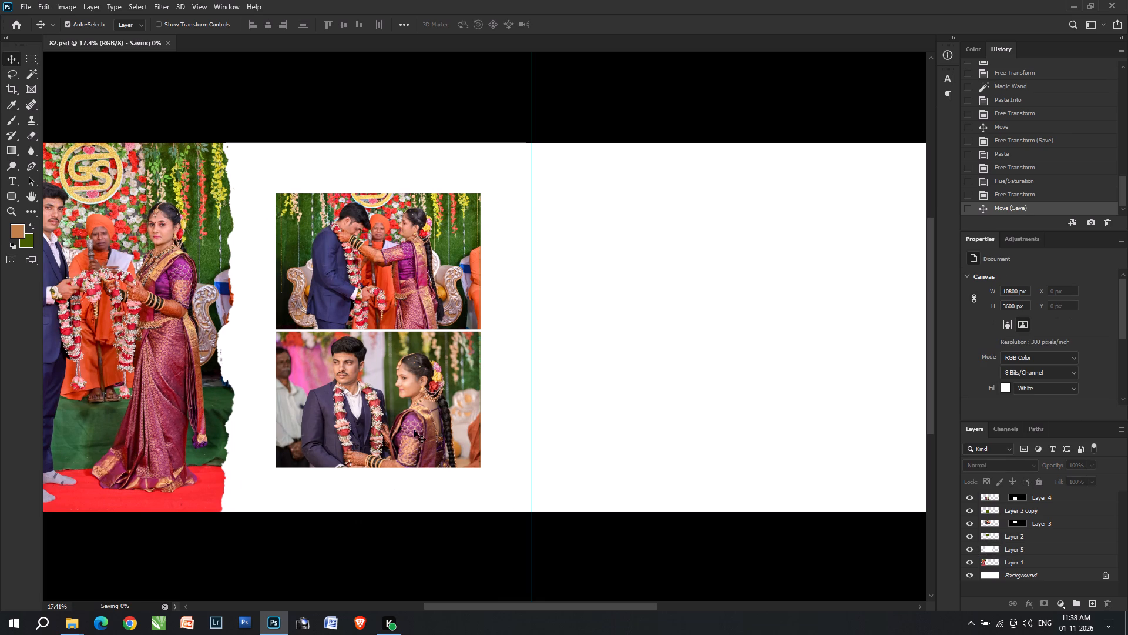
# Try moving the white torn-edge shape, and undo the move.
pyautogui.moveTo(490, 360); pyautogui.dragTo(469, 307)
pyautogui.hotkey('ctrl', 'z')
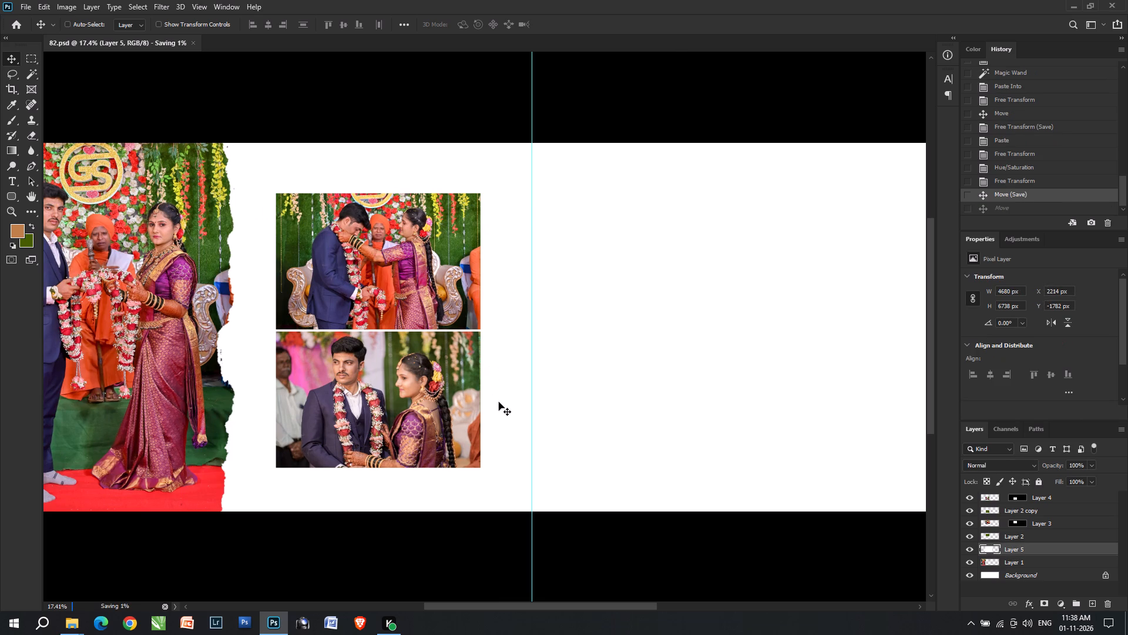
# Rotate the white torn-edge shape 180° and move it about 4224 px left so it covers the large couple photo.
pyautogui.click(499, 402)
pyautogui.keyDown('alt'); pyautogui.scroll(-4, 505, 404); pyautogui.keyUp('alt')
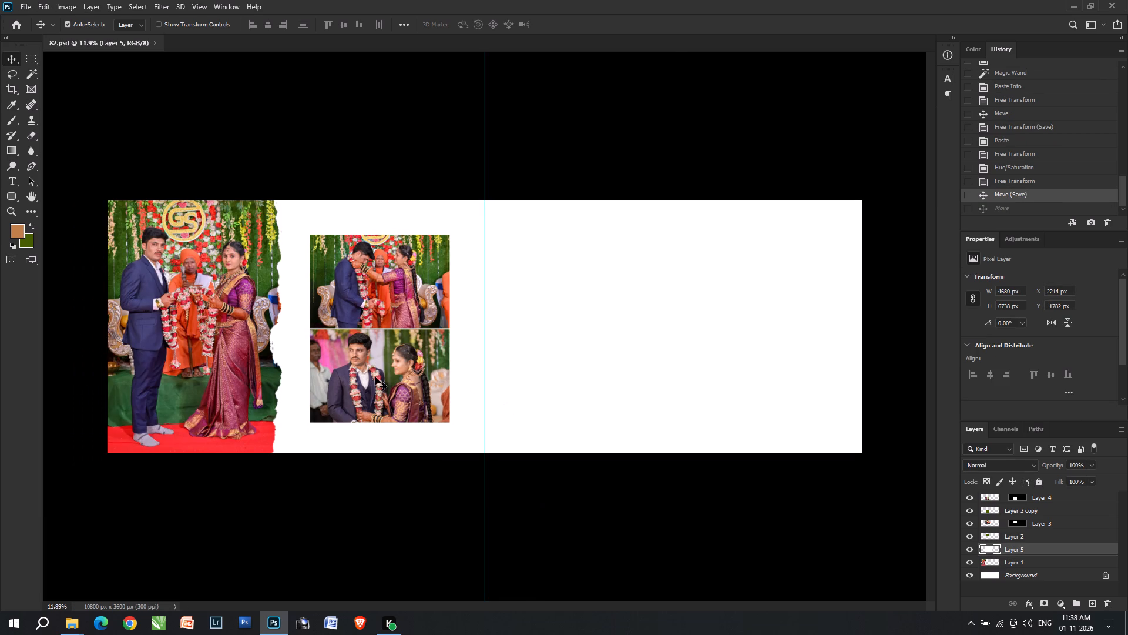
pyautogui.hotkey('ctrl', 't')
pyautogui.rightClick(367, 377)
pyautogui.click(407, 540)
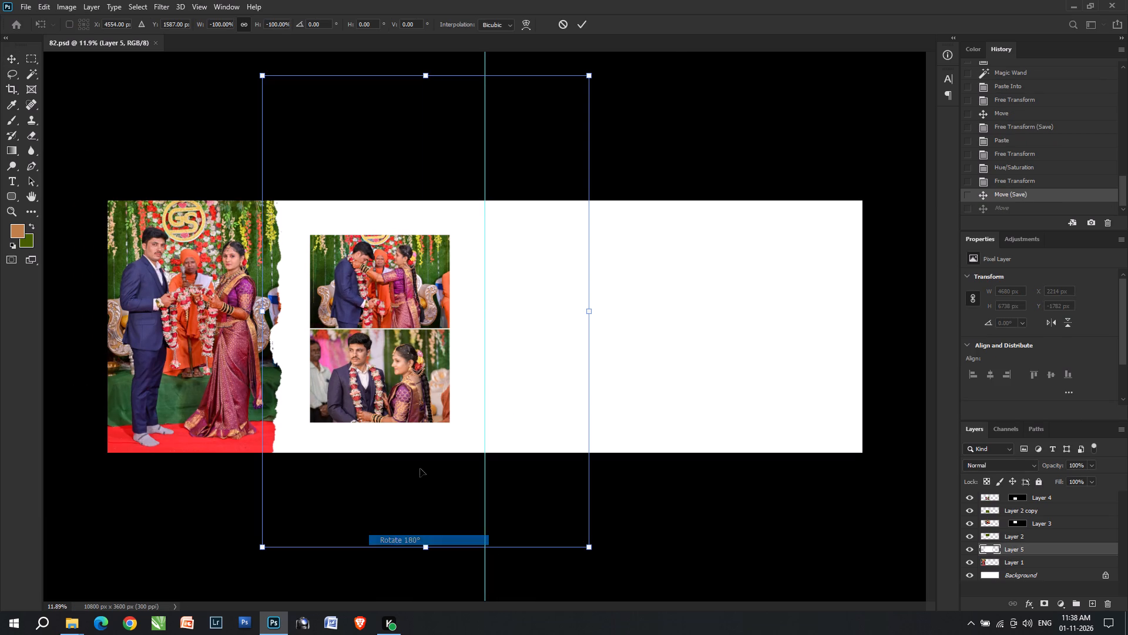
pyautogui.keyDown('shift'); pyautogui.moveTo(525, 380); pyautogui.dragTo(233, 352); pyautogui.keyUp('shift')
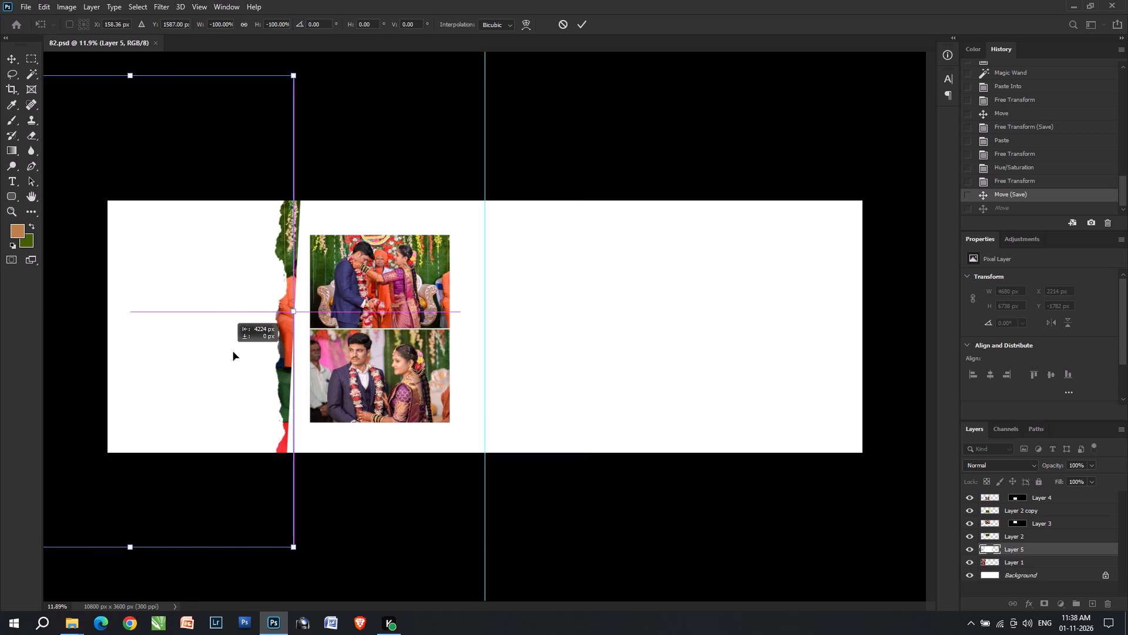
pyautogui.keyDown('shift'); pyautogui.moveTo(233, 352); pyautogui.dragTo(233, 352); pyautogui.keyUp('shift')
pyautogui.press('Return')
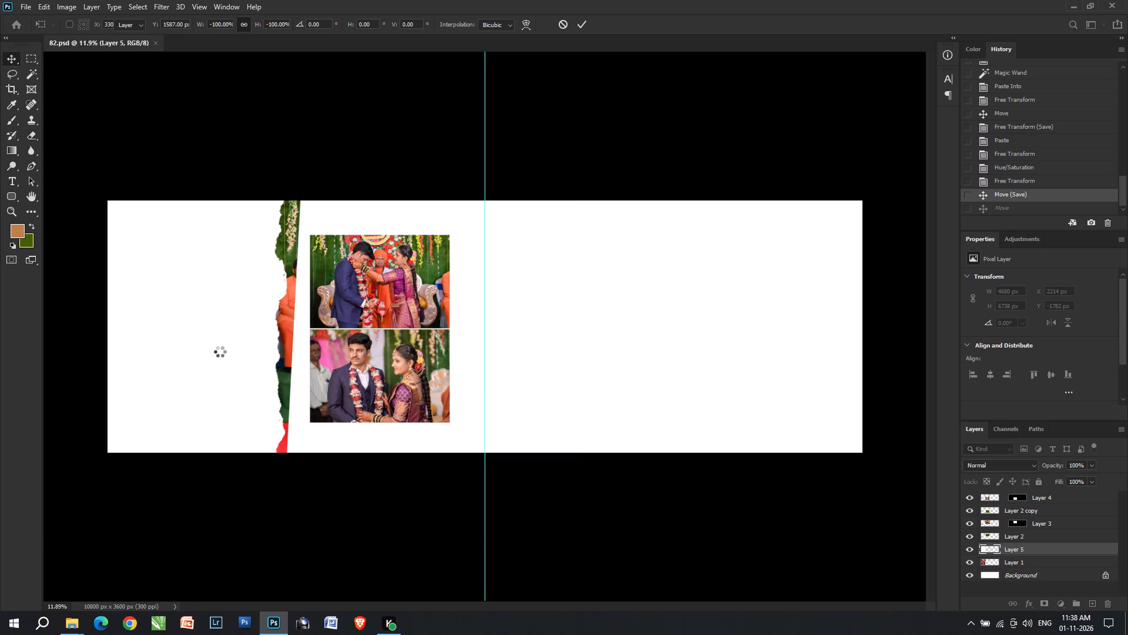
# Send the torn-edge shape behind the large couple photo and clip the photo to it.
pyautogui.press('v')
pyautogui.hotkey('ctrl', 'shift', '[')
pyautogui.click(213, 349)
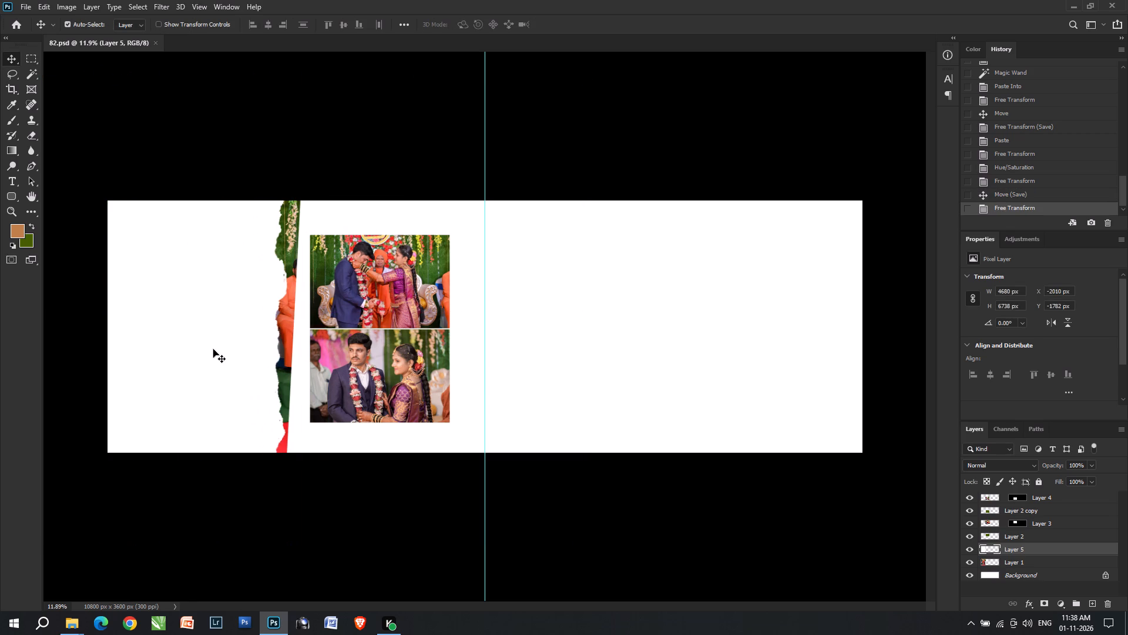
pyautogui.rightClick(213, 349)
pyautogui.click(230, 359)
pyautogui.hotkey('ctrl', 'alt', 'g')
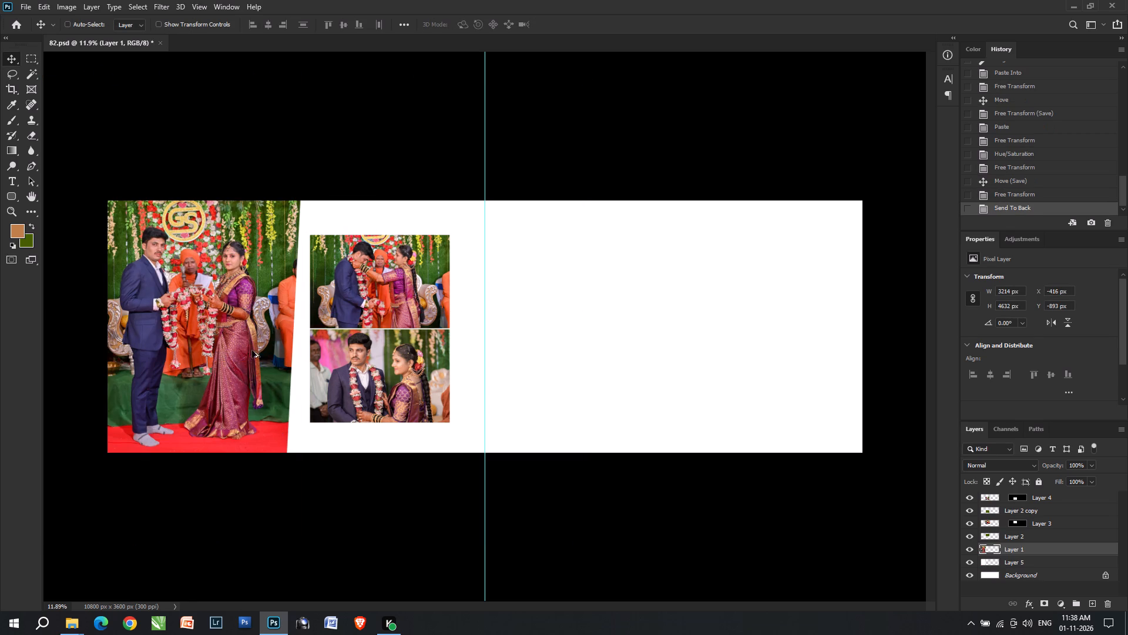
pyautogui.write('vv')
pyautogui.rightClick(202, 329)
pyautogui.click(216, 334)
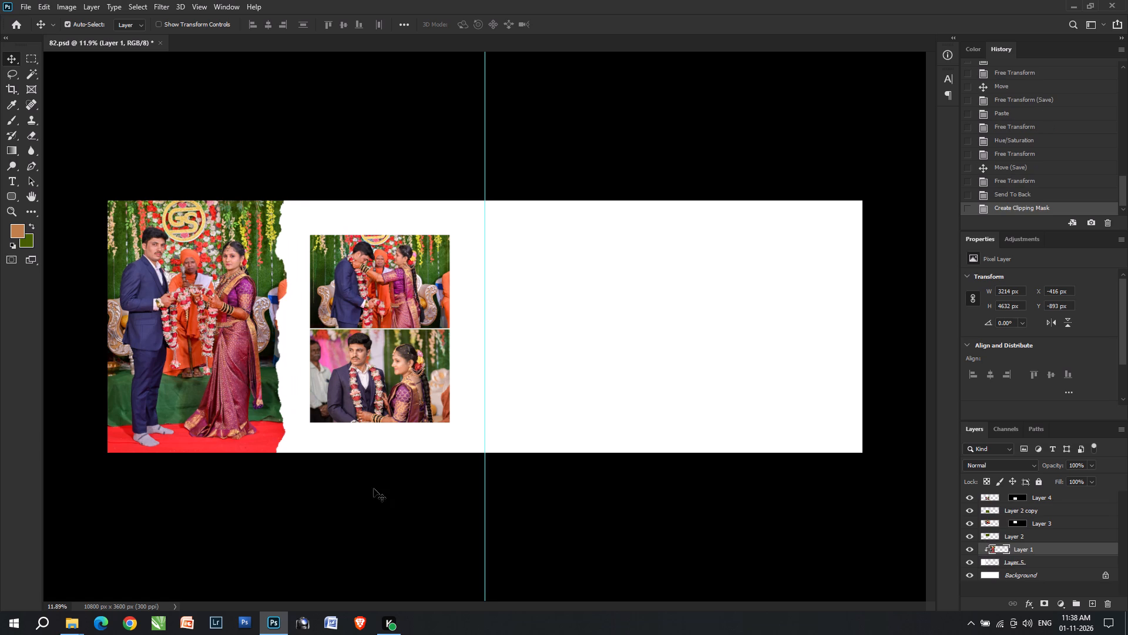
# Select the layers of both small photos and relink the masks on Layer 3 and Layer 4.
pyautogui.click(374, 489)
pyautogui.moveTo(390, 440); pyautogui.dragTo(389, 315)
pyautogui.keyDown('alt'); pyautogui.scroll(3, 401, 343); pyautogui.keyUp('alt')
pyautogui.click(402, 383)
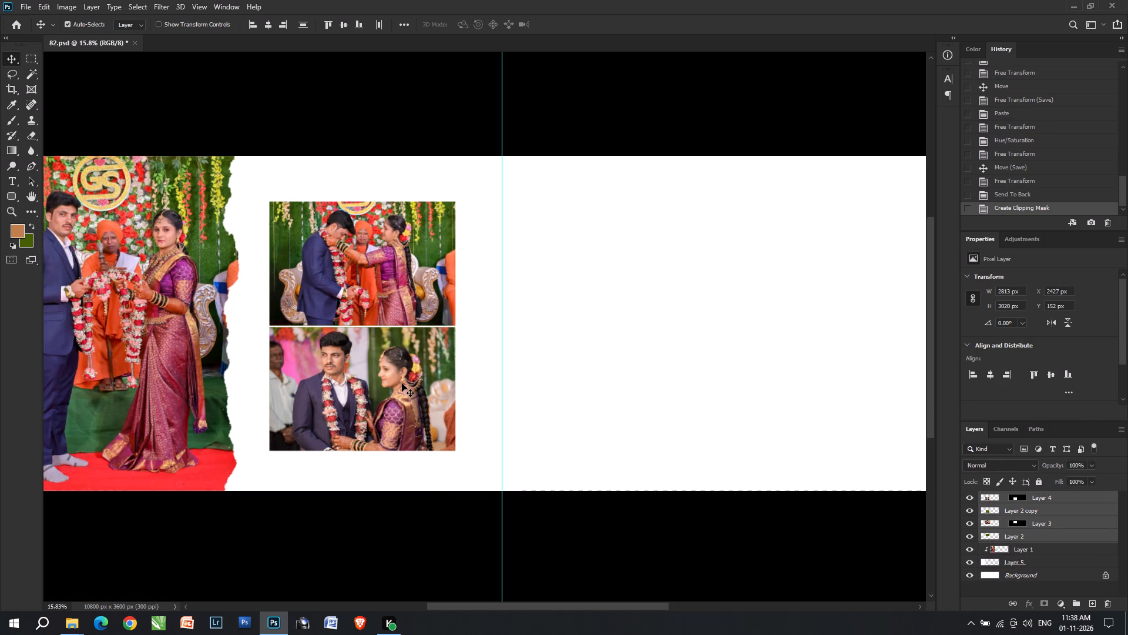
pyautogui.click(1002, 522)
pyautogui.click(1002, 501)
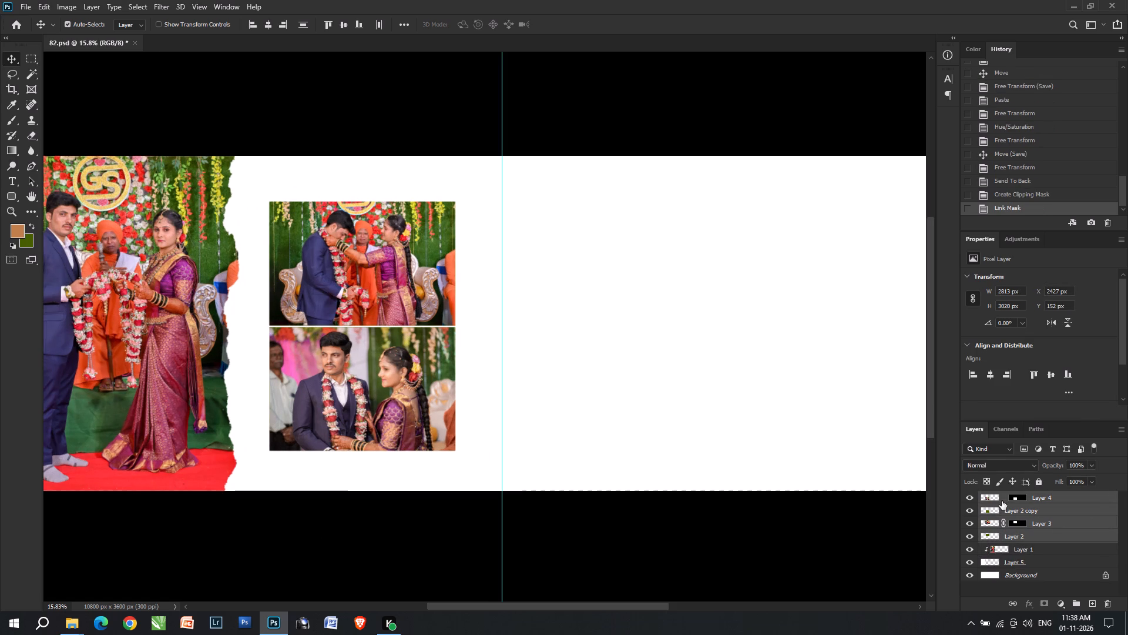
# Scale the two small photos together to 101.25%.
pyautogui.hotkey('ctrl', 't')
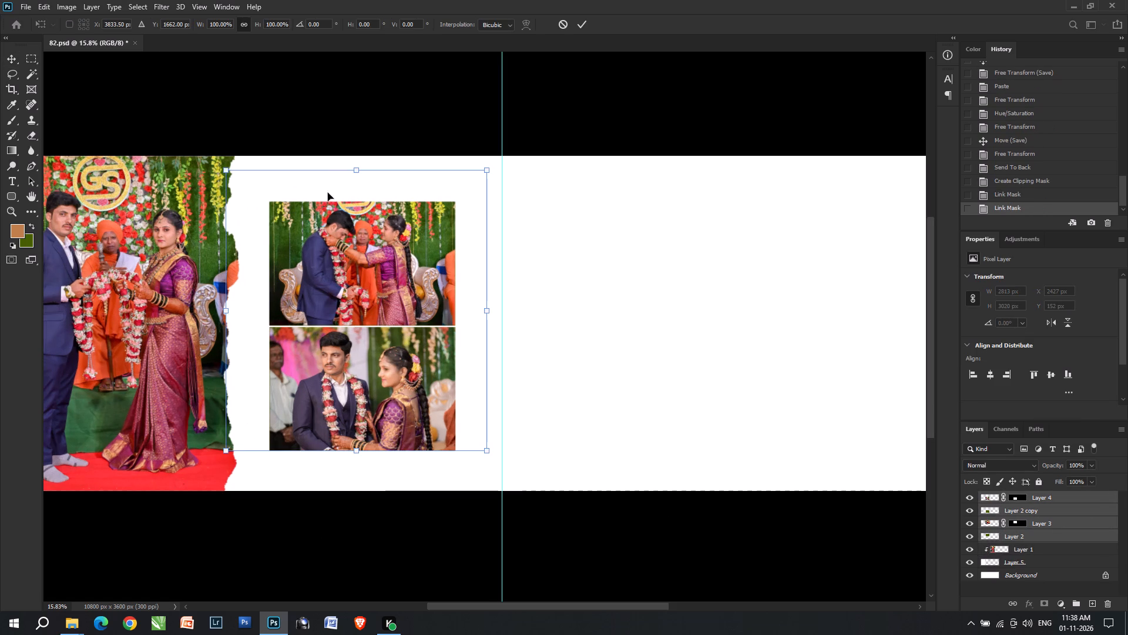
pyautogui.moveTo(359, 171); pyautogui.dragTo(375, 167)
pyautogui.press('Return')
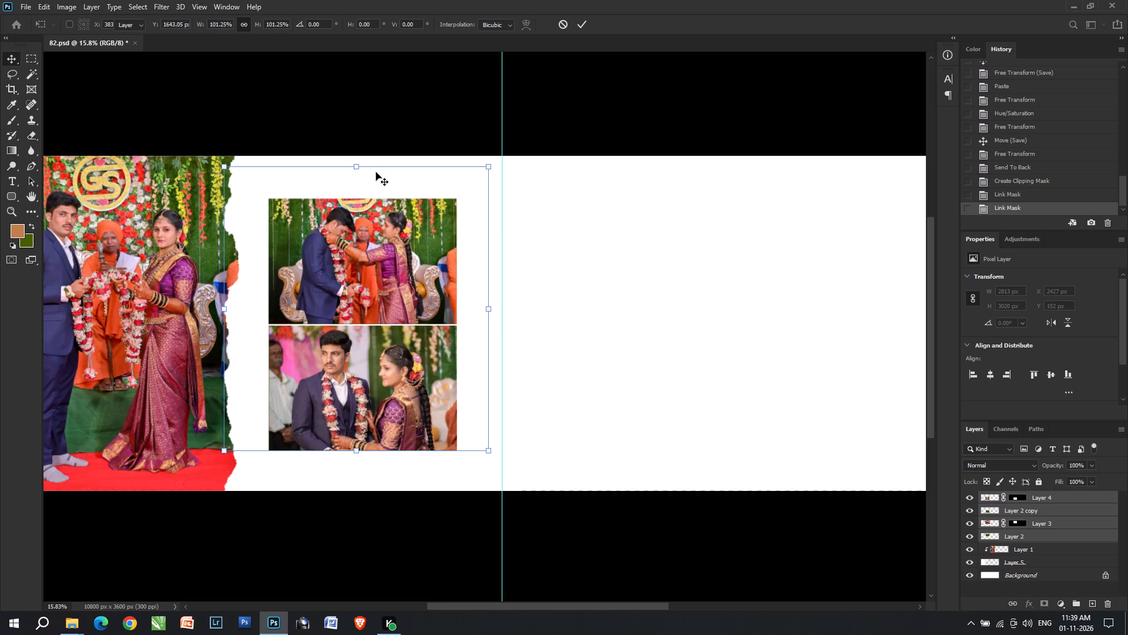
# Nudge the two small photos together about 70 px right and about 150 px up to free space beneath them.
pyautogui.press('Right')
pyautogui.press('Right')
pyautogui.press('Right')
pyautogui.press('Right')
pyautogui.press('Right')
pyautogui.press('Right')
pyautogui.press('Right')
pyautogui.press('Right')
pyautogui.press('Right')
pyautogui.press('Right')
pyautogui.press('Right')
pyautogui.press('Up')
pyautogui.press('Right')
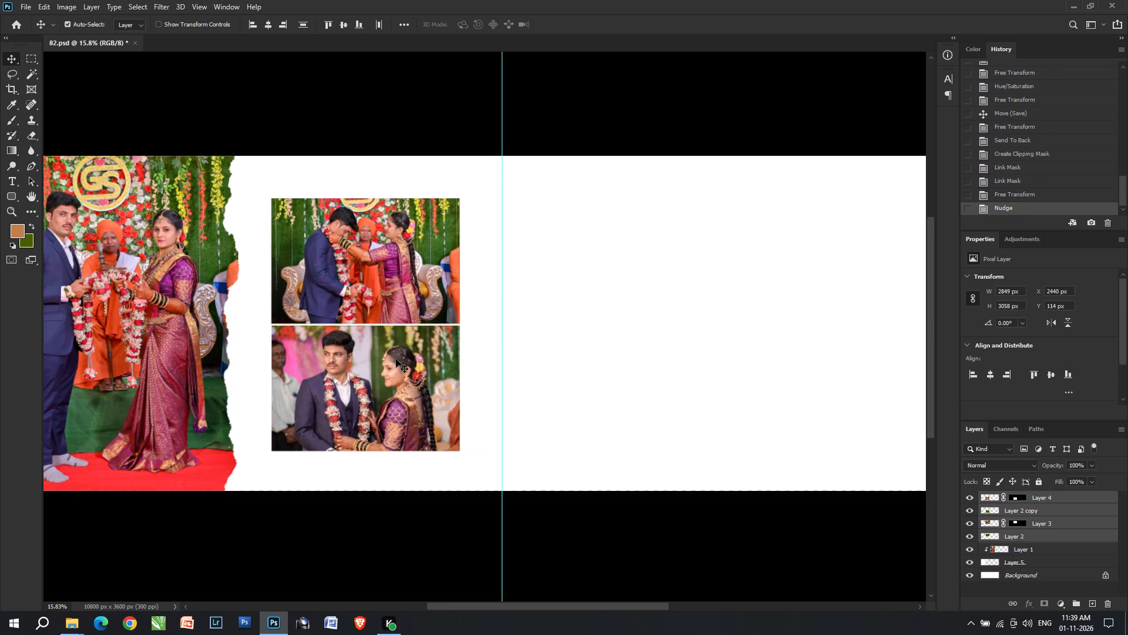
pyautogui.press('Right')
pyautogui.press('Up')
pyautogui.press('Right')
pyautogui.press('Up')
pyautogui.press('Right')
pyautogui.press('Up')
pyautogui.press('Up')
pyautogui.press('Right')
pyautogui.press('Up')
pyautogui.press('Right')
pyautogui.press('Up')
pyautogui.press('Right')
pyautogui.press('Up')
pyautogui.press('Right')
pyautogui.press('Up')
pyautogui.press('Right')
pyautogui.press('Up')
pyautogui.press('Right')
pyautogui.press('Up')
pyautogui.press('Up')
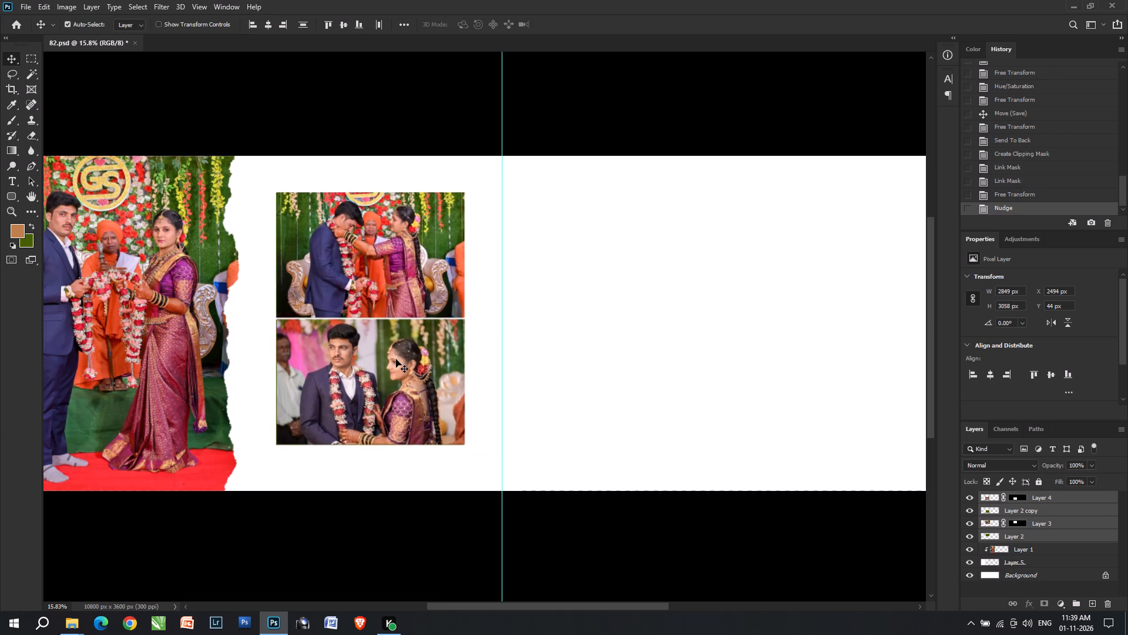
pyautogui.press('Up')
pyautogui.press('Left')
pyautogui.press('Up')
pyautogui.press('Left')
pyautogui.press('Up')
pyautogui.press('Left')
pyautogui.press('Up')
pyautogui.press('Left')
pyautogui.press('Up')
pyautogui.press('Left')
pyautogui.press('Up')
pyautogui.press('Up')
pyautogui.press('Right')
pyautogui.press('Up')
pyautogui.press('Right')
pyautogui.press('Up')
pyautogui.press('Right')
pyautogui.press('Up')
pyautogui.press('Right')
pyautogui.press('Up')
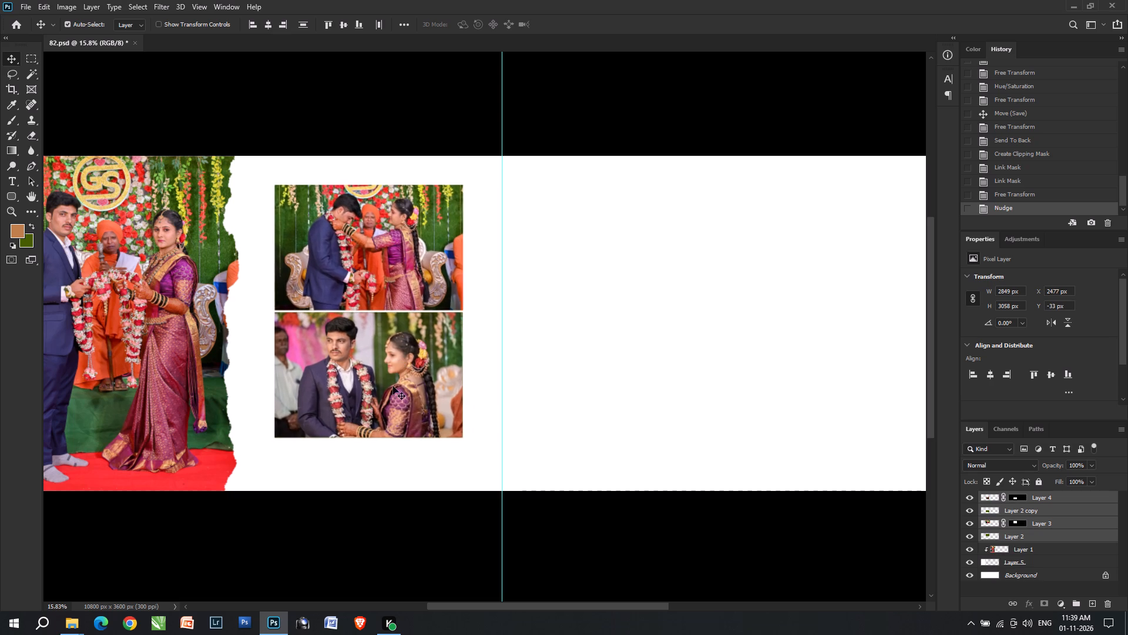
pyautogui.press('Right')
pyautogui.press('Up')
pyautogui.press('Right')
pyautogui.press('Up')
# Add the caption "Varmala Moment" and place it roughly centred beneath the lower small photo.
pyautogui.click(352, 485)
pyautogui.keyDown('alt'); pyautogui.scroll(8, 283, 474); pyautogui.keyUp('alt')
pyautogui.press('t')
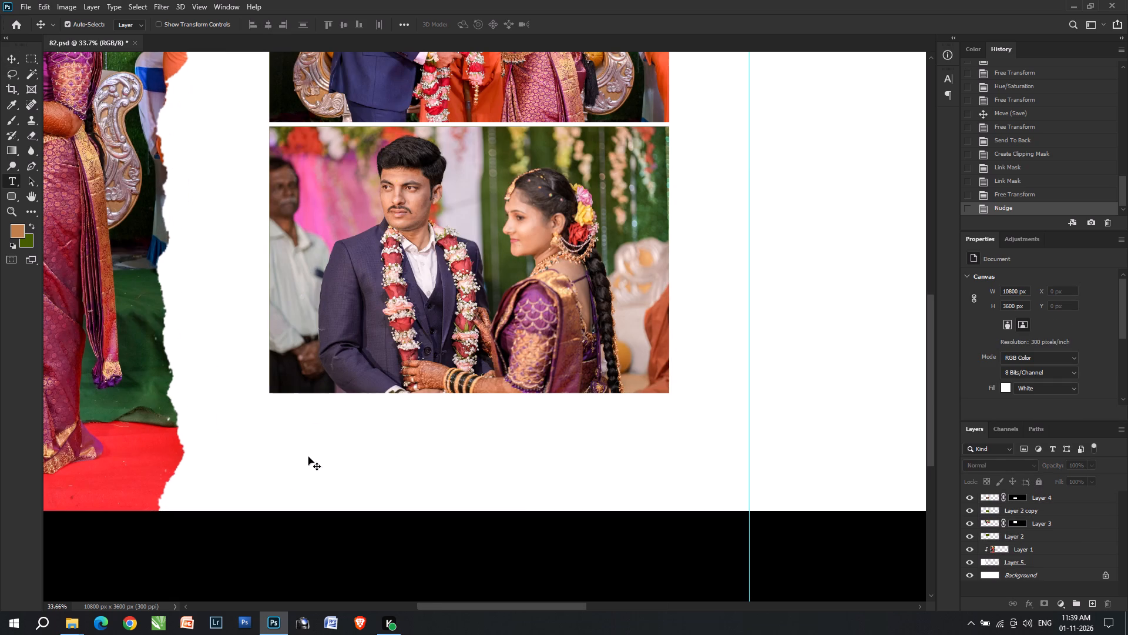
pyautogui.click(316, 466)
pyautogui.write('Varm')
pyautogui.write('ala')
pyautogui.press('space')
pyautogui.write('Mo')
pyautogui.write('ment')
pyautogui.click(4, 57)
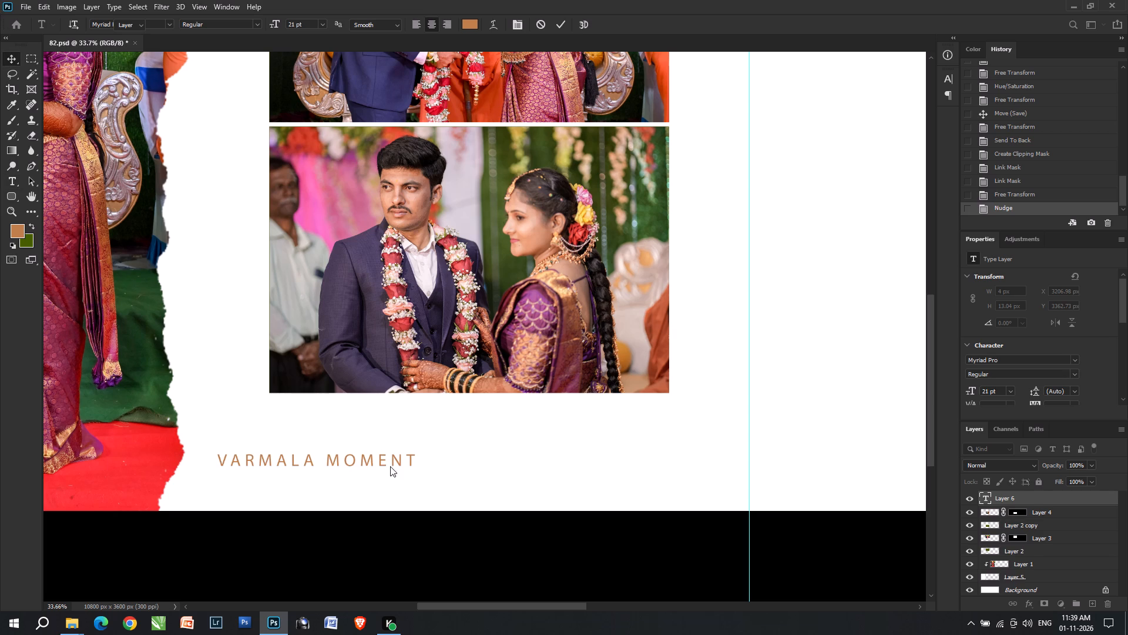
pyautogui.moveTo(378, 460); pyautogui.dragTo(534, 437)
# Recolour the caption with the dark navy sampled from the groom's suit in the lower small photo.
pyautogui.press('i')
pyautogui.click(444, 320)
pyautogui.press('x')
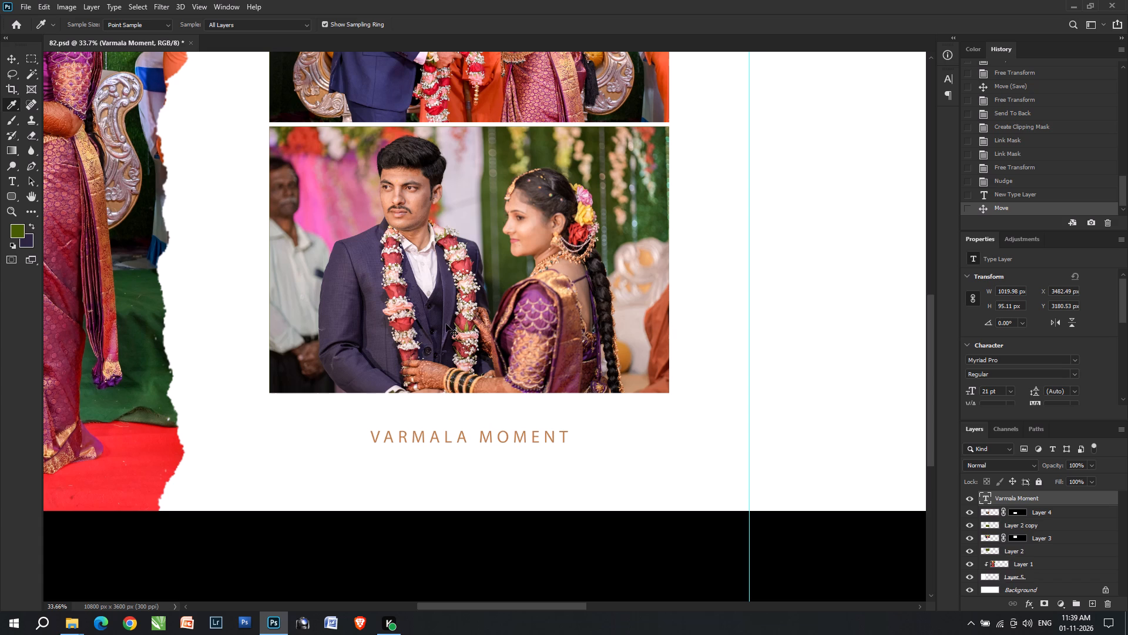
pyautogui.hotkey('ctrl', 'shift', 'BackSpace')
# Enlarge the Varmala Moment caption to about 24.37 pt and shift it about 24 px right to centre it under the photos.
pyautogui.hotkey('ctrl', 't')
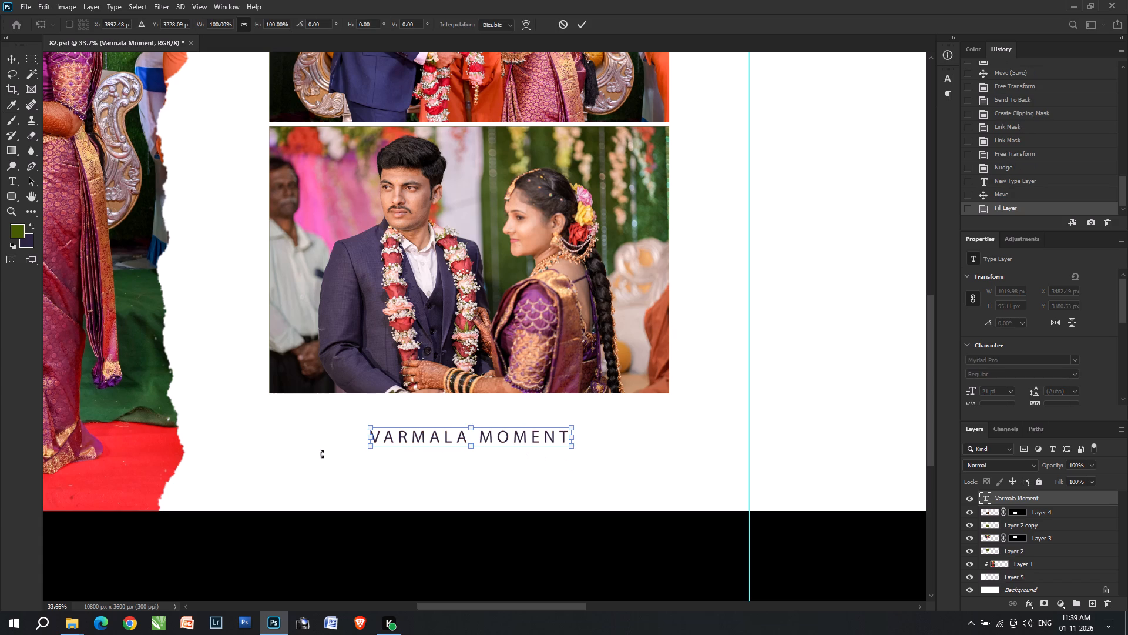
pyautogui.moveTo(371, 452); pyautogui.dragTo(340, 474)
pyautogui.press('Return')
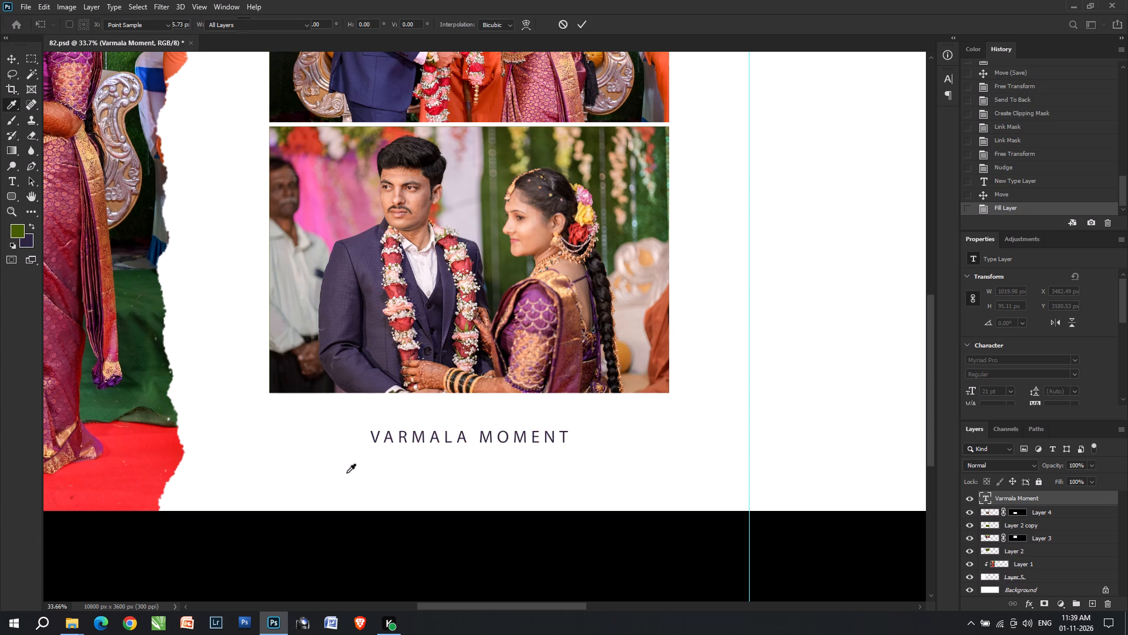
pyautogui.press('Right')
pyautogui.press('Up')
pyautogui.press('Right')
pyautogui.press('Up')
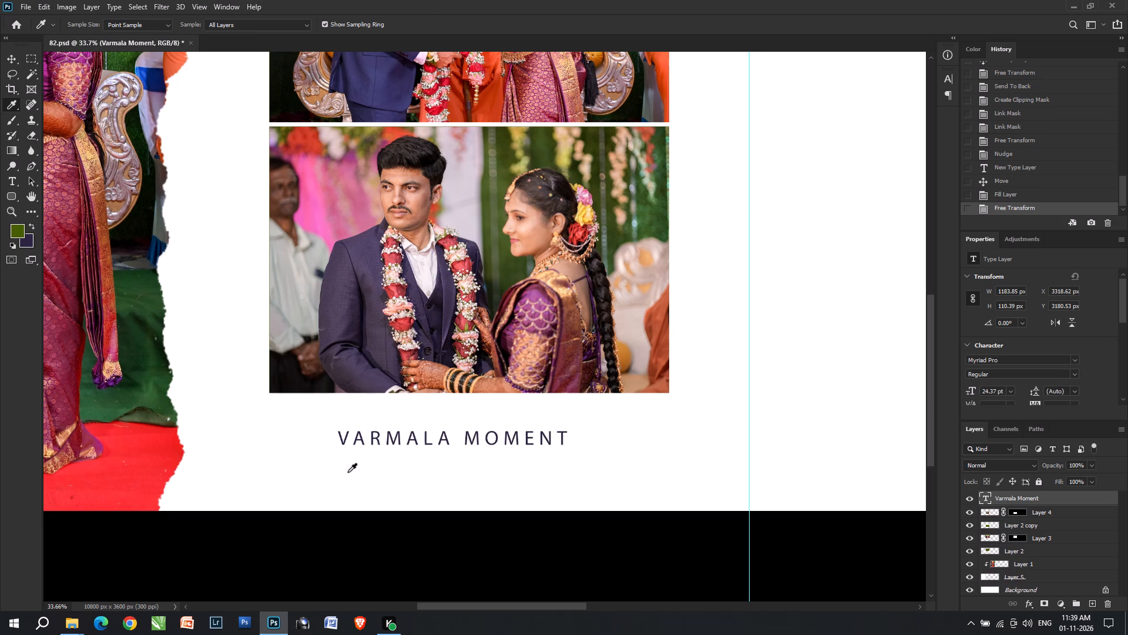
pyautogui.keyDown('alt'); pyautogui.scroll(-12, 415, 533); pyautogui.keyUp('alt')
pyautogui.press('v')
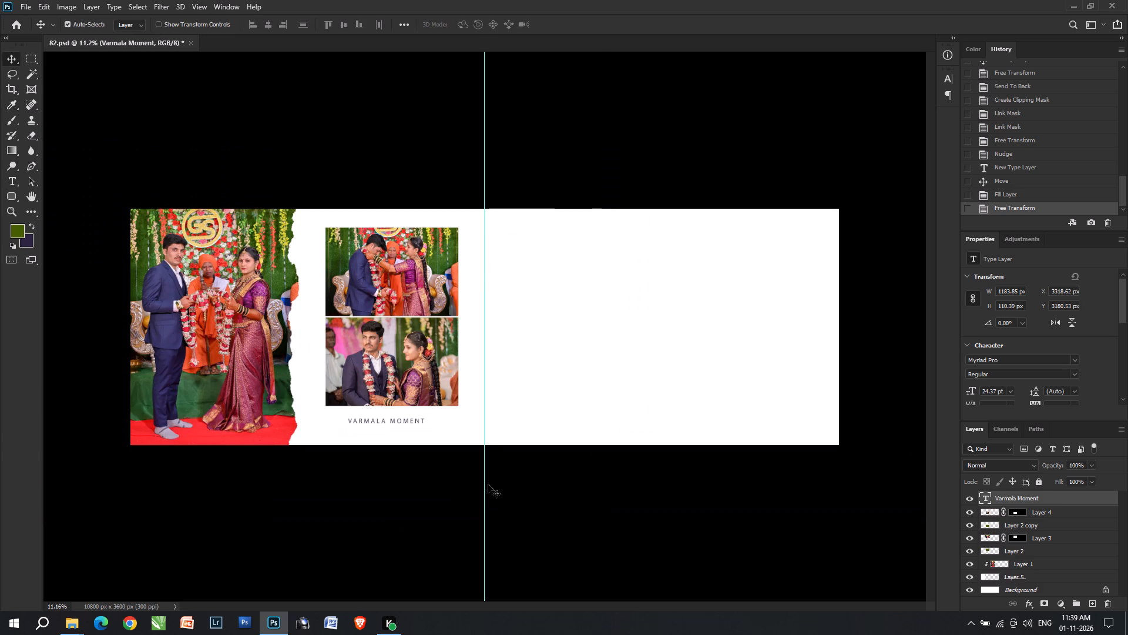
pyautogui.press('Right')
pyautogui.press('Right')
pyautogui.press('Right')
# Move the two small photos and their caption together about 115 px down, and save 82.psd.
pyautogui.keyDown('alt'); pyautogui.scroll(3, 433, 390); pyautogui.keyUp('alt')
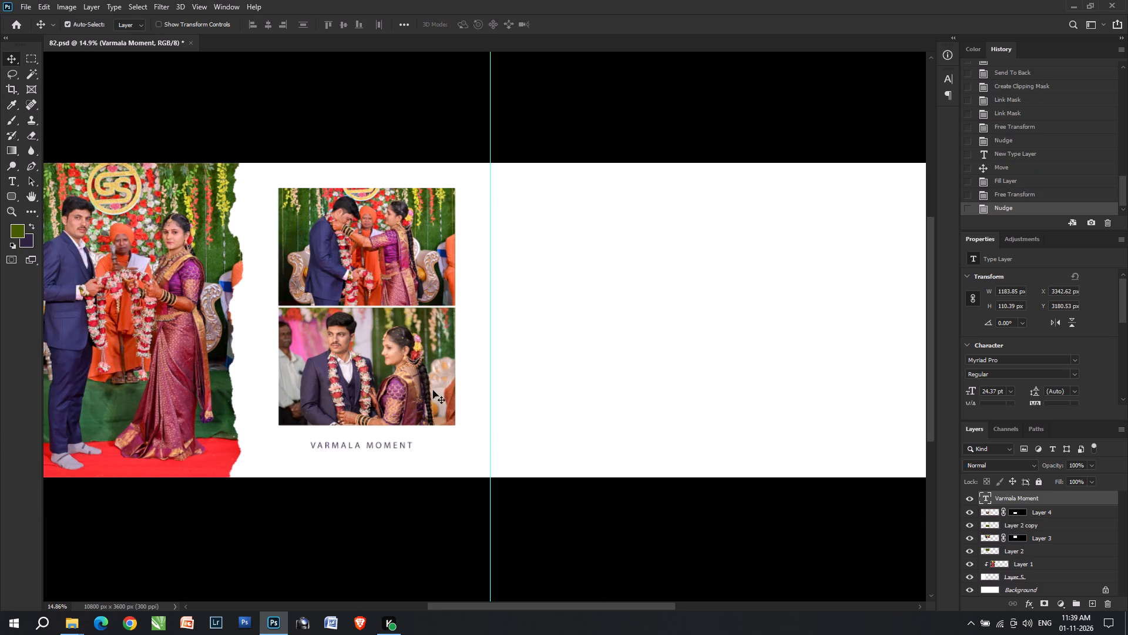
pyautogui.moveTo(402, 495); pyautogui.dragTo(398, 283)
pyautogui.keyDown('shift'); pyautogui.click(403, 369); pyautogui.keyUp('shift')
pyautogui.keyDown('shift'); pyautogui.moveTo(403, 369); pyautogui.dragTo(404, 375); pyautogui.keyUp('shift')
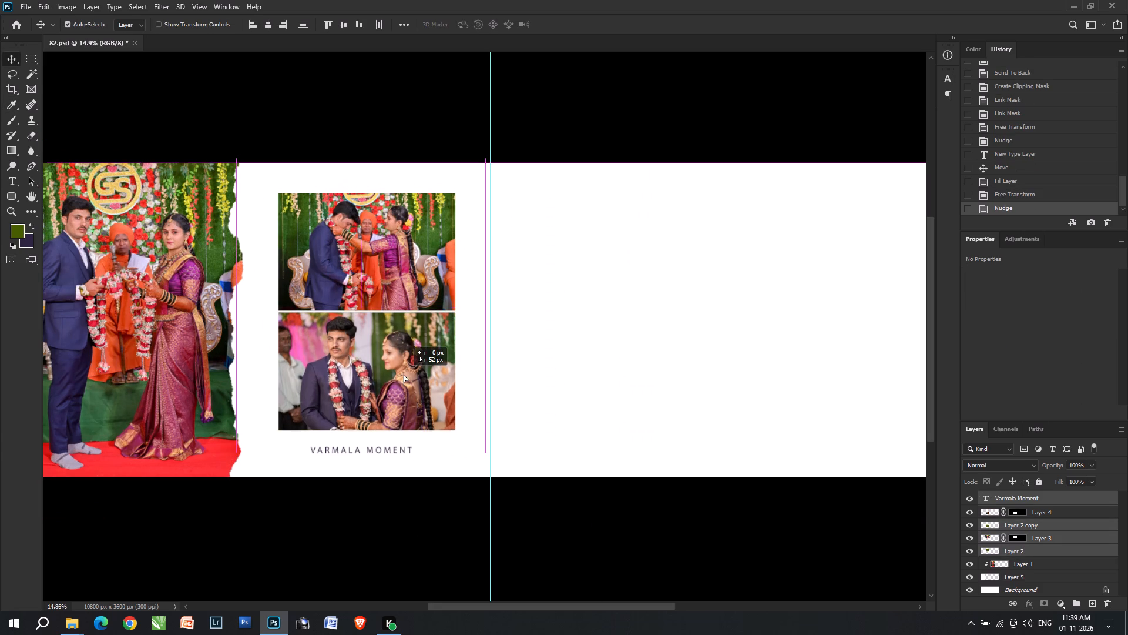
pyautogui.keyDown('shift'); pyautogui.moveTo(404, 375); pyautogui.dragTo(404, 380); pyautogui.keyUp('shift')
pyautogui.press('Up')
pyautogui.press('Up')
pyautogui.press('Up')
pyautogui.click(598, 373)
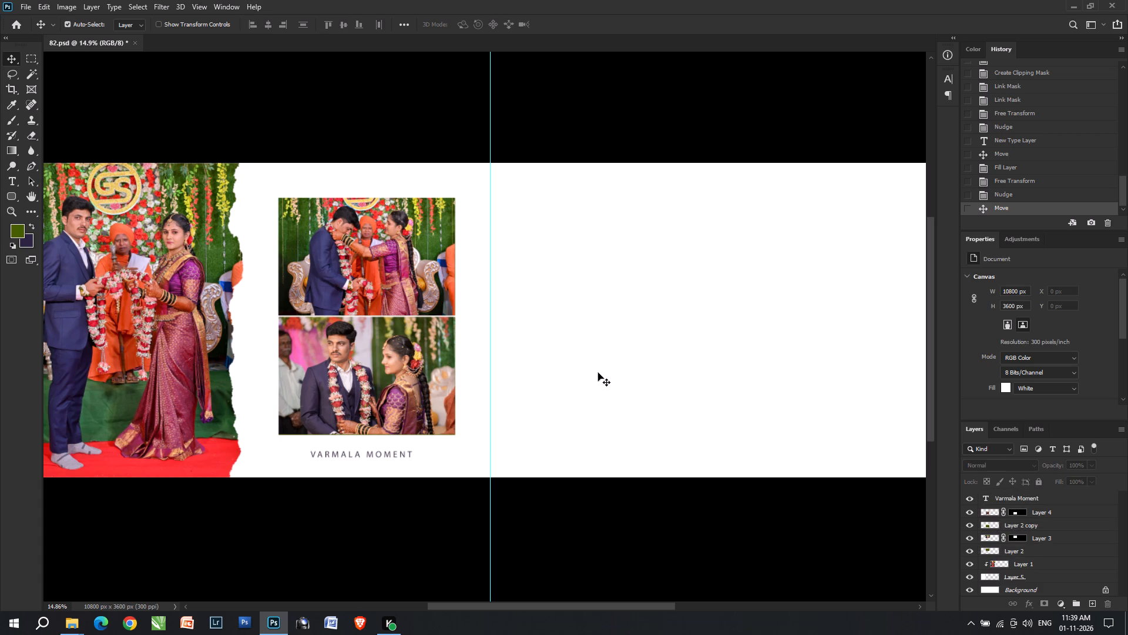
pyautogui.hotkey('ctrl', 's')
pyautogui.click(599, 373)
# Switch to File Explorer and open the flowers subfolder within adding > flowers on New Volume (E:).
pyautogui.hotkey('alt', 'Tab')
pyautogui.hotkey('alt', 'Tab')
pyautogui.hotkey('alt', 'Tab')
pyautogui.hotkey('alt', 'Tab')
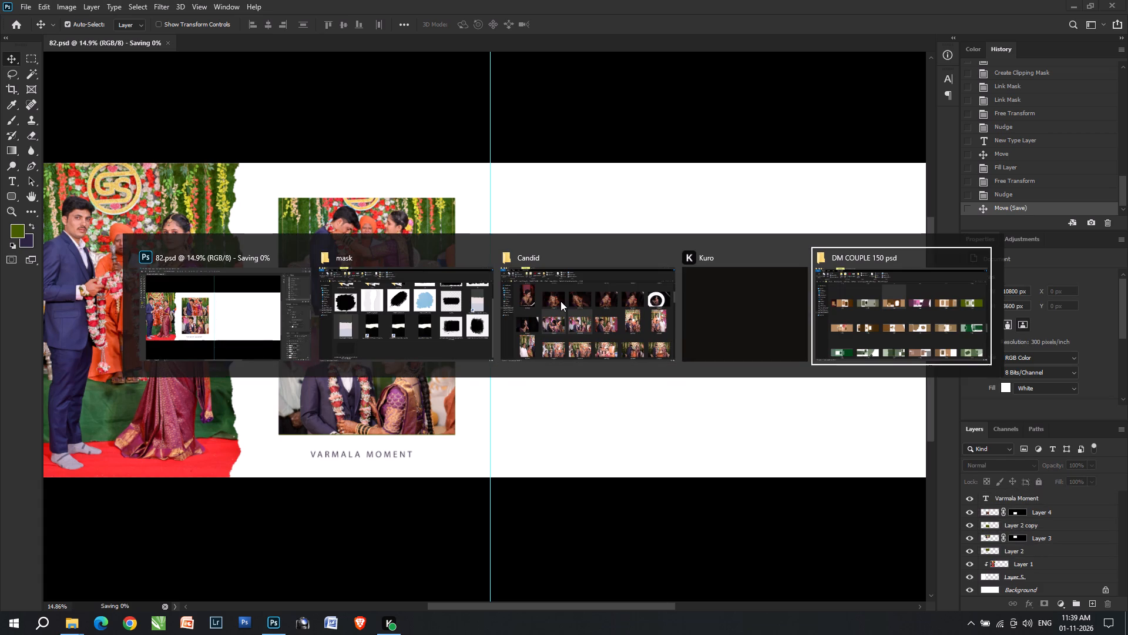
pyautogui.hotkey('alt', 'Tab')
pyautogui.hotkey('alt', 'Tab')
pyautogui.click(67, 279)
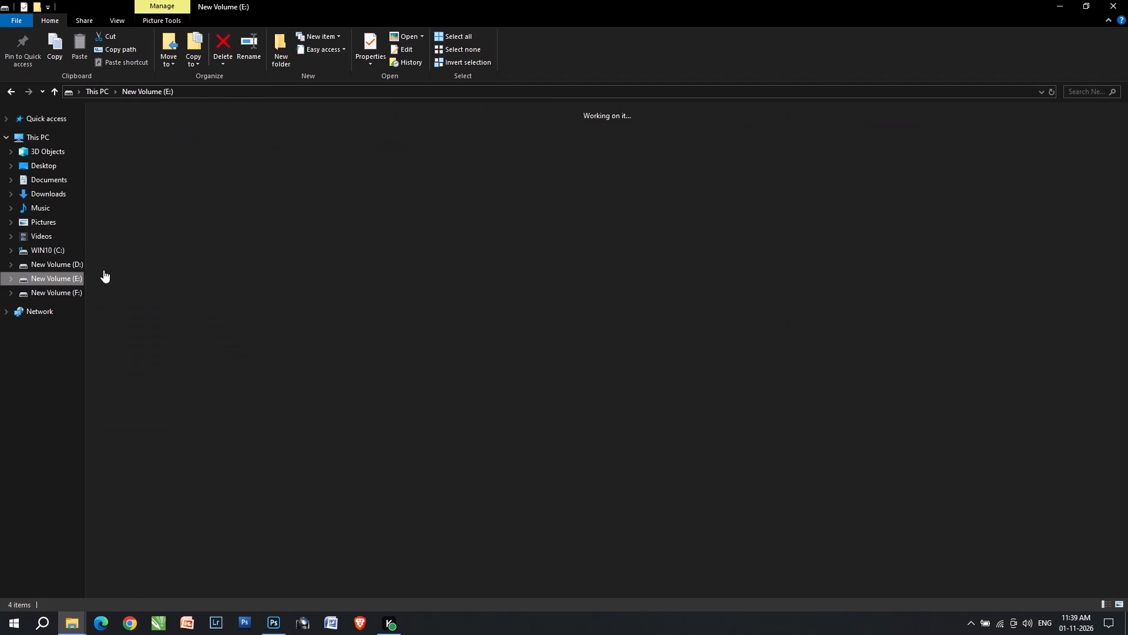
pyautogui.doubleClick(183, 206)
pyautogui.click(183, 206)
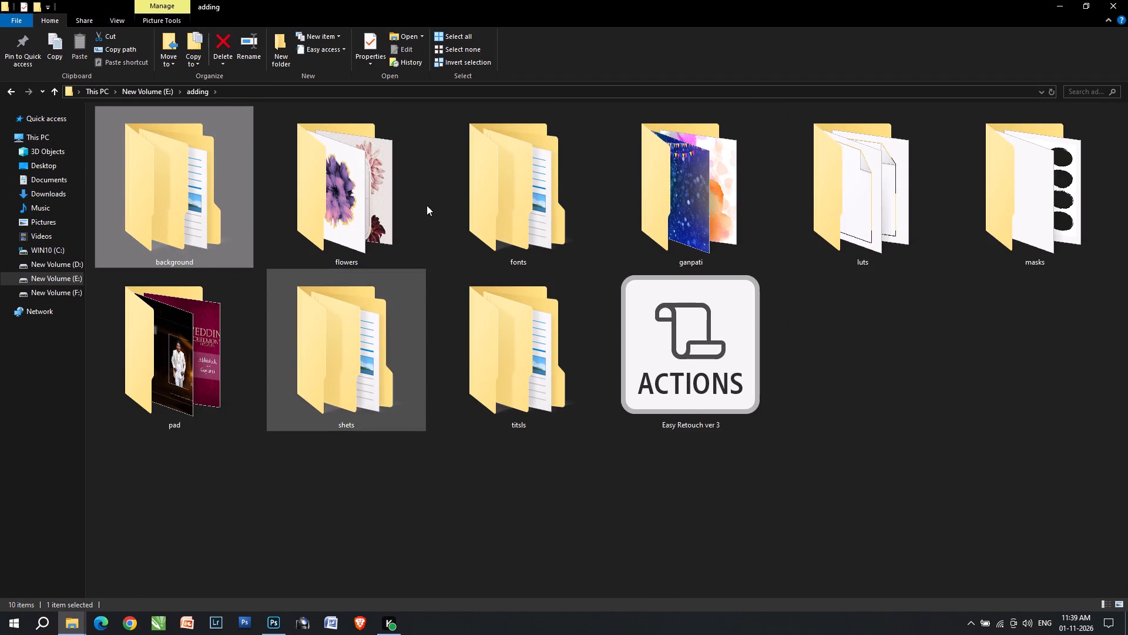
pyautogui.click(430, 181)
pyautogui.doubleClick(391, 200)
pyautogui.doubleClick(833, 189)
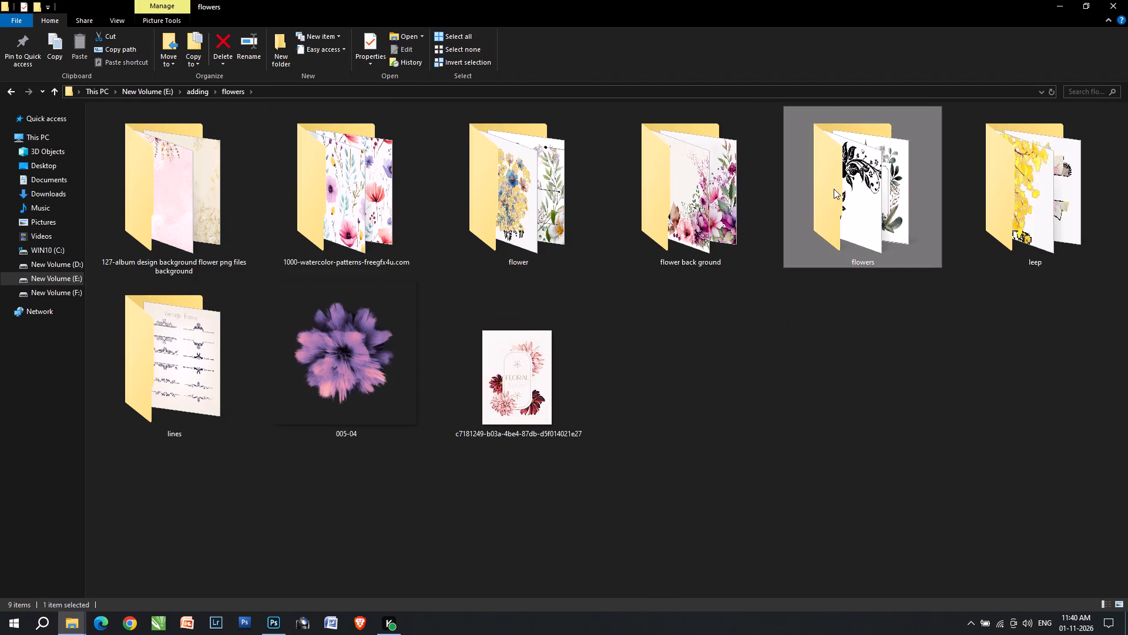
# Open the leaf sprig image png_20240321_013346_0000 in Photoshop.
pyautogui.scroll(-5, 518, 563)
pyautogui.scroll(-5, 560, 472)
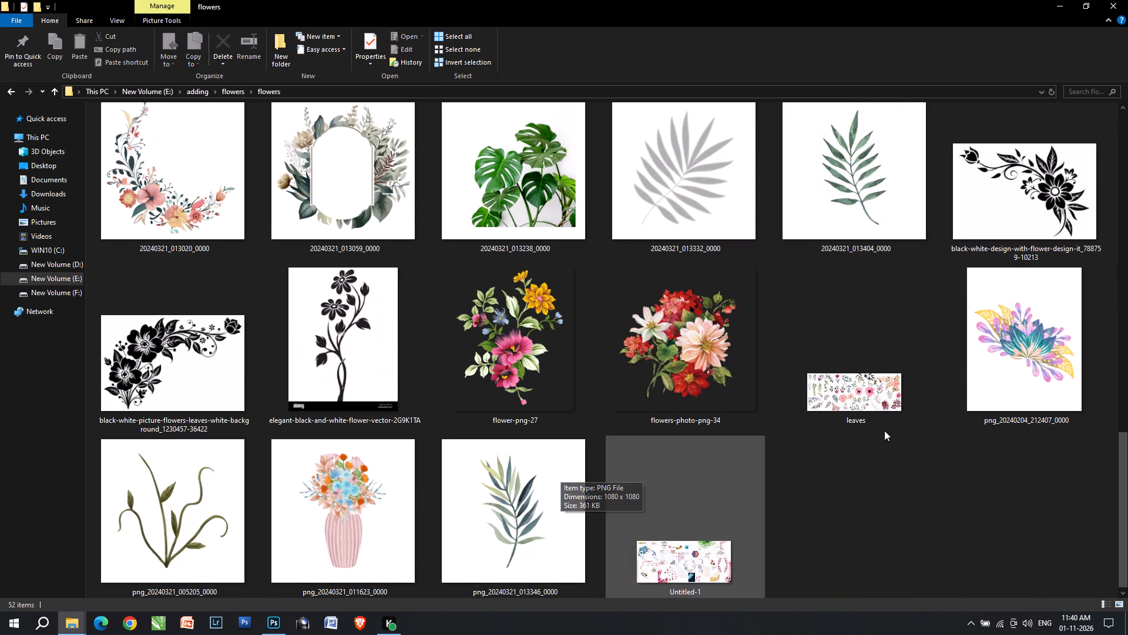
pyautogui.moveTo(498, 526); pyautogui.dragTo(587, 159)
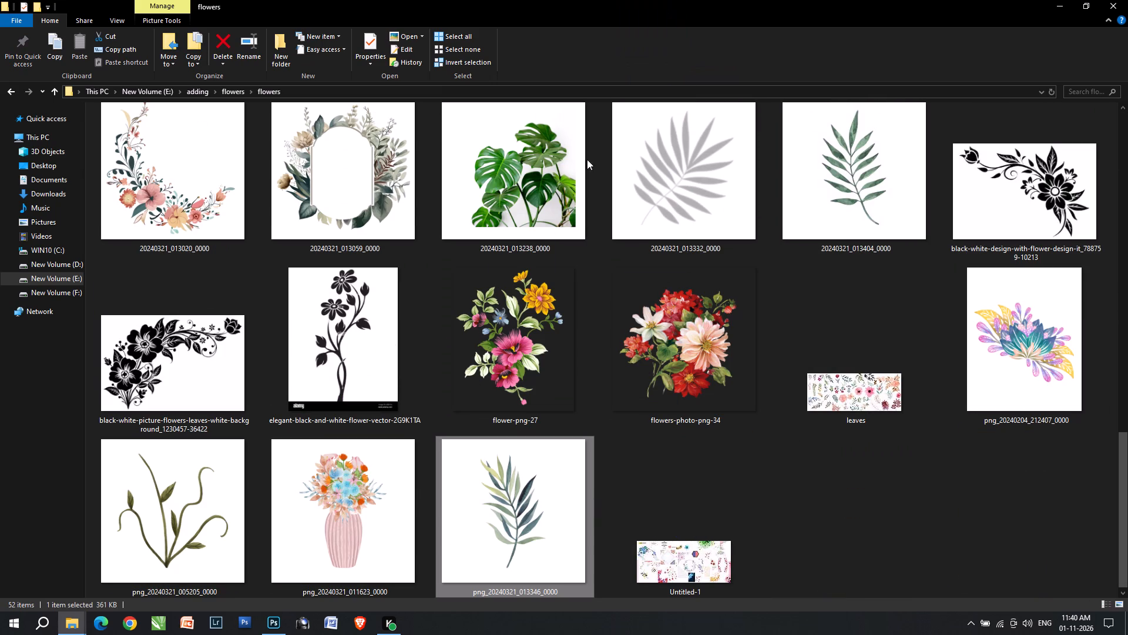
pyautogui.moveTo(587, 159); pyautogui.dragTo(429, 514)
pyautogui.moveTo(517, 534); pyautogui.dragTo(548, 0)
pyautogui.hotkey('alt', 'Tab')
pyautogui.click(548, 0)
# Cut the whole leaf sprig image, close its file, and paste it into 82.psd.
pyautogui.hotkey('ctrl', 'a')
pyautogui.hotkey('ctrl', 'x')
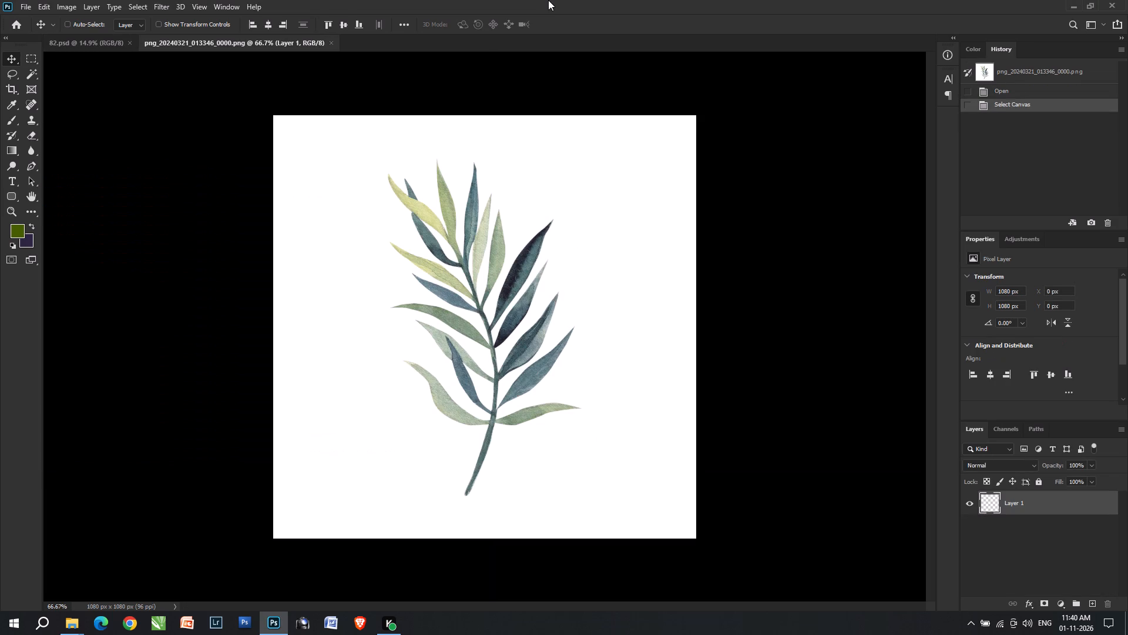
pyautogui.hotkey('ctrl', 'w')
pyautogui.hotkey('ctrl', 'Tab')
pyautogui.press('Return')
pyautogui.hotkey('ctrl', 'v')
# Rotate the leaf sprig to about -156.83° and place it hanging from the sheet's top edge above the upper small photo.
pyautogui.hotkey('ctrl', 't')
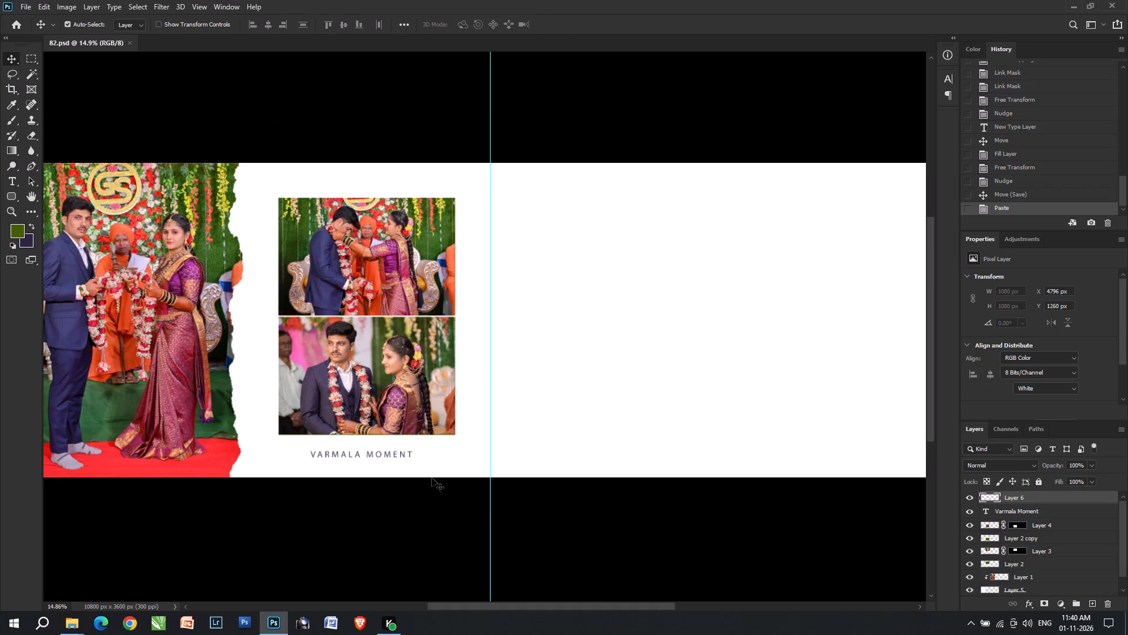
pyautogui.press('v')
pyautogui.press('v')
pyautogui.moveTo(462, 337); pyautogui.dragTo(428, 210)
pyautogui.moveTo(418, 283); pyautogui.dragTo(562, 229)
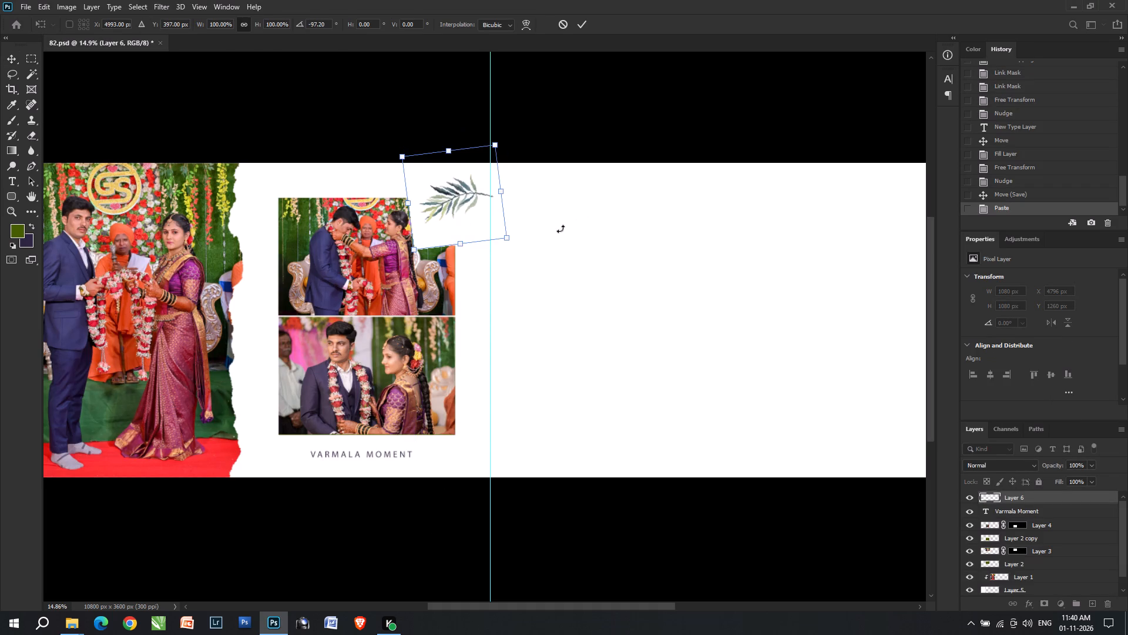
pyautogui.moveTo(453, 222); pyautogui.dragTo(446, 175)
pyautogui.moveTo(437, 318); pyautogui.dragTo(543, 216)
pyautogui.press('Return')
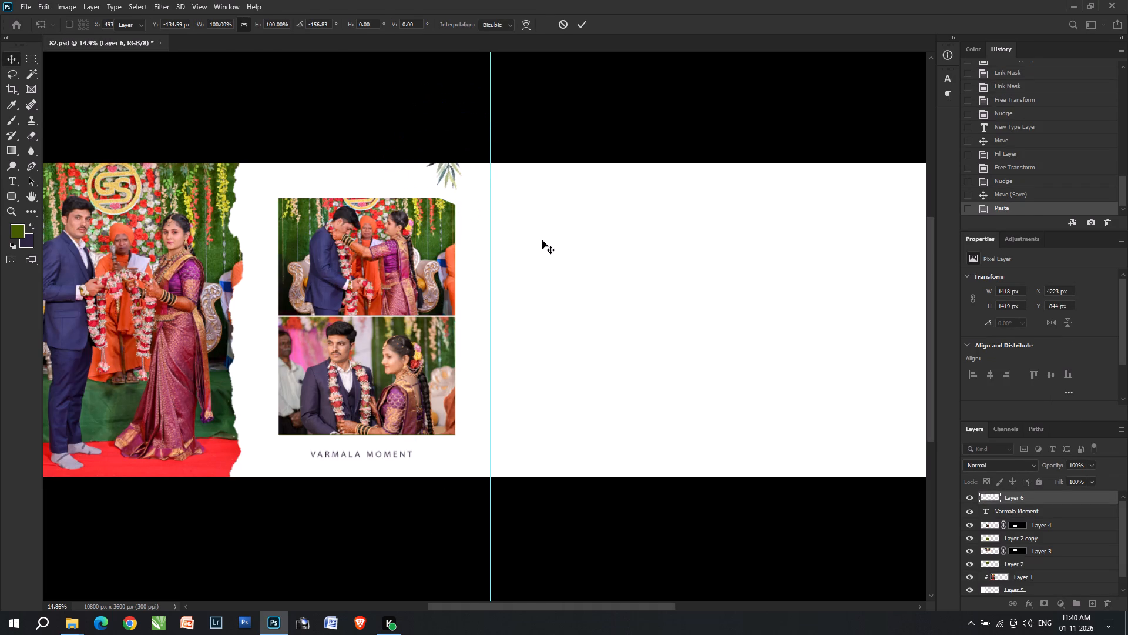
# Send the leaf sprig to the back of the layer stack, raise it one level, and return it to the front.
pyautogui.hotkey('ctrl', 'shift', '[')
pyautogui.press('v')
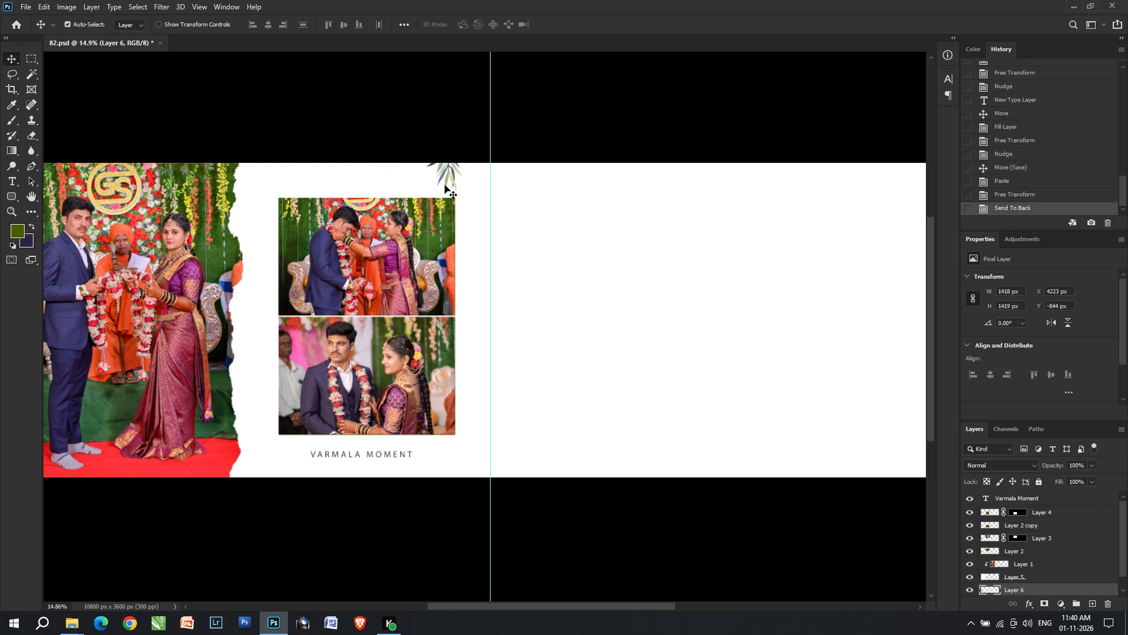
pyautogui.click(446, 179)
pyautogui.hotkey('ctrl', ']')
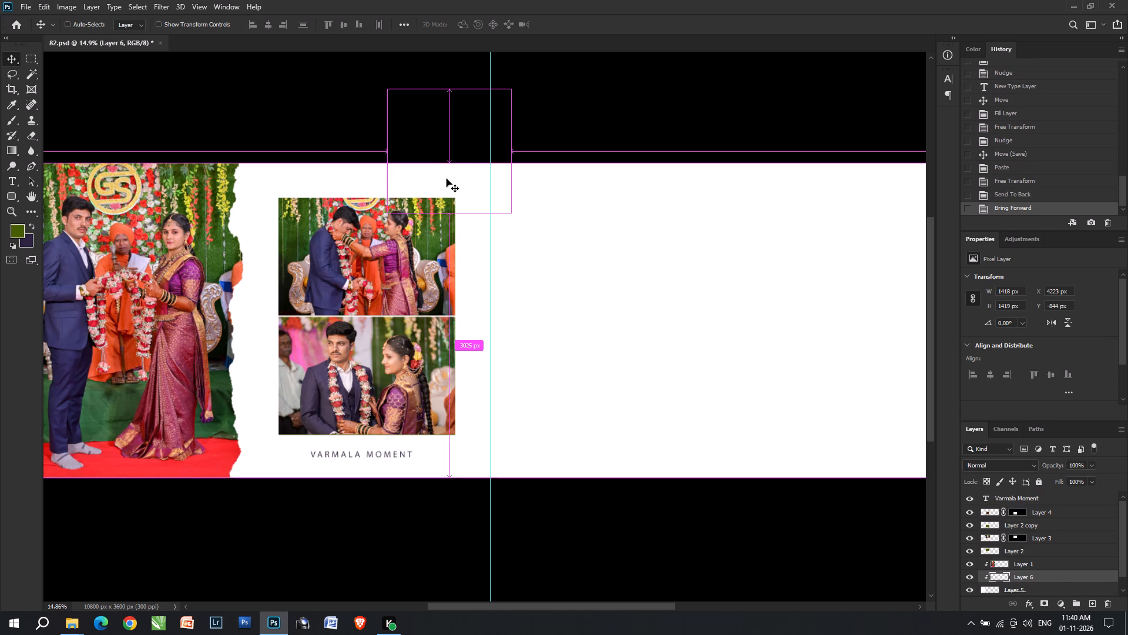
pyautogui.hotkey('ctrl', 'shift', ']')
# Move the leaf sprig about 61 px right and 135 px down so more of it hangs into the sheet.
pyautogui.hotkey('ctrl', 't')
pyautogui.moveTo(447, 179); pyautogui.dragTo(453, 200)
pyautogui.doubleClick(453, 200)
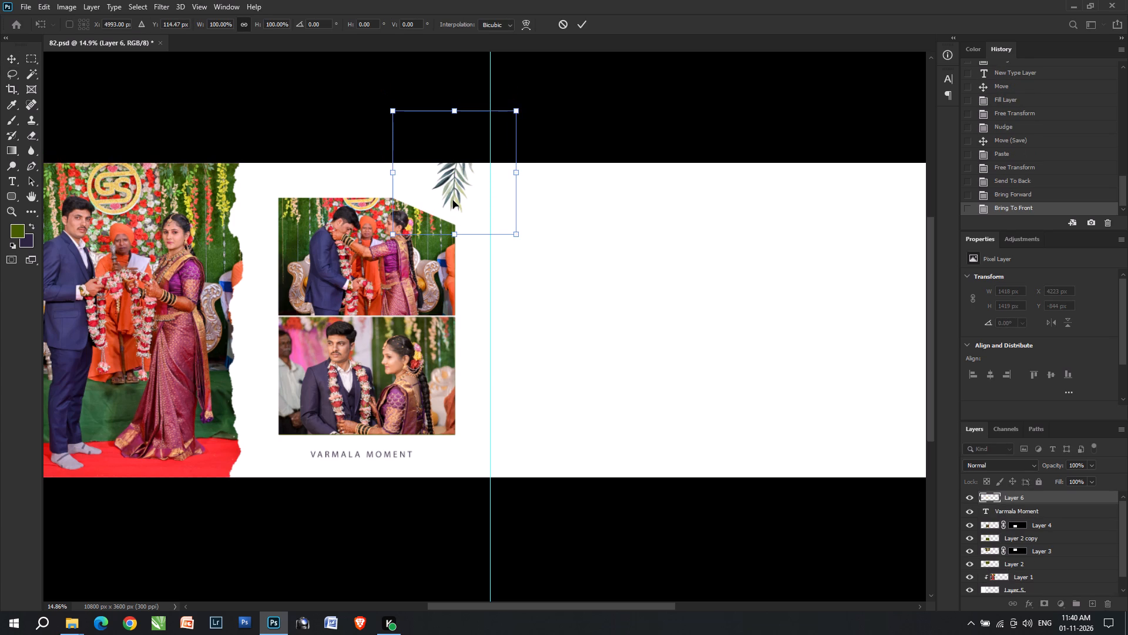
pyautogui.moveTo(441, 186); pyautogui.dragTo(444, 176)
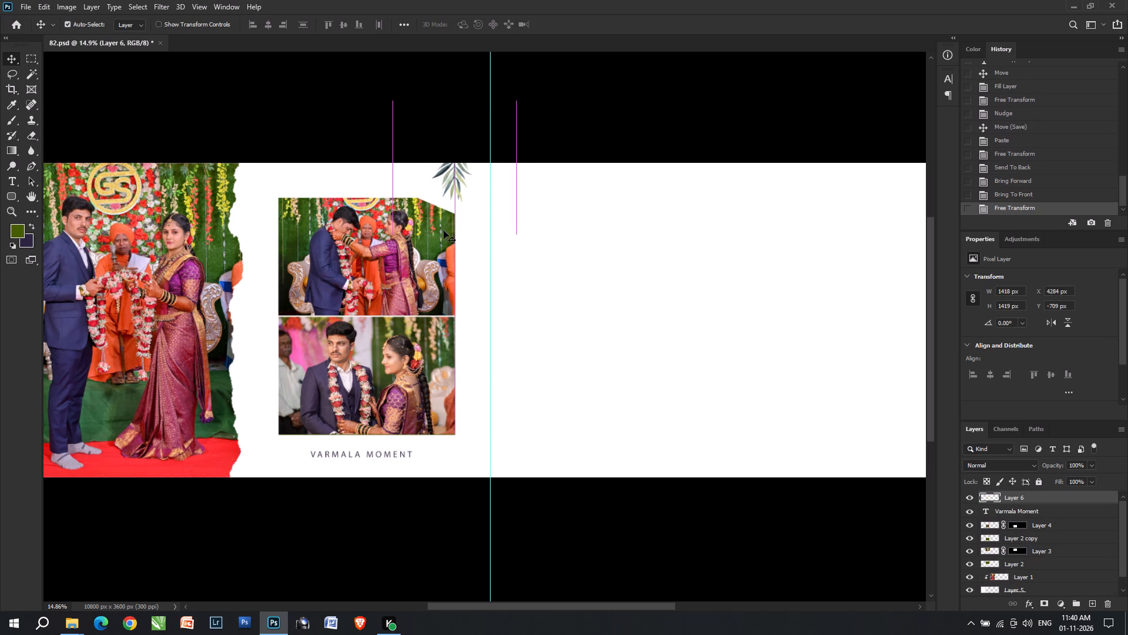
# Move the leaf sprig at the sheet's top edge about 51 px right.
pyautogui.keyDown('alt'); pyautogui.scroll(4, 365, 227); pyautogui.keyUp('alt')
pyautogui.press('space')
pyautogui.press('space')
pyautogui.press('space')
pyautogui.press('space')
pyautogui.press('space')
pyautogui.press('space')
pyautogui.press('space')
pyautogui.press('space')
pyautogui.press('space')
pyautogui.press('space')
pyautogui.press('space')
pyautogui.press('space')
pyautogui.press('space')
pyautogui.press('space')
pyautogui.press('space')
pyautogui.press('space')
pyautogui.moveTo(365, 226); pyautogui.dragTo(468, 221)
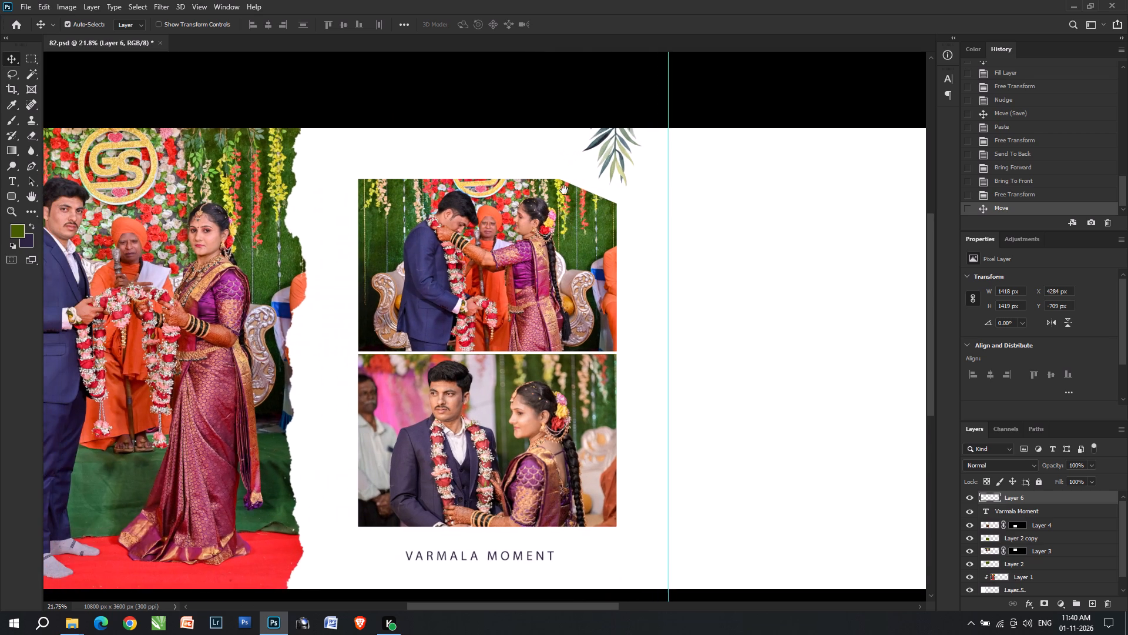
pyautogui.moveTo(666, 164); pyautogui.dragTo(672, 166)
# Duplicate the leaf sprig down beside the caption and flip the copy vertically.
pyautogui.keyDown('alt'); pyautogui.moveTo(674, 162); pyautogui.dragTo(594, 427); pyautogui.keyUp('alt')
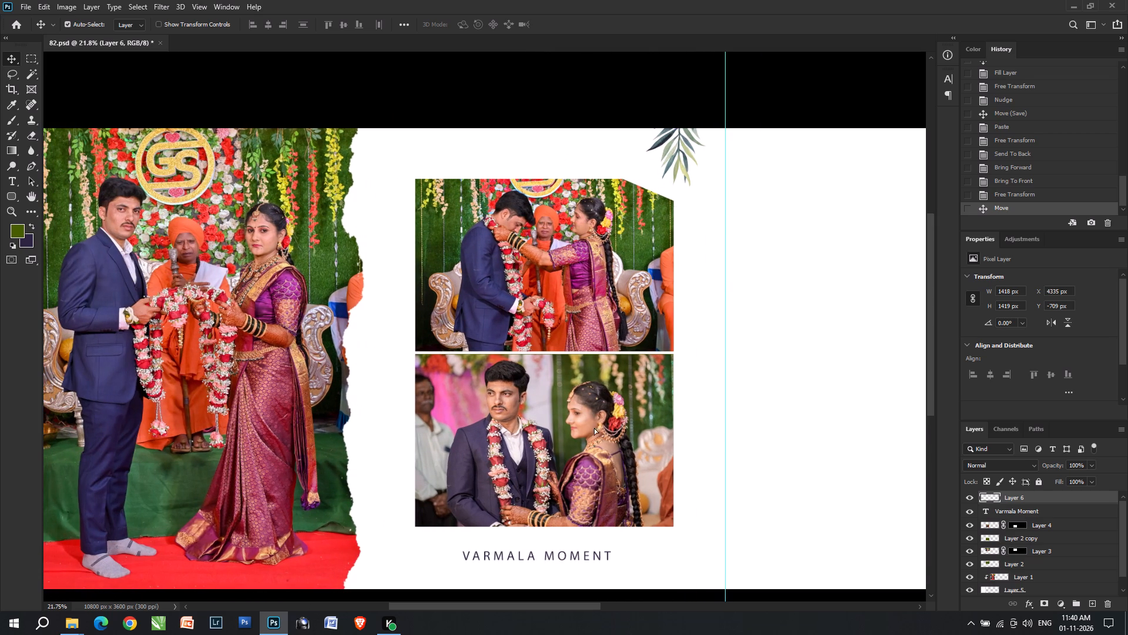
pyautogui.keyDown('alt'); pyautogui.moveTo(594, 427); pyautogui.dragTo(426, 546); pyautogui.keyUp('alt')
pyautogui.press('space')
pyautogui.moveTo(419, 547); pyautogui.dragTo(433, 370)
pyautogui.hotkey('ctrl', 't')
pyautogui.rightClick(437, 315)
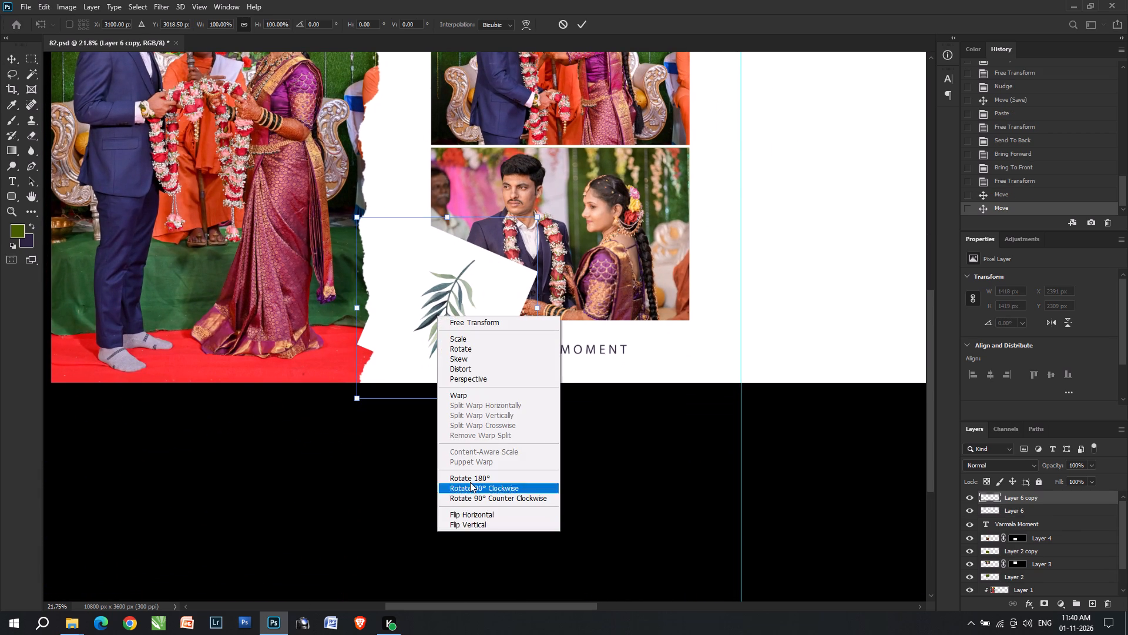
pyautogui.moveTo(474, 512); pyautogui.dragTo(478, 520)
# Move the flipped sprig to the sheet's bottom edge beside the large photo and scale it to 71.89%.
pyautogui.moveTo(461, 337); pyautogui.dragTo(448, 406)
pyautogui.moveTo(449, 349); pyautogui.dragTo(422, 450)
pyautogui.moveTo(437, 363); pyautogui.dragTo(430, 382)
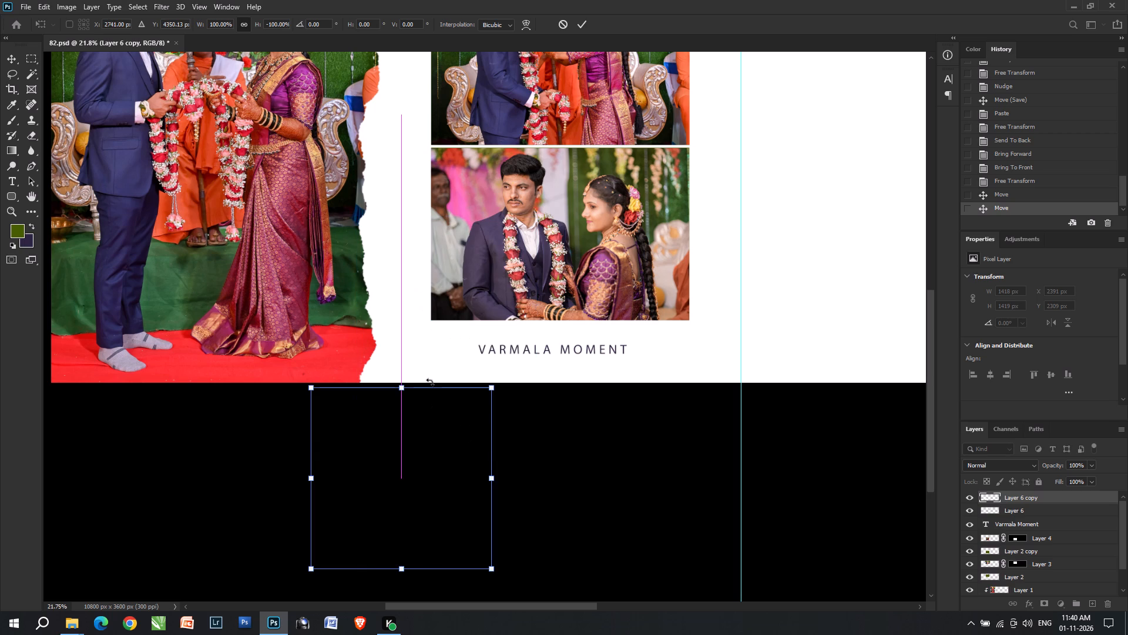
pyautogui.moveTo(430, 382); pyautogui.dragTo(444, 330)
pyautogui.moveTo(428, 449); pyautogui.dragTo(424, 350)
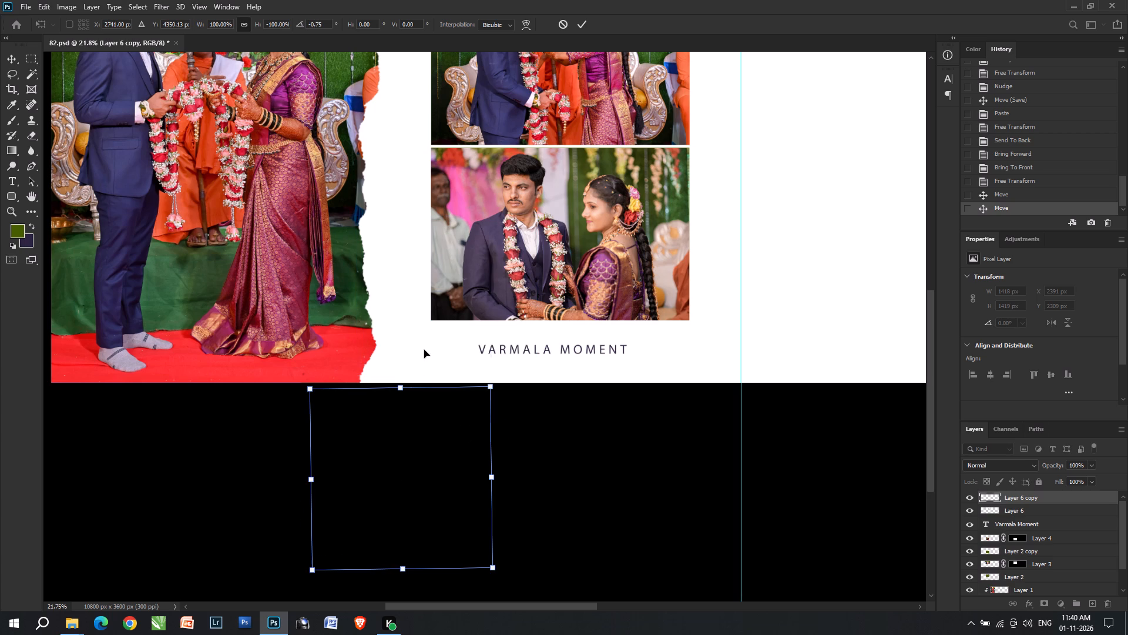
pyautogui.moveTo(424, 350); pyautogui.dragTo(427, 342)
pyautogui.moveTo(405, 467); pyautogui.dragTo(405, 444)
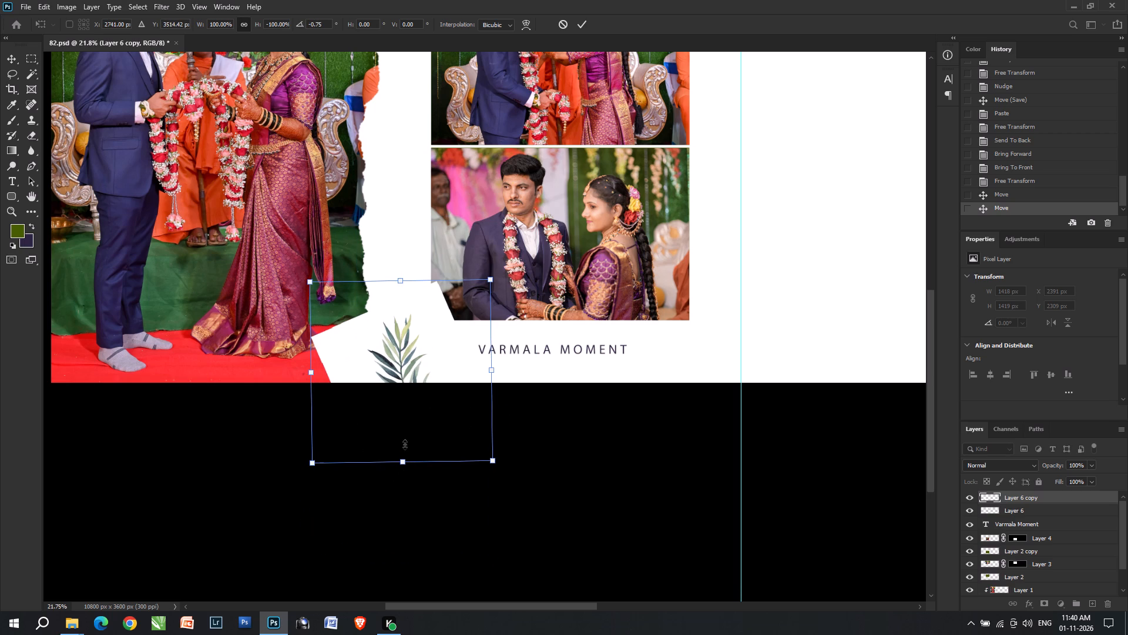
pyautogui.moveTo(405, 444); pyautogui.dragTo(408, 416)
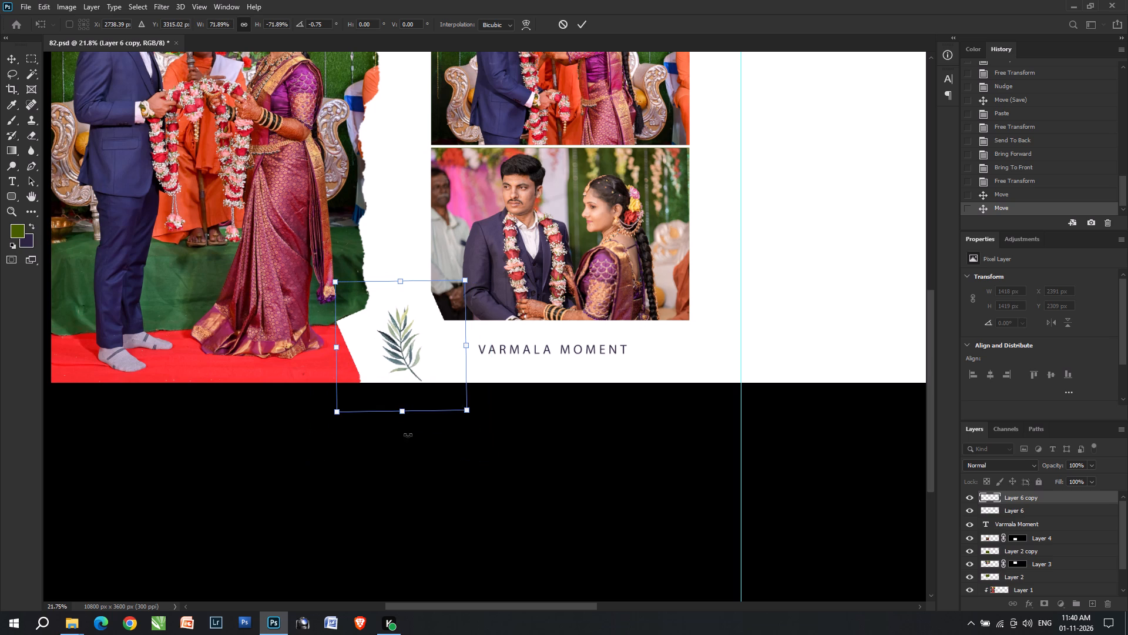
# Rotate the lower leaf sprig to -24.79°.
pyautogui.moveTo(418, 443); pyautogui.dragTo(447, 440)
pyautogui.press('space')
pyautogui.press('space')
pyautogui.press('space')
pyautogui.press('space')
pyautogui.press('space')
pyautogui.press('space')
pyautogui.press('space')
pyautogui.press('space')
pyautogui.press('space')
pyautogui.press('space')
pyautogui.press('space')
pyautogui.press('space')
pyautogui.press('space')
pyautogui.press('space')
pyautogui.press('space')
pyautogui.press('space')
pyautogui.press('space')
pyautogui.press('space')
pyautogui.moveTo(417, 322); pyautogui.dragTo(378, 476)
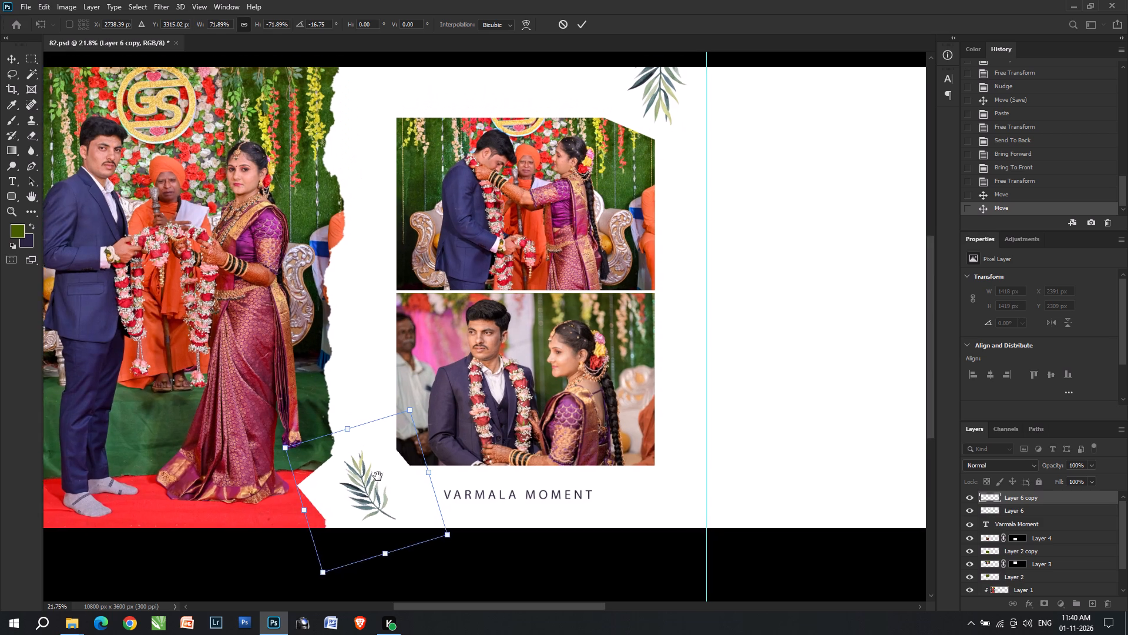
pyautogui.moveTo(378, 476); pyautogui.dragTo(374, 483)
pyautogui.moveTo(424, 594); pyautogui.dragTo(441, 589)
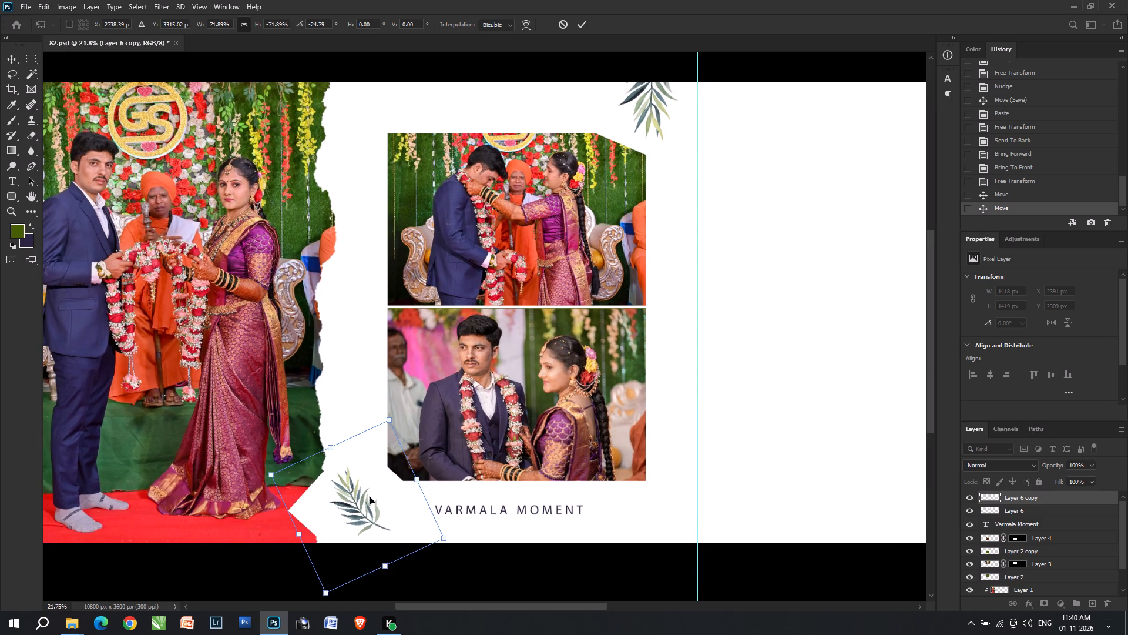
# Shift the lower sprig slightly right and up between the torn edge and the caption, at about X 2291, Y 2713 px.
pyautogui.moveTo(368, 495); pyautogui.dragTo(378, 490)
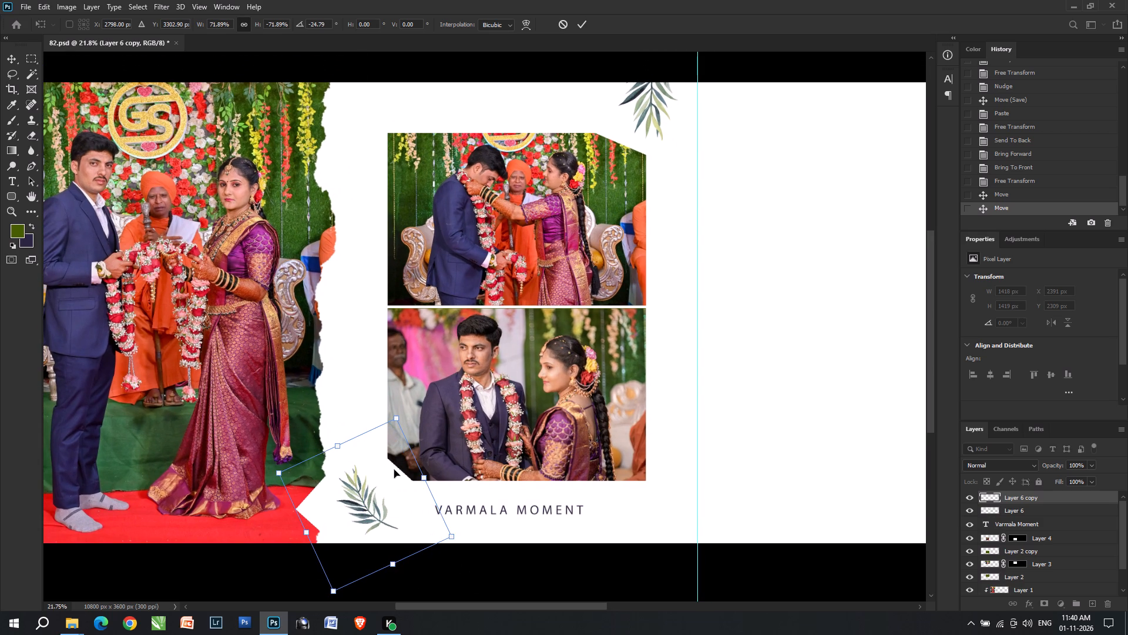
pyautogui.press('Right')
pyautogui.press('Up')
pyautogui.press('Right')
pyautogui.press('Up')
pyautogui.press('Right')
pyautogui.press('Up')
pyautogui.press('Right')
pyautogui.press('Up')
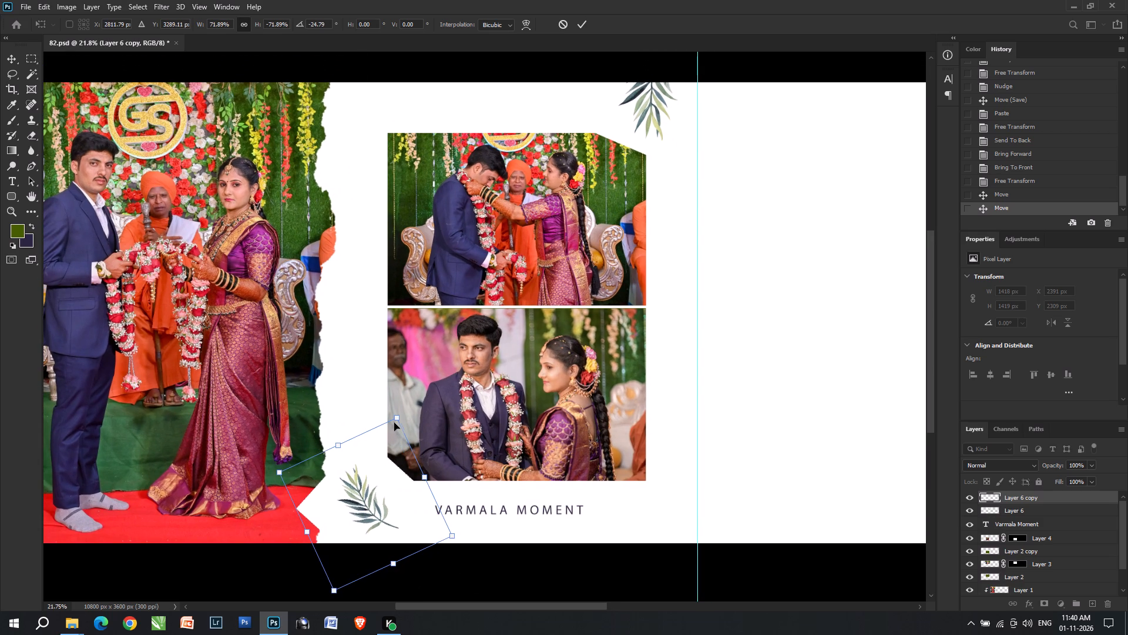
pyautogui.press('Right')
pyautogui.press('Up')
pyautogui.press('Right')
pyautogui.press('Up')
pyautogui.press('Right')
pyautogui.press('Up')
pyautogui.press('Right')
pyautogui.press('Up')
pyautogui.press('Right')
pyautogui.press('Up')
pyautogui.press('Return')
pyautogui.write('vv')
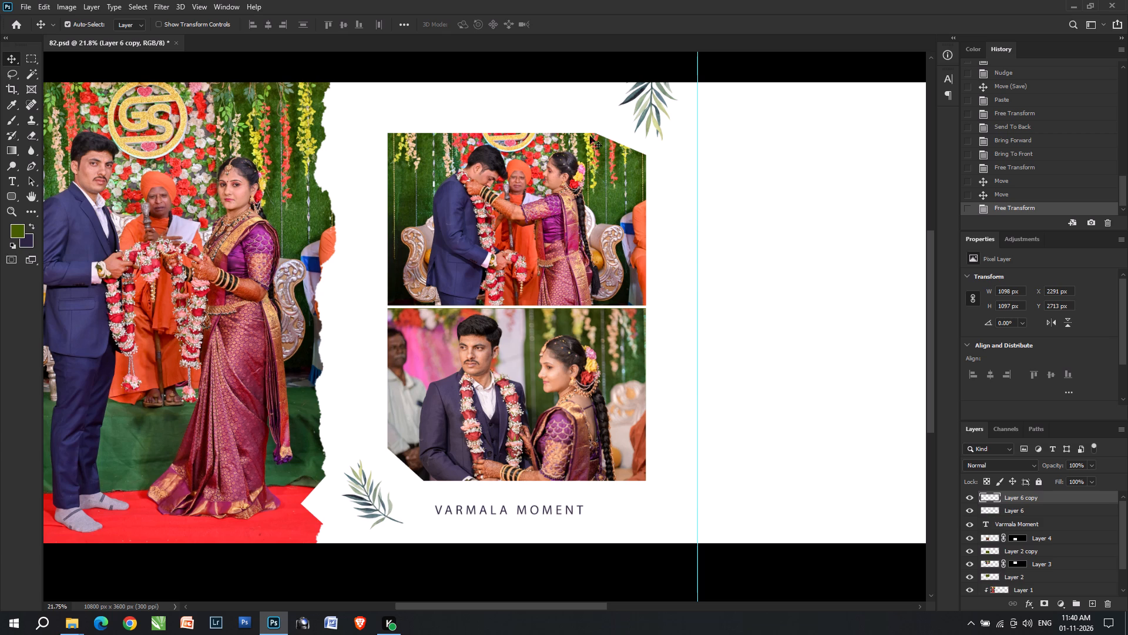
# Rotate the upper leaf sprig a few degrees clockwise and nudge it slightly down.
pyautogui.click(628, 125)
pyautogui.hotkey('ctrl', 't')
pyautogui.moveTo(768, 206); pyautogui.dragTo(763, 220)
pyautogui.hotkey('ctrl', 't')
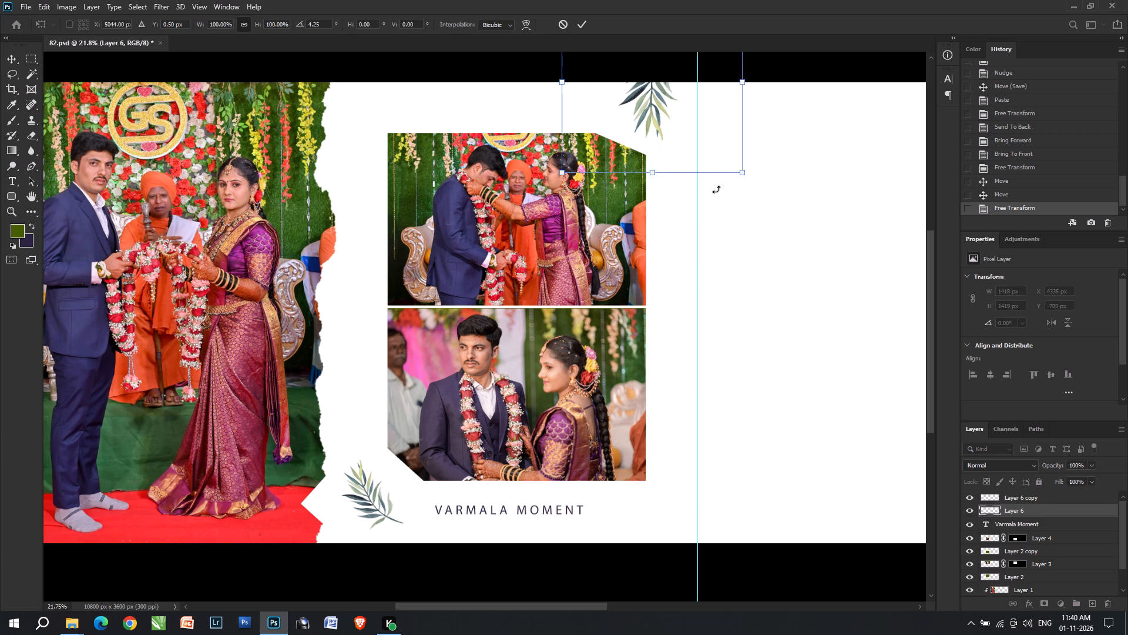
pyautogui.moveTo(748, 240); pyautogui.dragTo(744, 248)
pyautogui.press('Down')
pyautogui.press('Down')
pyautogui.press('Return')
pyautogui.press('v')
pyautogui.press('v')
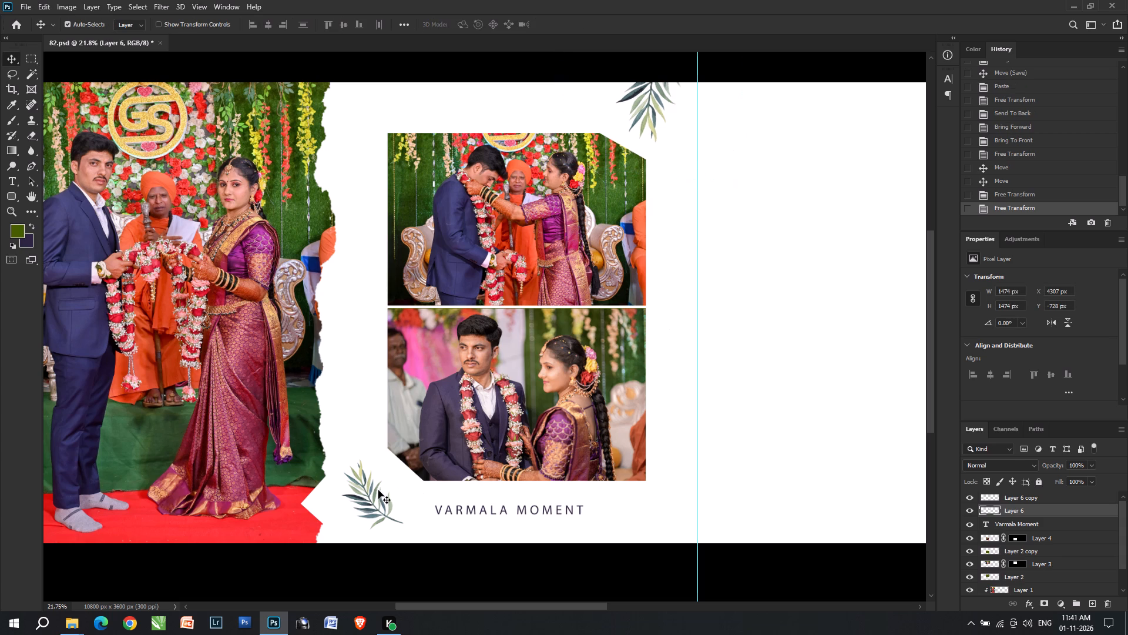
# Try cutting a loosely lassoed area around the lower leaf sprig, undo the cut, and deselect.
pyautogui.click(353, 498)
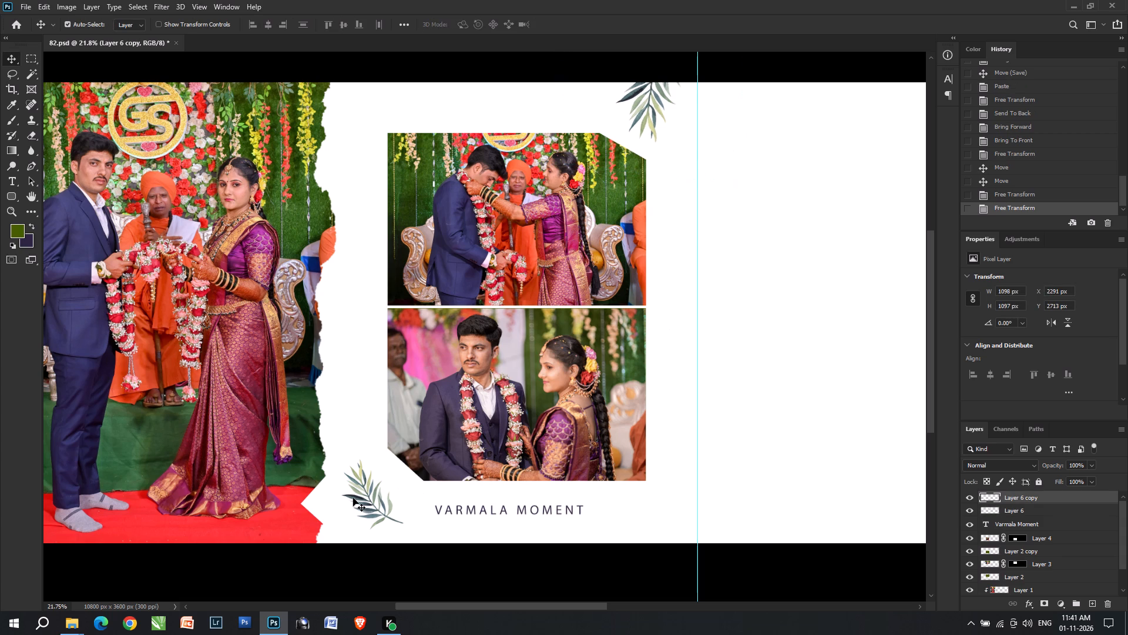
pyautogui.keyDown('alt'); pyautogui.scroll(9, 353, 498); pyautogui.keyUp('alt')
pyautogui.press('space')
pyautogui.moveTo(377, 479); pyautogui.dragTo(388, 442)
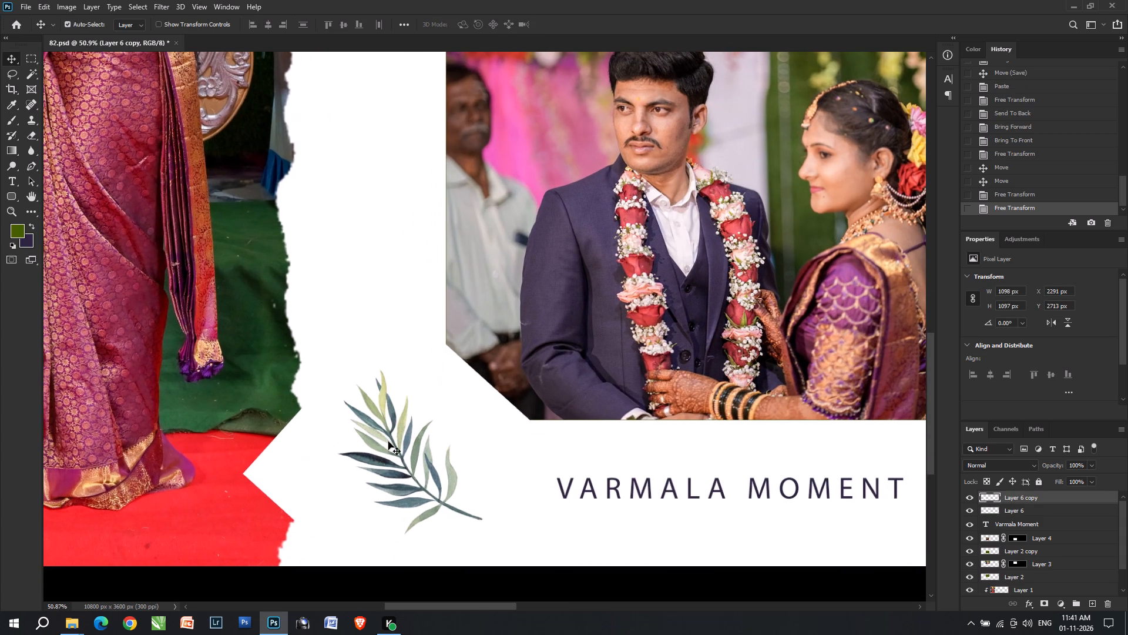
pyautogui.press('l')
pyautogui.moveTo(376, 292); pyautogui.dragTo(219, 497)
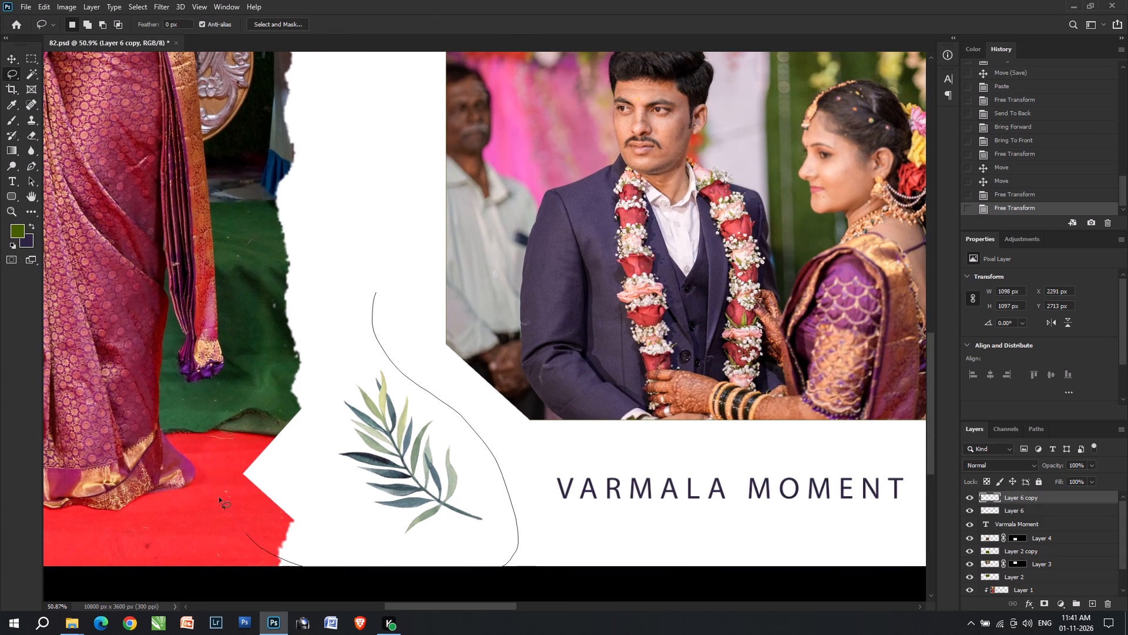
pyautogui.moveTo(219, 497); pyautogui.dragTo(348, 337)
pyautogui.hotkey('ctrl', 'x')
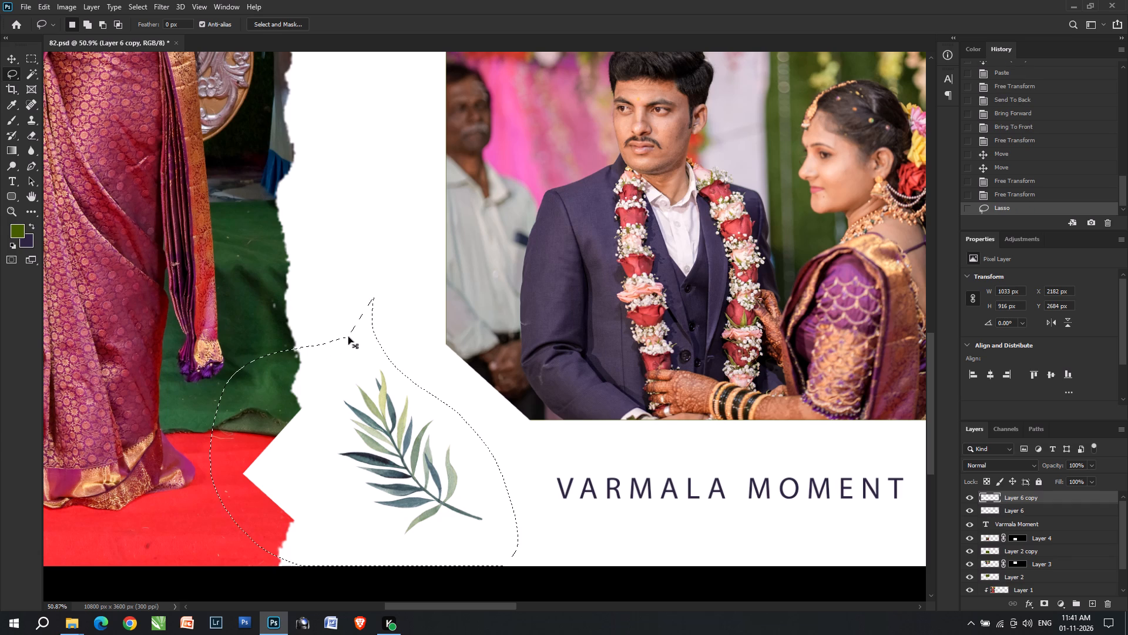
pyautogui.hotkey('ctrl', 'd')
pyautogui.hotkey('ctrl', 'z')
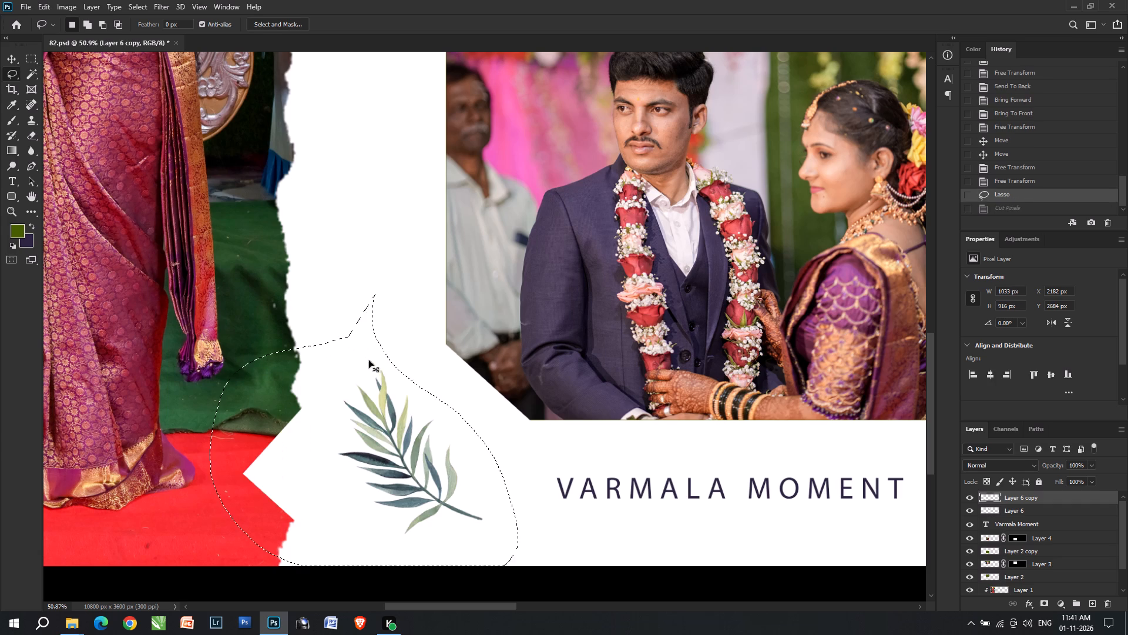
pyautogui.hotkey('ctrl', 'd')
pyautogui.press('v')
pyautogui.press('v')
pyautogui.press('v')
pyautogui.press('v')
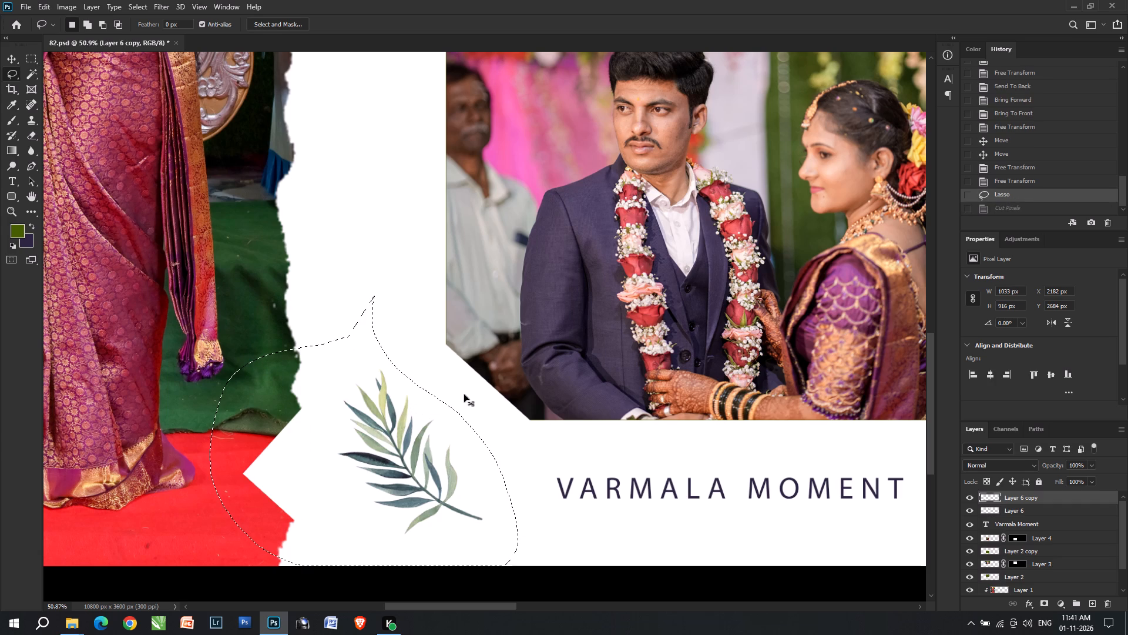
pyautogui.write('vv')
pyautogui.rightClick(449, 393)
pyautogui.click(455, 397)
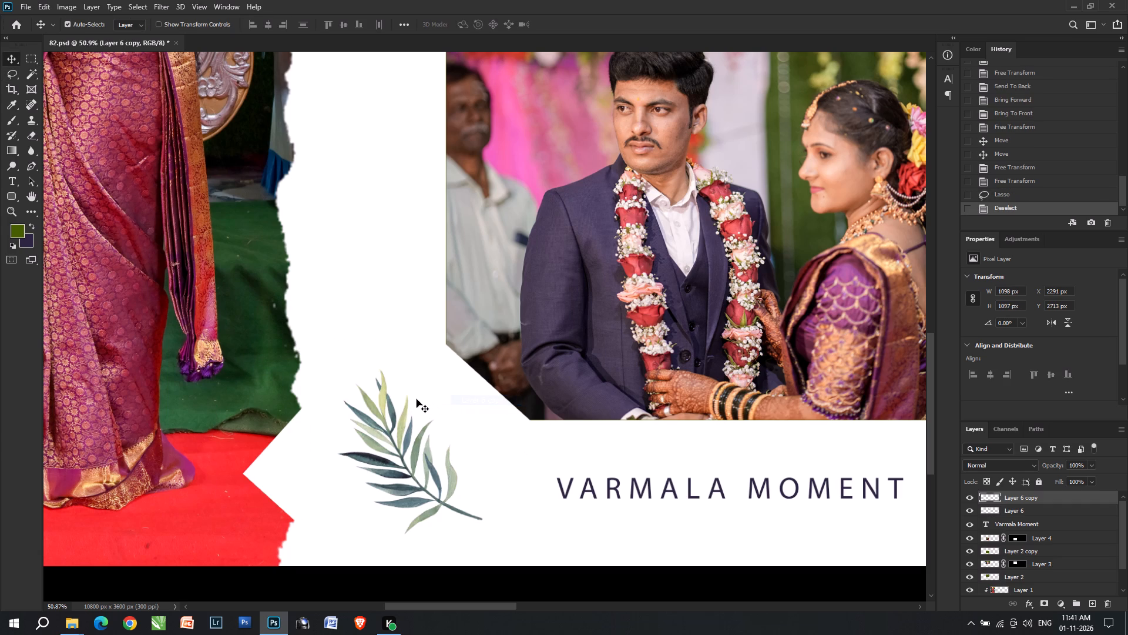
# Lasso the lower leaf sprig with its white backing over the large photo's torn edge, and cut it.
pyautogui.press('l')
pyautogui.moveTo(357, 335); pyautogui.dragTo(421, 401)
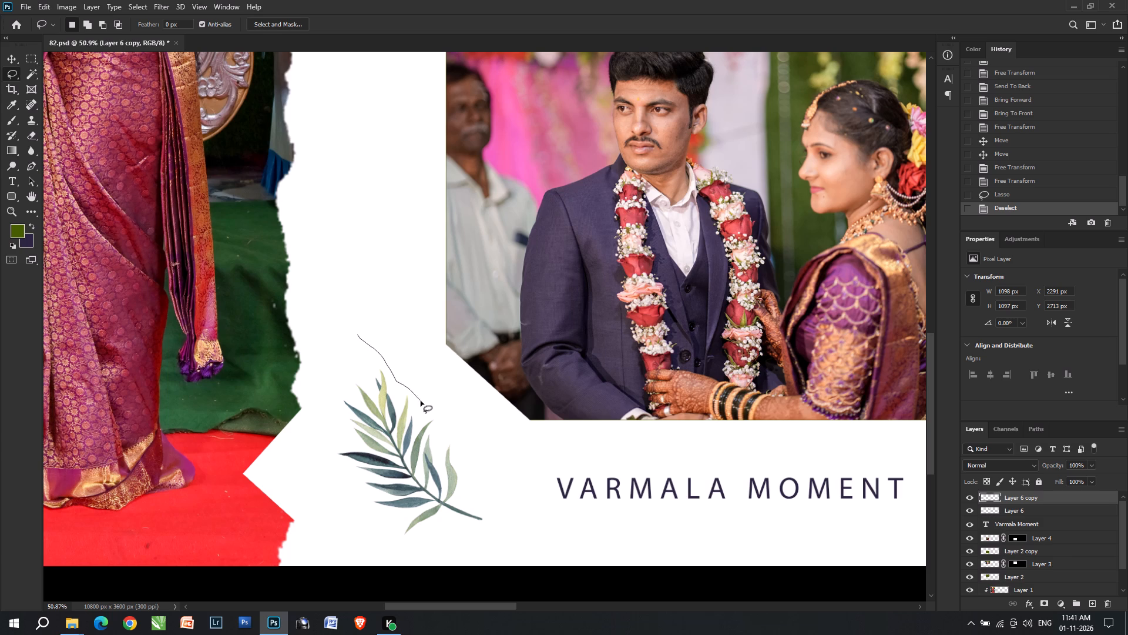
pyautogui.moveTo(421, 401); pyautogui.dragTo(489, 527)
pyautogui.moveTo(489, 527); pyautogui.dragTo(364, 347)
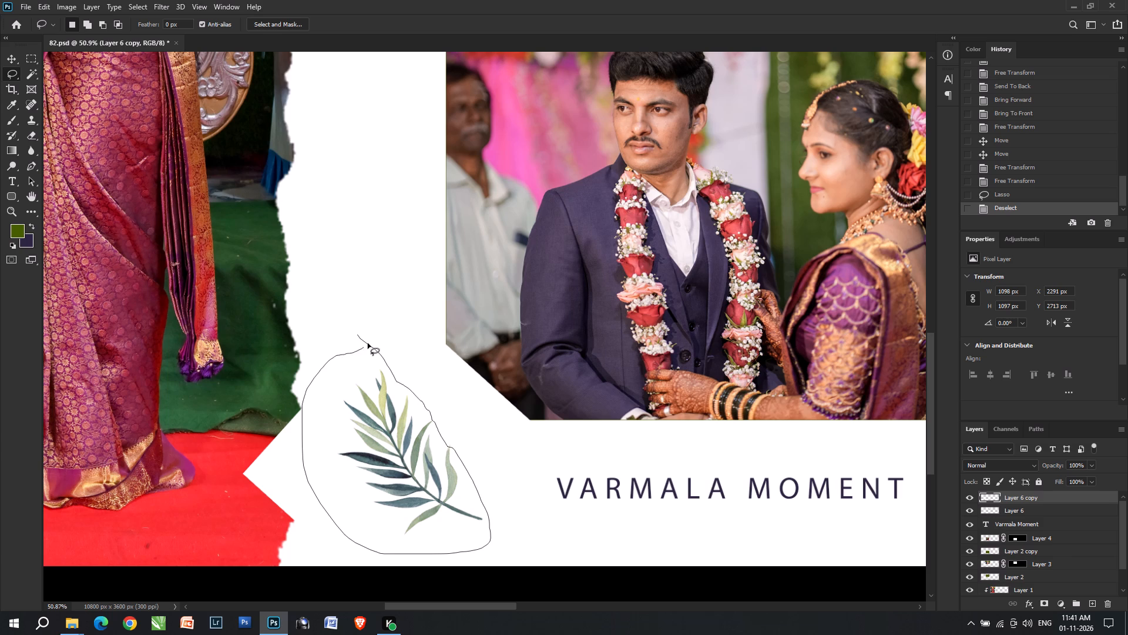
pyautogui.keyDown('shift'); pyautogui.moveTo(310, 401); pyautogui.dragTo(454, 539); pyautogui.keyUp('shift')
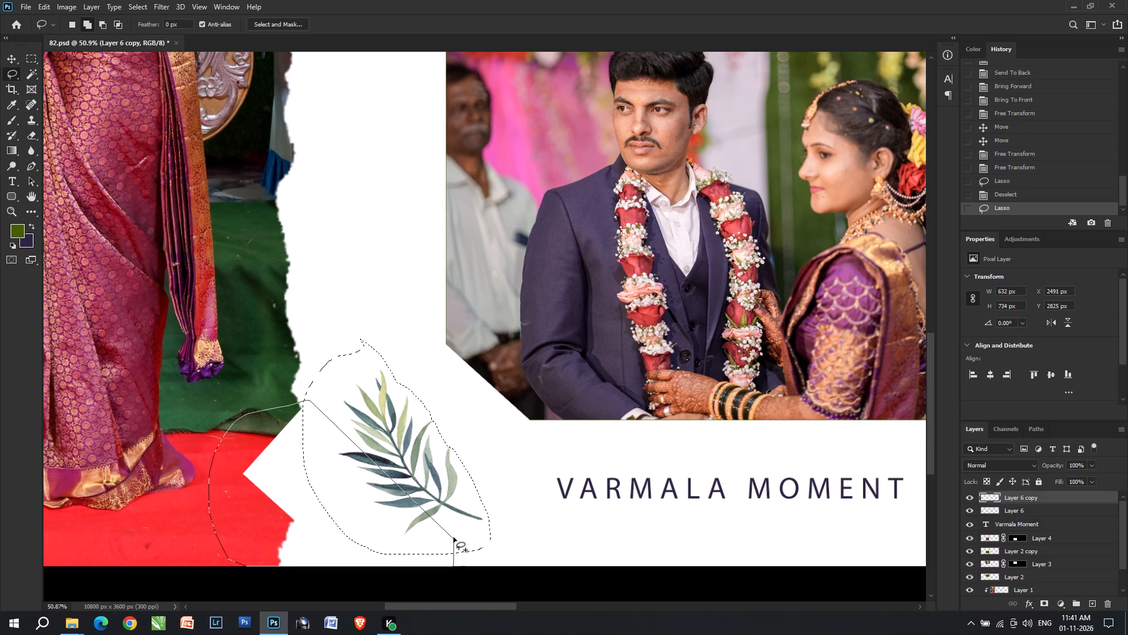
pyautogui.hotkey('ctrl', 'x')
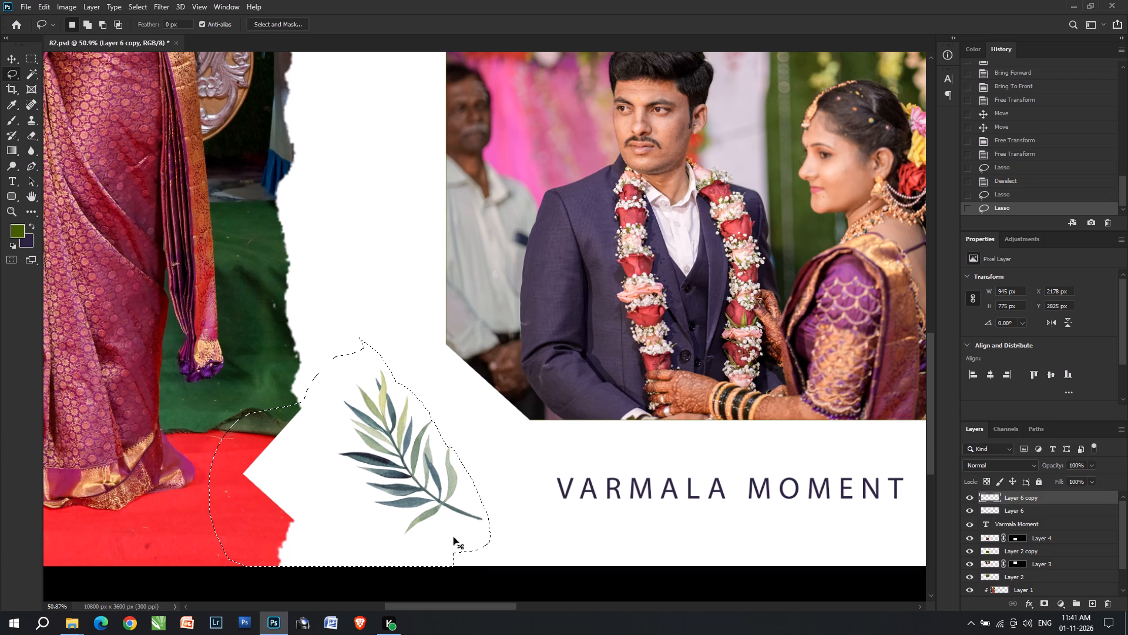
pyautogui.hotkey('ctrl', 'd')
pyautogui.press('v')
pyautogui.keyDown('alt'); pyautogui.scroll(-5, 386, 350); pyautogui.keyUp('alt')
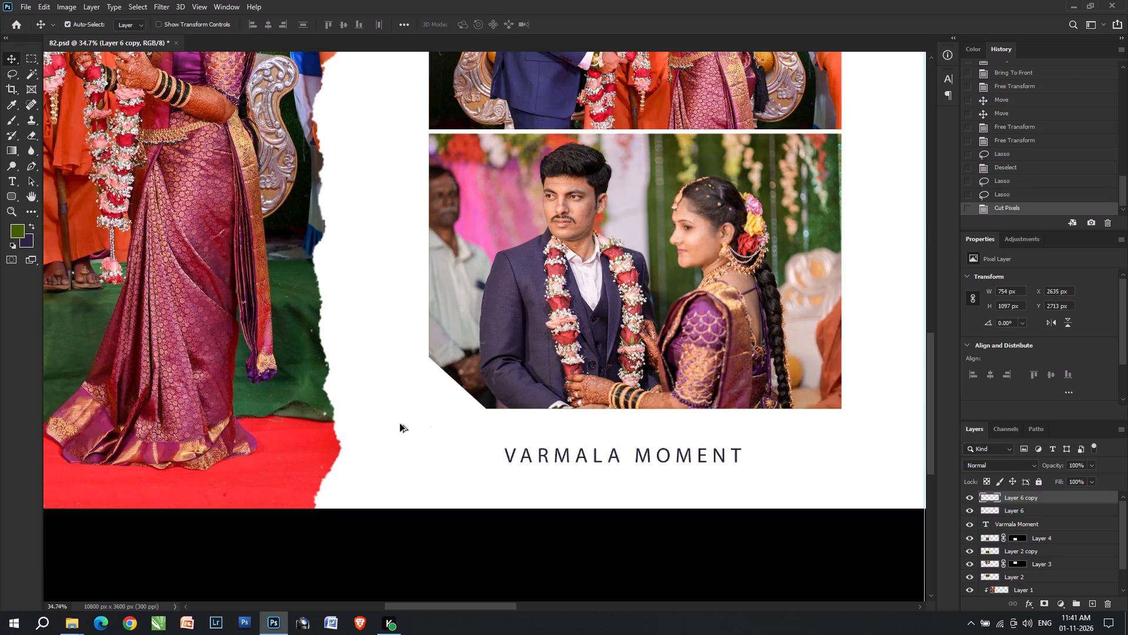
# Paste the cut leaf sprig as a layer directly above the Background layer.
pyautogui.rightClick(369, 454)
pyautogui.click(385, 460)
pyautogui.hotkey('ctrl', 'v')
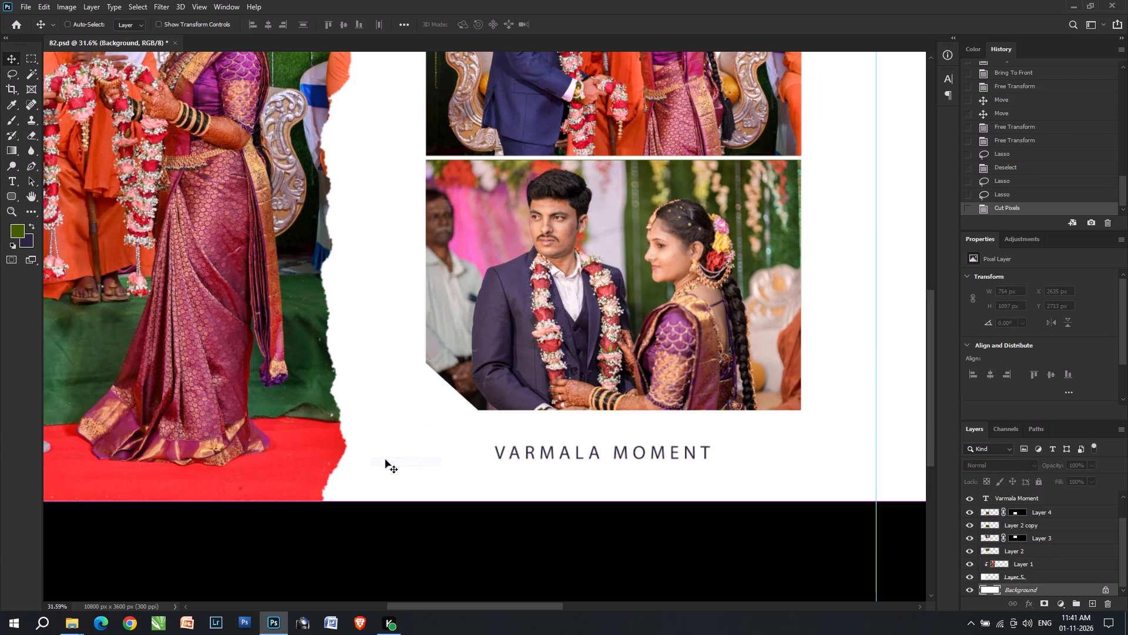
# Place the pasted sprig at the sheet's bottom edge beside the torn photo, at about X 2282, Y 3054 px.
pyautogui.hotkey('ctrl', 't')
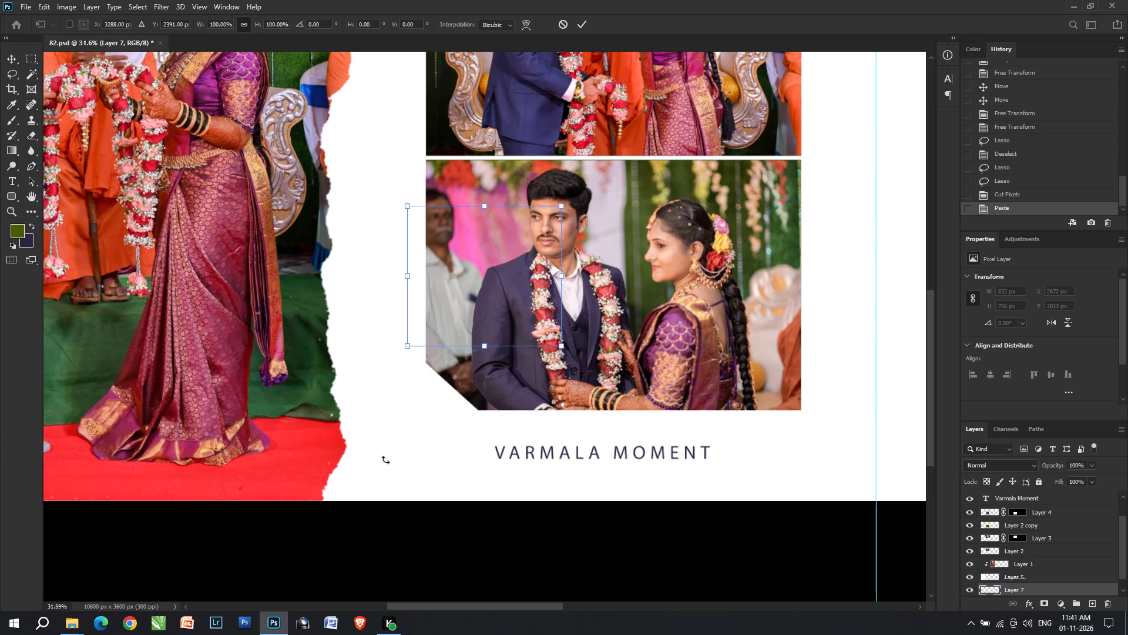
pyautogui.moveTo(447, 319); pyautogui.dragTo(398, 512)
pyautogui.moveTo(415, 495); pyautogui.dragTo(365, 498)
pyautogui.moveTo(421, 470); pyautogui.dragTo(404, 471)
pyautogui.press('Return')
pyautogui.press('Up')
pyautogui.press('Up')
pyautogui.press('Right')
pyautogui.press('Right')
pyautogui.press('Right')
pyautogui.press('Right')
pyautogui.press('Right')
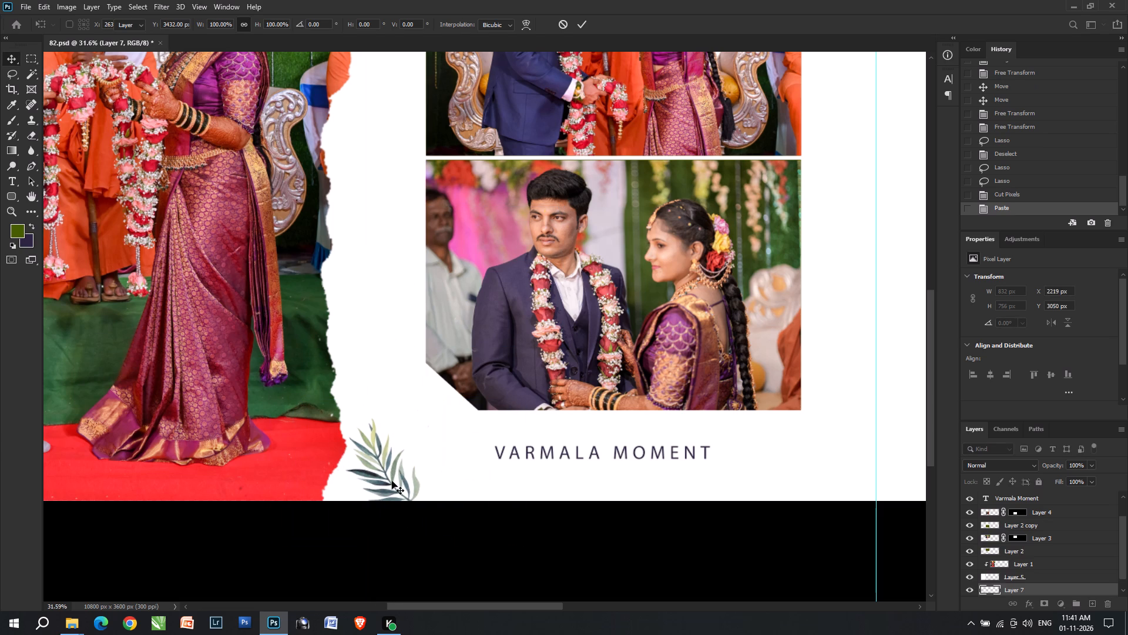
pyautogui.moveTo(391, 475); pyautogui.dragTo(402, 477)
# Save 82.psd.
pyautogui.keyDown('alt'); pyautogui.scroll(-11, 431, 477); pyautogui.keyUp('alt')
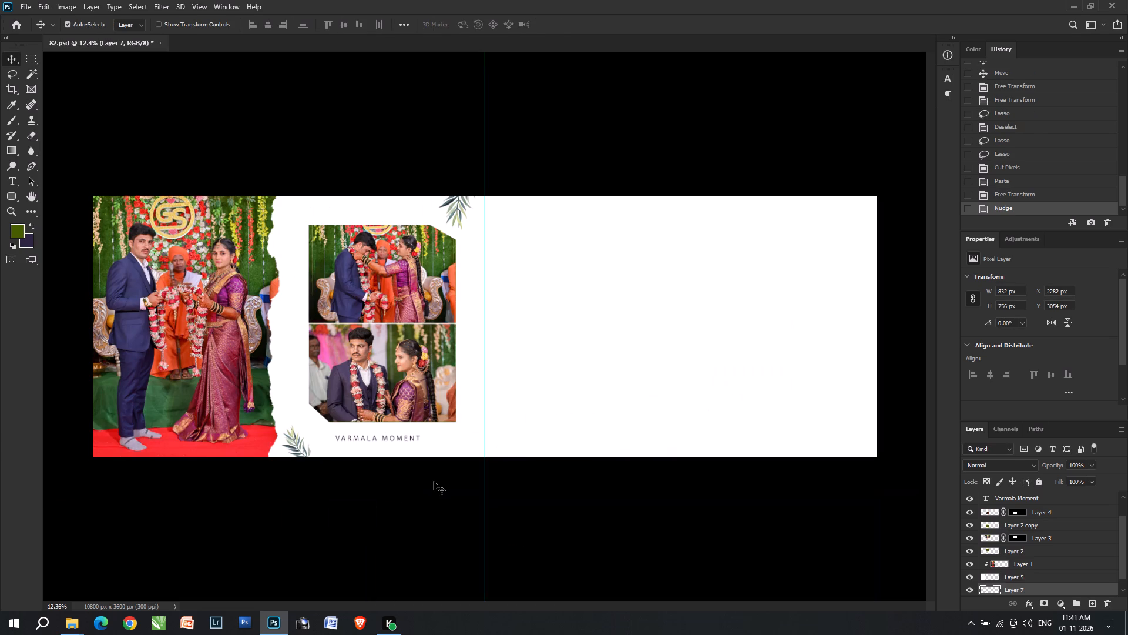
pyautogui.hotkey('ctrl', 's')
pyautogui.hotkey('ctrl', 's')
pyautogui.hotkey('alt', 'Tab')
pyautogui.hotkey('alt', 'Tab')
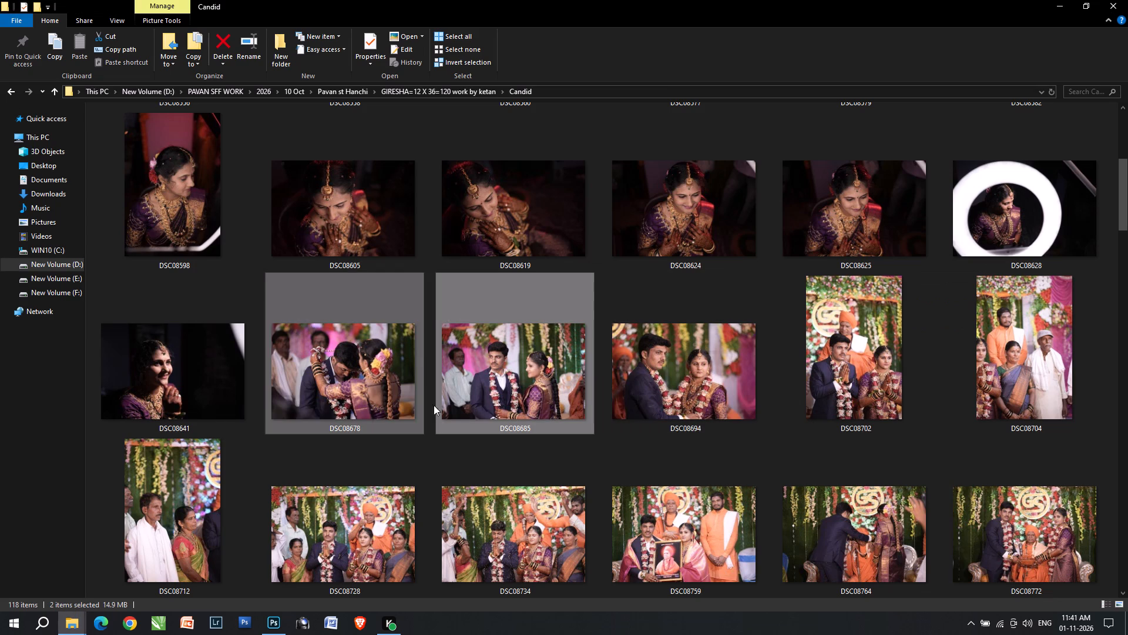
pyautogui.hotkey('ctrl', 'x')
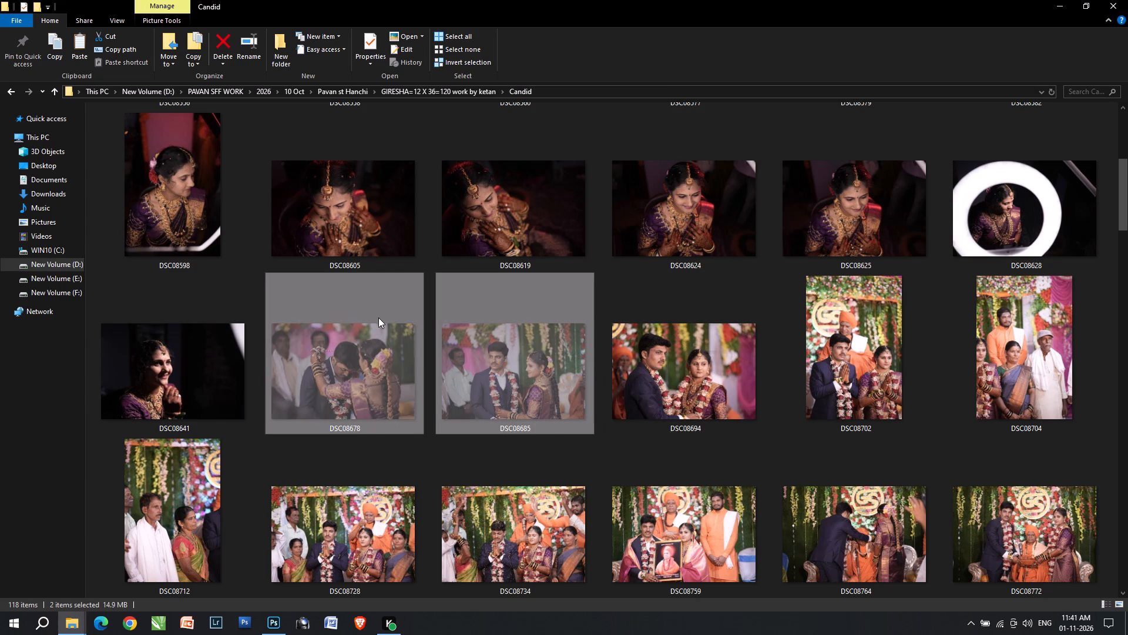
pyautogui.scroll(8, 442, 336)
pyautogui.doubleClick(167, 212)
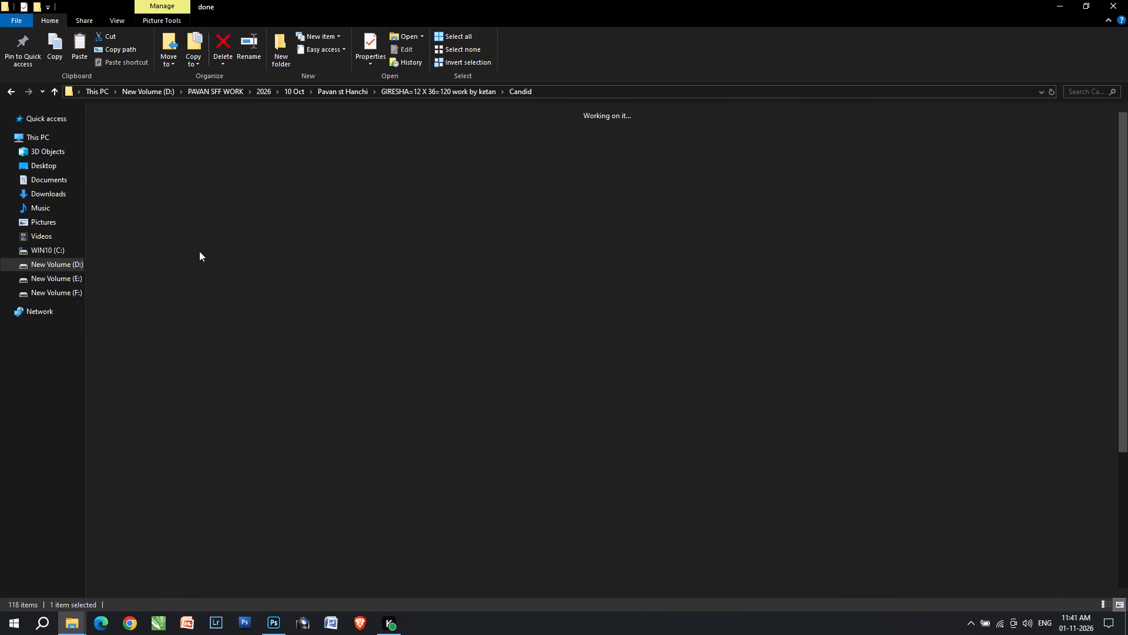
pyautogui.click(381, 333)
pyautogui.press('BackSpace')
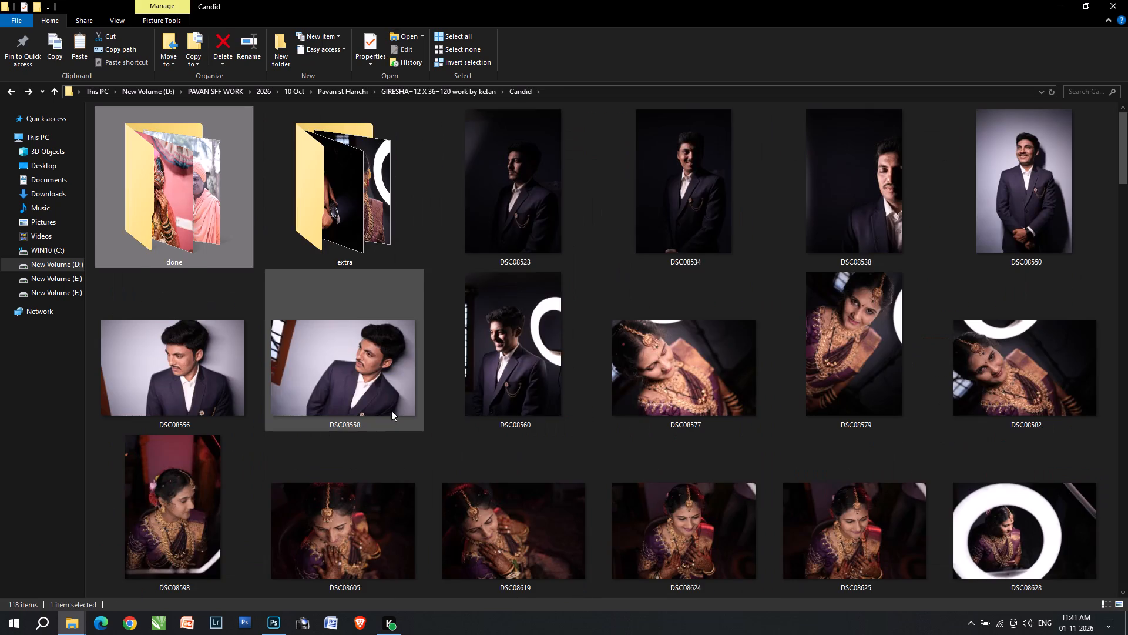
# Switch to the Candid photo folder's unused shot DSC08678 and move it into the extra folder.
pyautogui.scroll(-1, 394, 423)
pyautogui.click(374, 391)
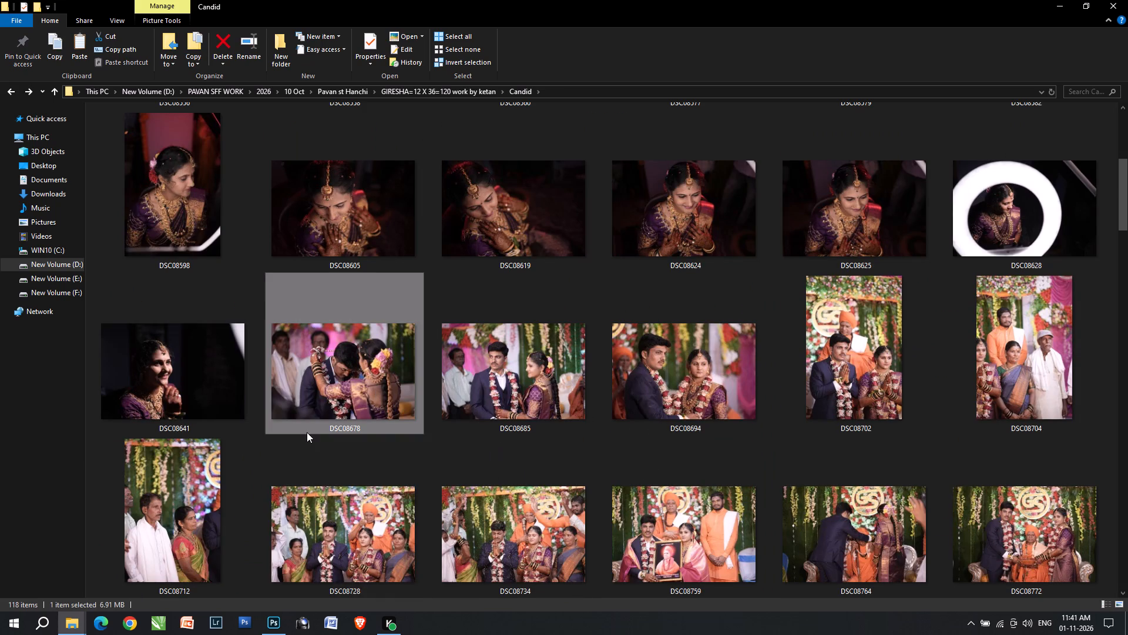
pyautogui.scroll(1, 329, 421)
pyautogui.scroll(-1, 328, 534)
pyautogui.moveTo(349, 353); pyautogui.dragTo(341, 108)
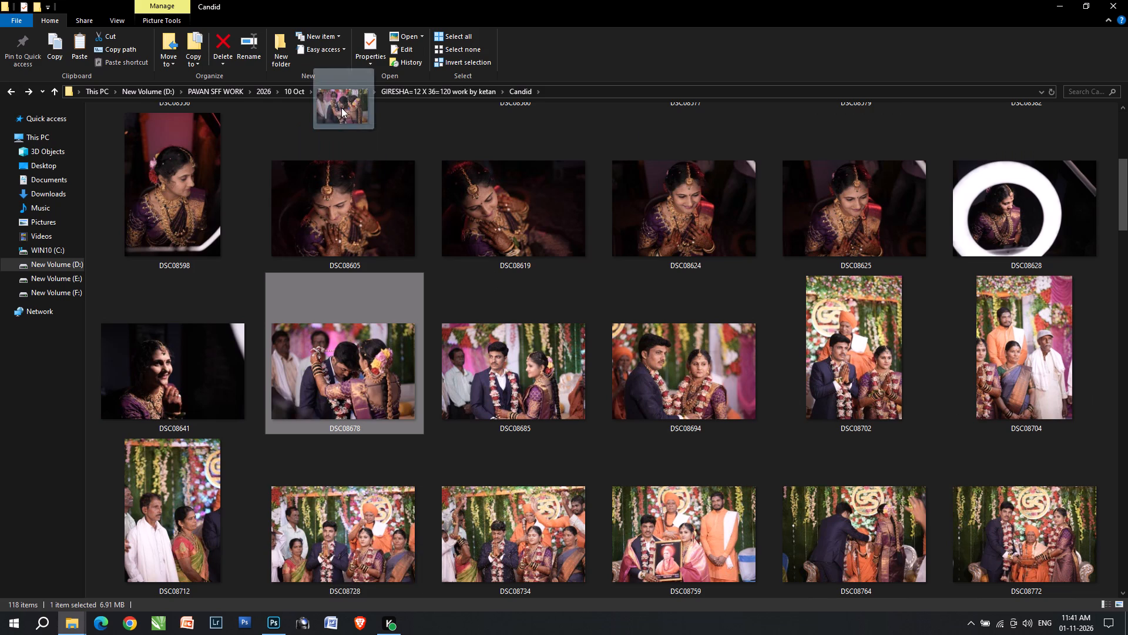
pyautogui.moveTo(341, 108); pyautogui.dragTo(344, 106)
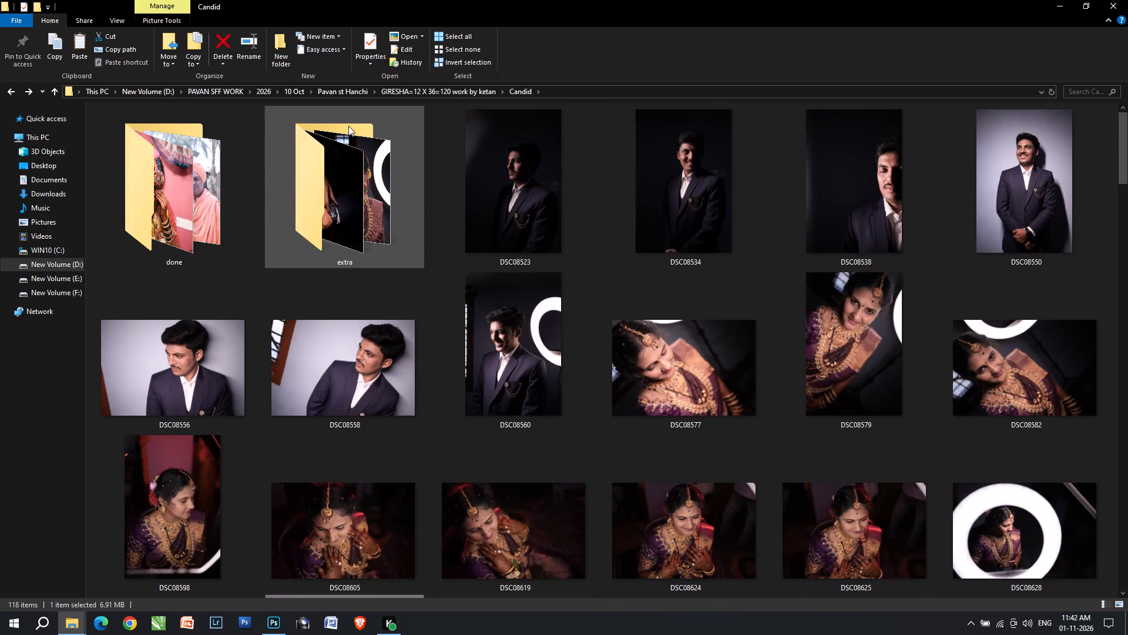
# Move the used photo DSC08685 into the Candid folder's done subfolder.
pyautogui.moveTo(346, 507); pyautogui.dragTo(307, 470)
pyautogui.moveTo(351, 557); pyautogui.dragTo(193, 174)
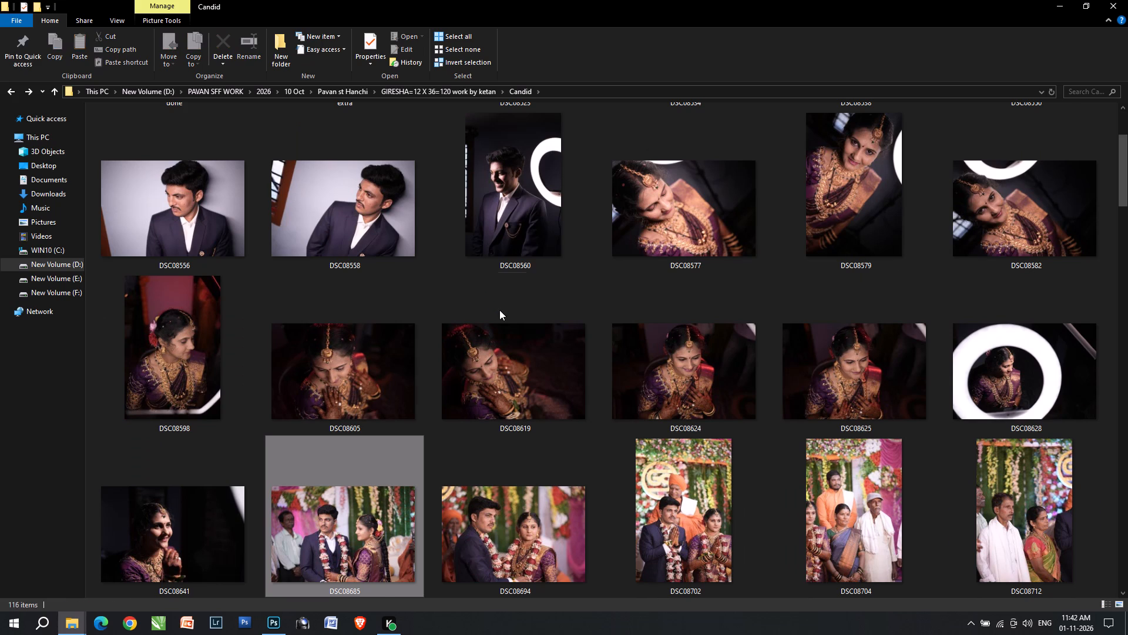
pyautogui.scroll(1, 585, 418)
pyautogui.scroll(-1, 574, 422)
# Switch to Photoshop and select the Background layer of 82.psd.
pyautogui.hotkey('alt', 'Tab')
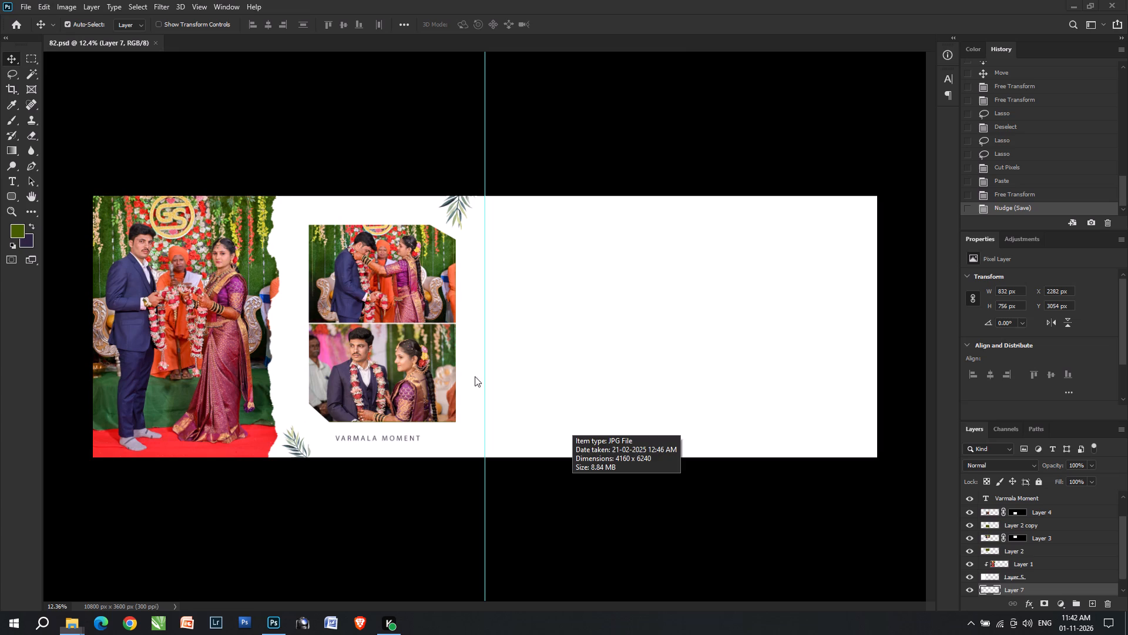
pyautogui.keyDown('alt'); pyautogui.scroll(2, 432, 343); pyautogui.keyUp('alt')
pyautogui.press('v')
pyautogui.click(645, 339)
pyautogui.rightClick(645, 339)
pyautogui.click(660, 347)
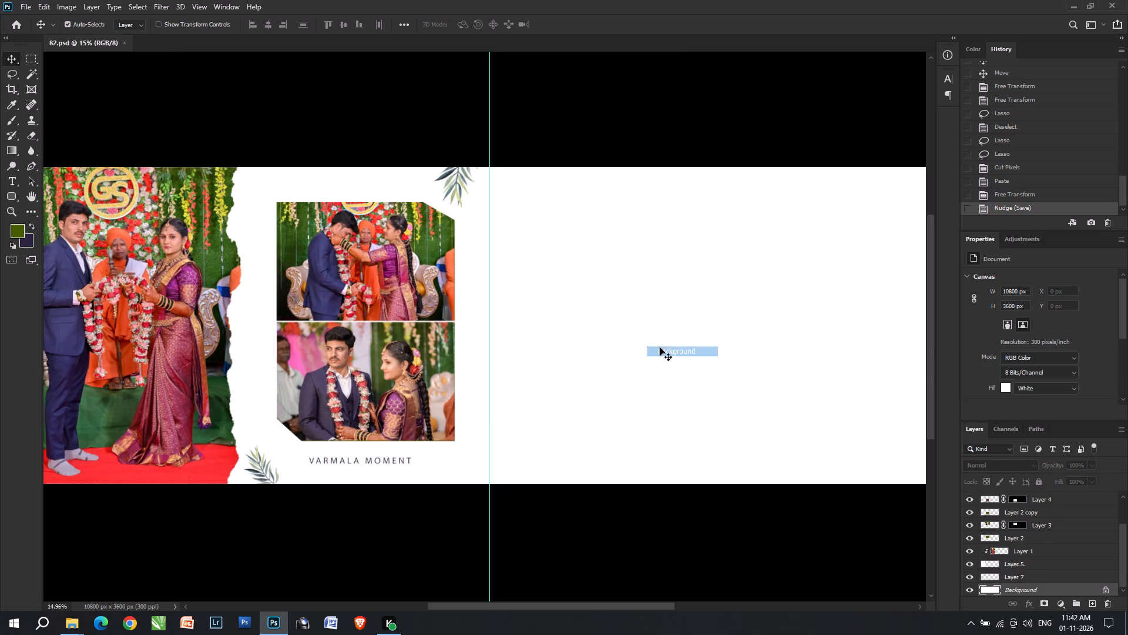
pyautogui.hotkey('ctrl', 'Tab')
# In File Explorer, go to the 02 Wedding folder and move DNU_0800 and DNU_0802 into its done folder.
pyautogui.hotkey('alt', 'Tab')
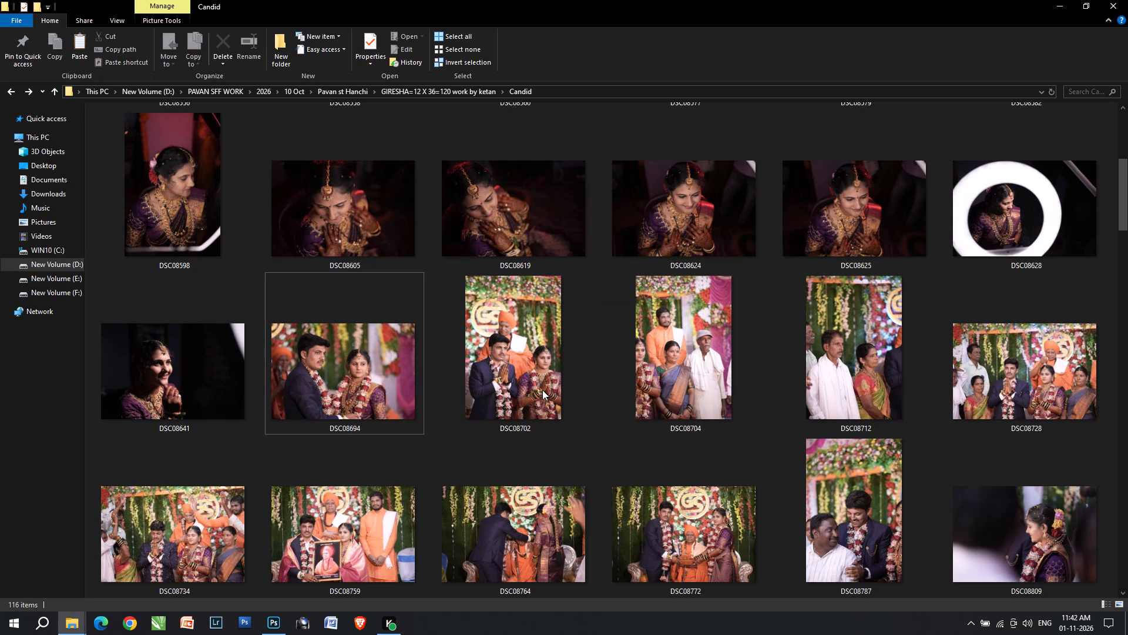
pyautogui.click(542, 390)
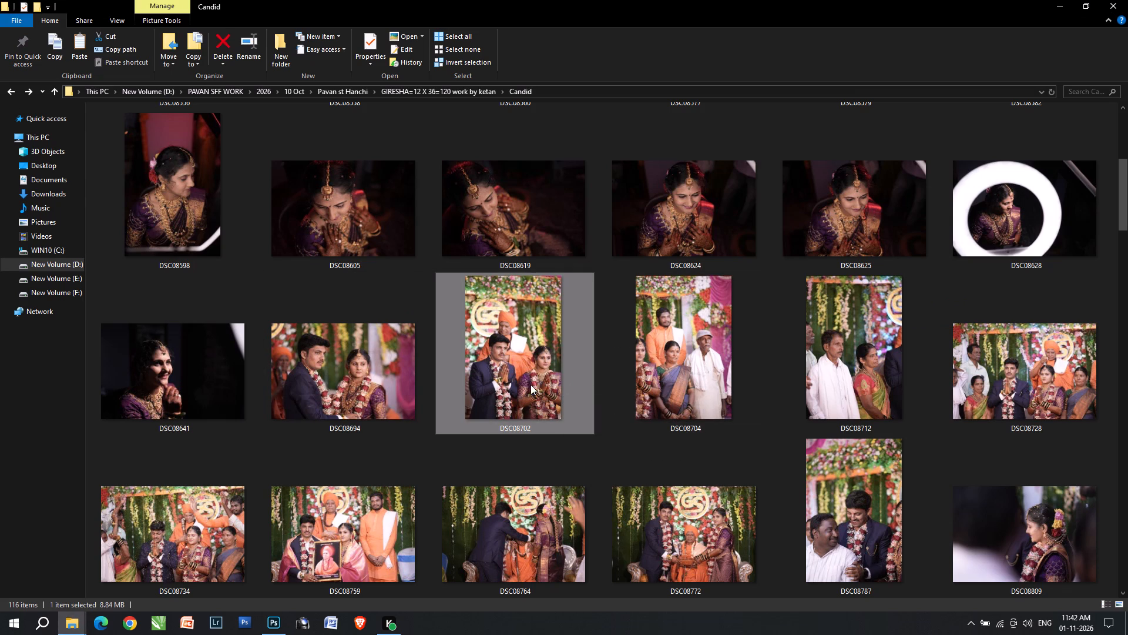
pyautogui.scroll(6, 312, 330)
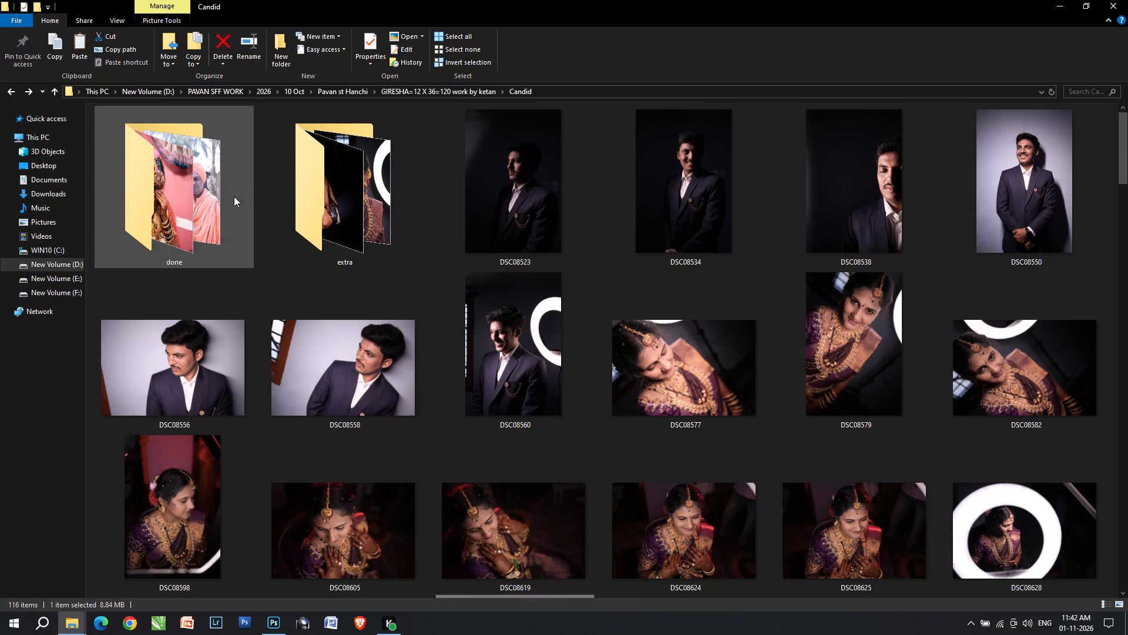
pyautogui.click(429, 87)
pyautogui.doubleClick(310, 215)
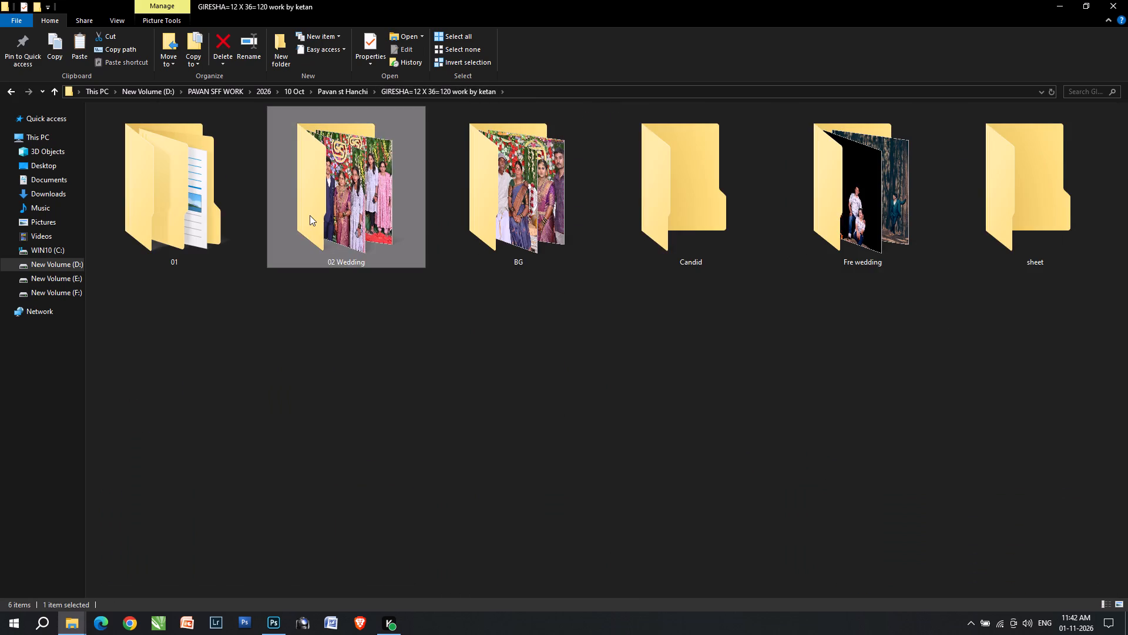
pyautogui.click(310, 215)
pyautogui.click(427, 217)
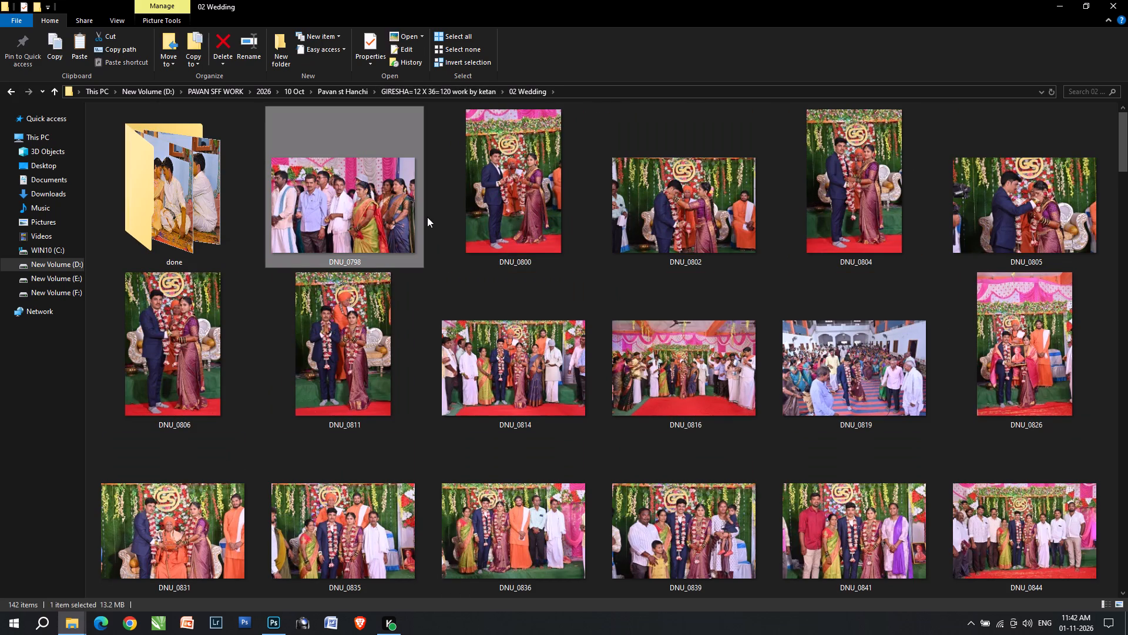
pyautogui.click(519, 218)
pyautogui.keyDown('ctrl'); pyautogui.click(691, 232); pyautogui.keyUp('ctrl')
pyautogui.moveTo(536, 223); pyautogui.dragTo(220, 236)
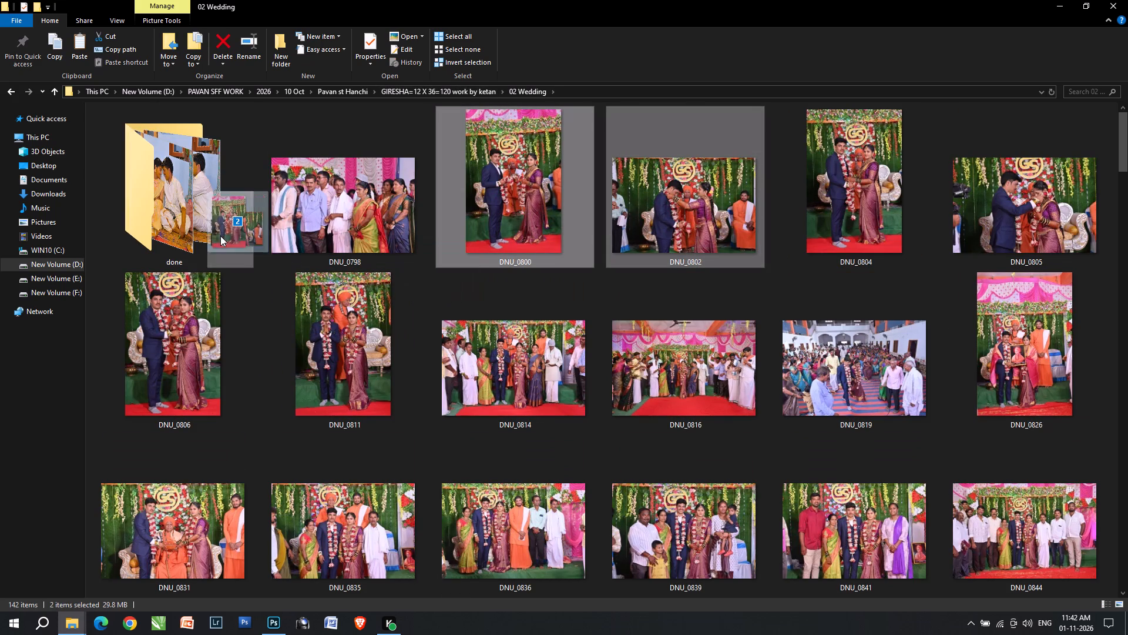
pyautogui.moveTo(220, 236); pyautogui.dragTo(194, 223)
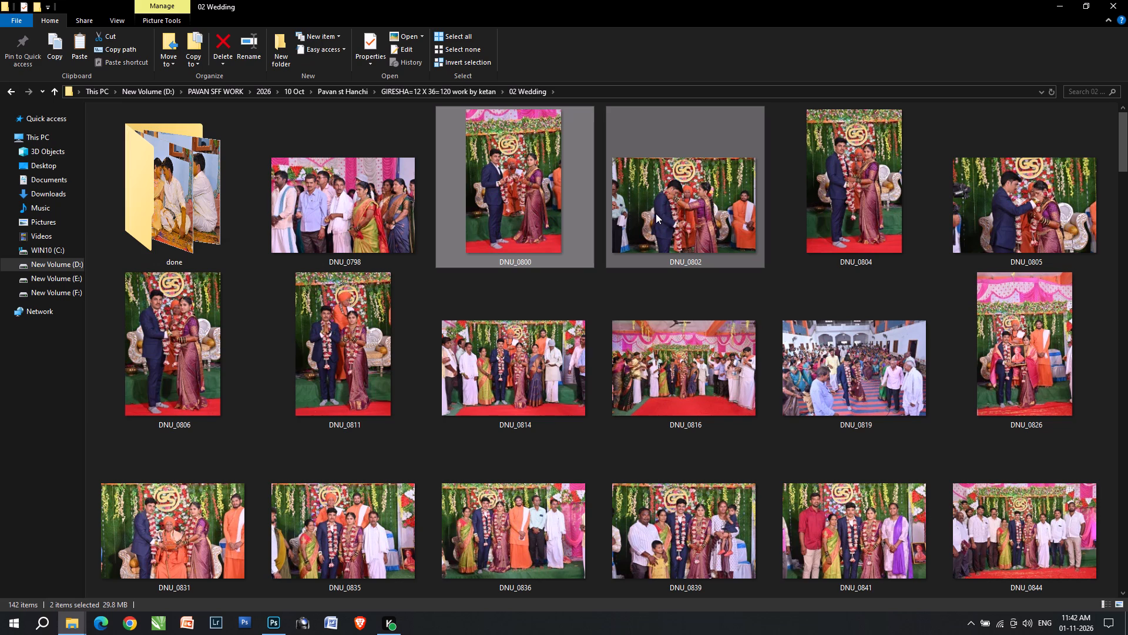
# Check DNU_0804 at full size and move it into the 02 Wedding done folder.
pyautogui.doubleClick(519, 195)
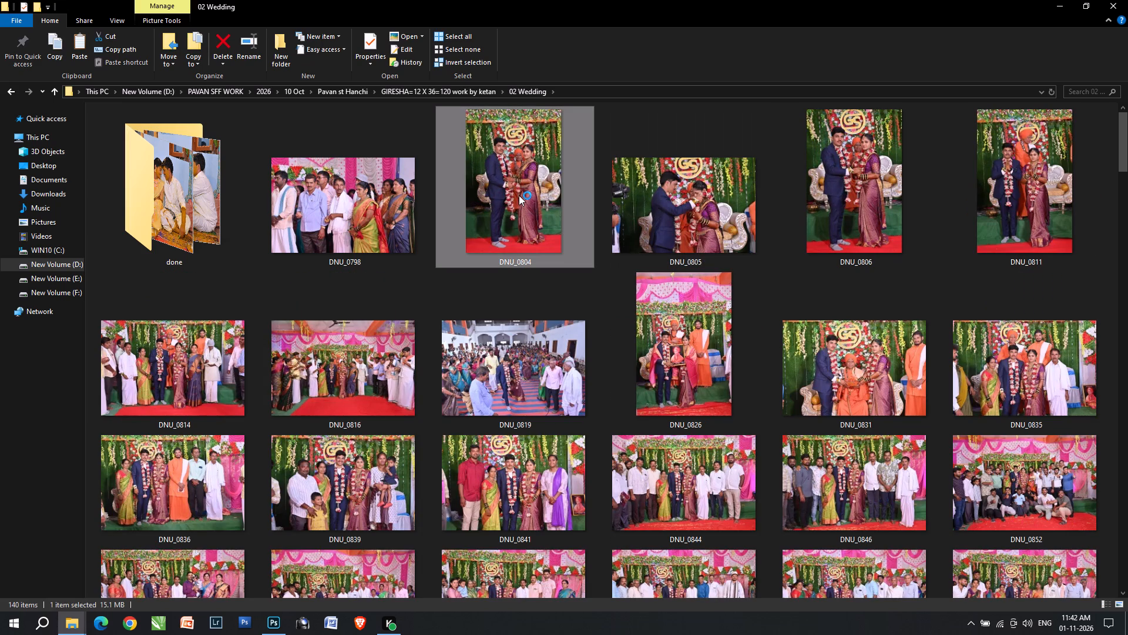
pyautogui.click(1127, 0)
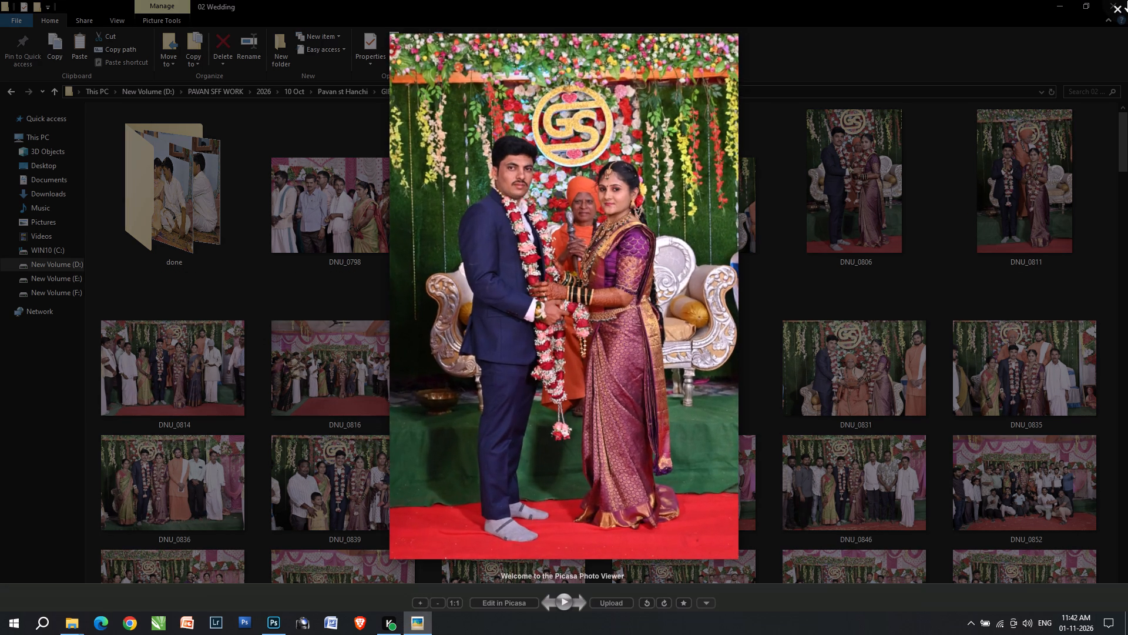
pyautogui.moveTo(529, 209); pyautogui.dragTo(139, 237)
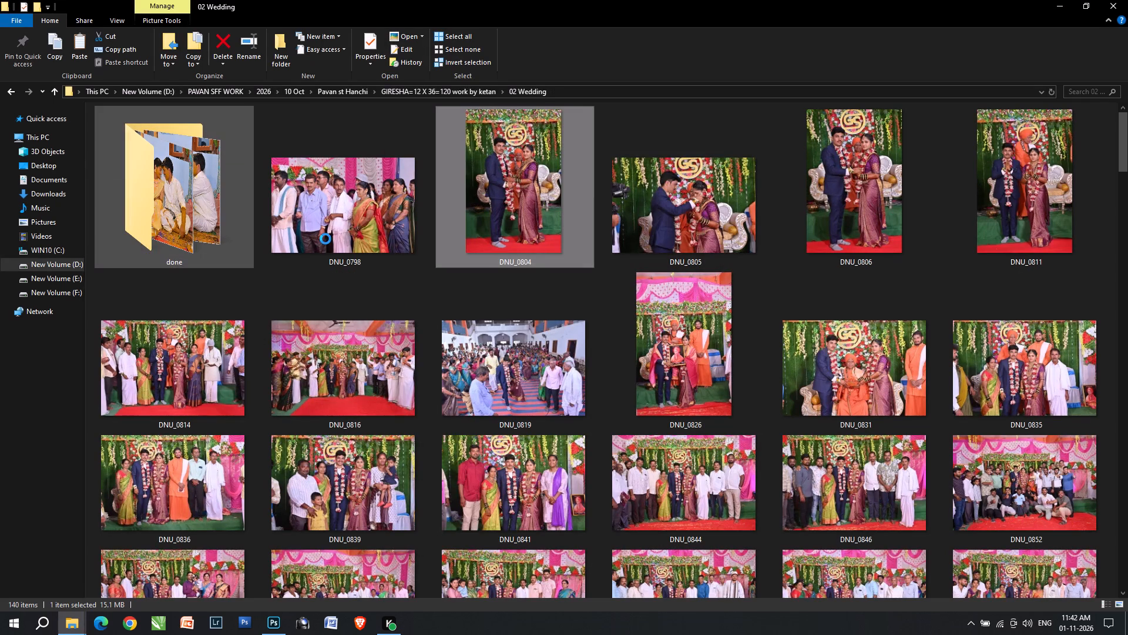
# Open DNU_0805 and DNU_0806 from the 02 Wedding folder in Photoshop as separate documents.
pyautogui.click(503, 236)
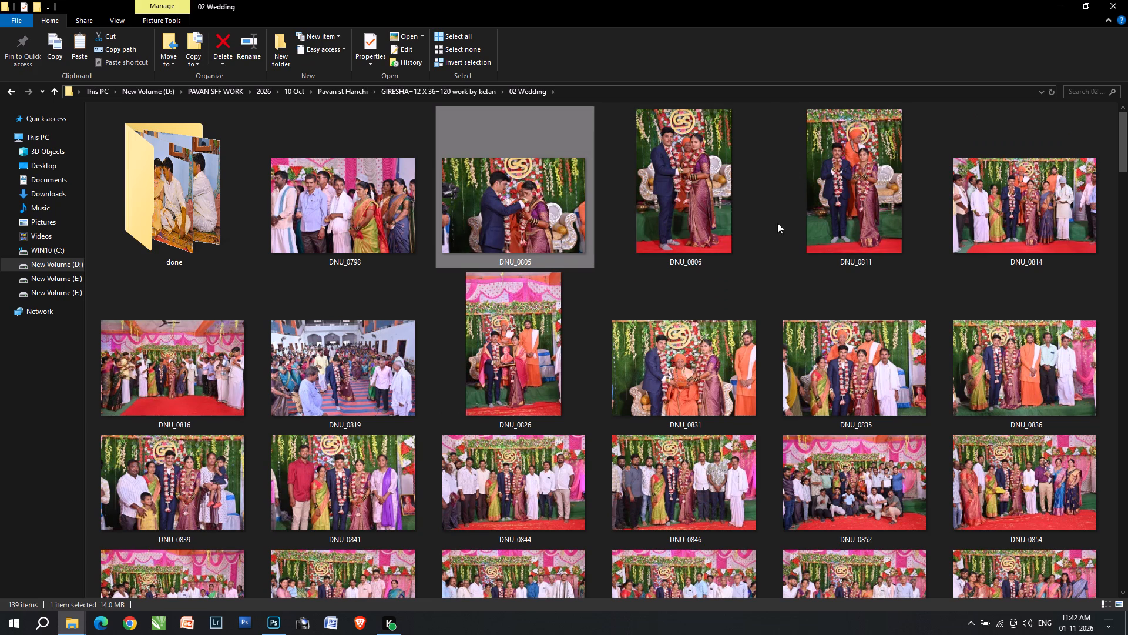
pyautogui.keyDown('ctrl'); pyautogui.click(624, 209); pyautogui.keyUp('ctrl')
pyautogui.moveTo(511, 227); pyautogui.dragTo(542, 239)
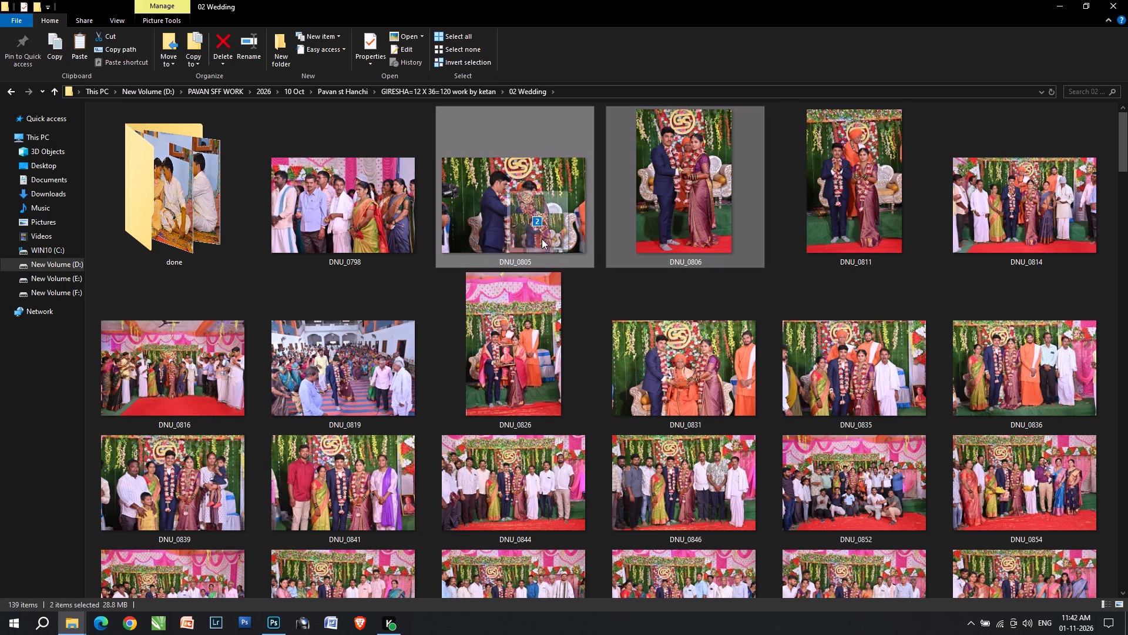
pyautogui.moveTo(542, 239); pyautogui.dragTo(531, 1)
pyautogui.hotkey('alt', 'Tab')
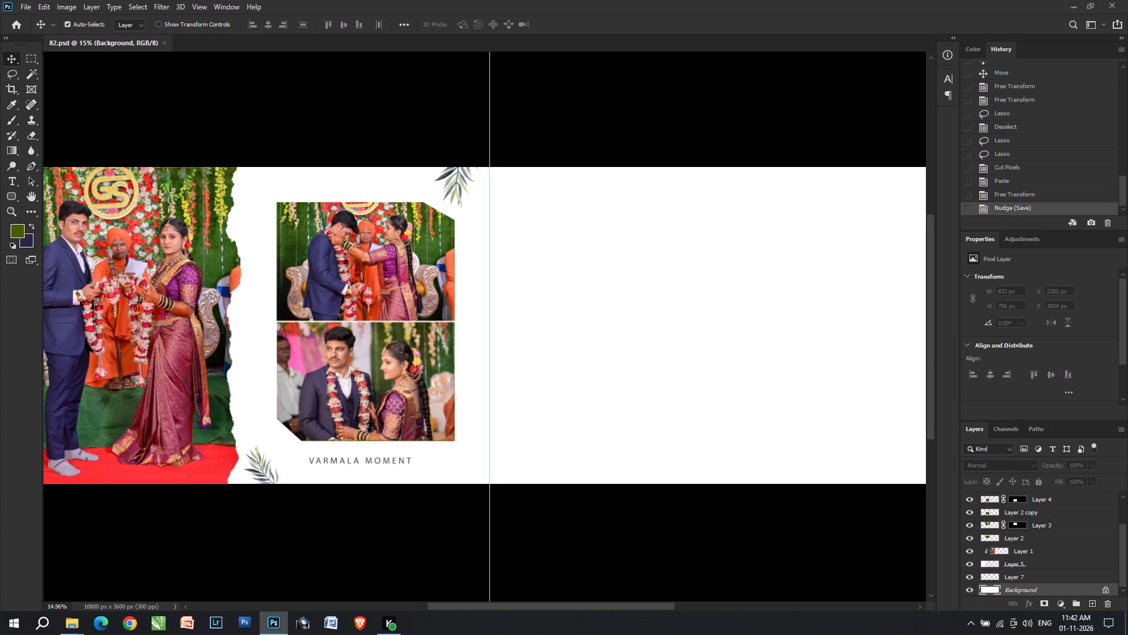
pyautogui.moveTo(531, 1); pyautogui.dragTo(567, 179)
pyautogui.hotkey('alt', 'Tab')
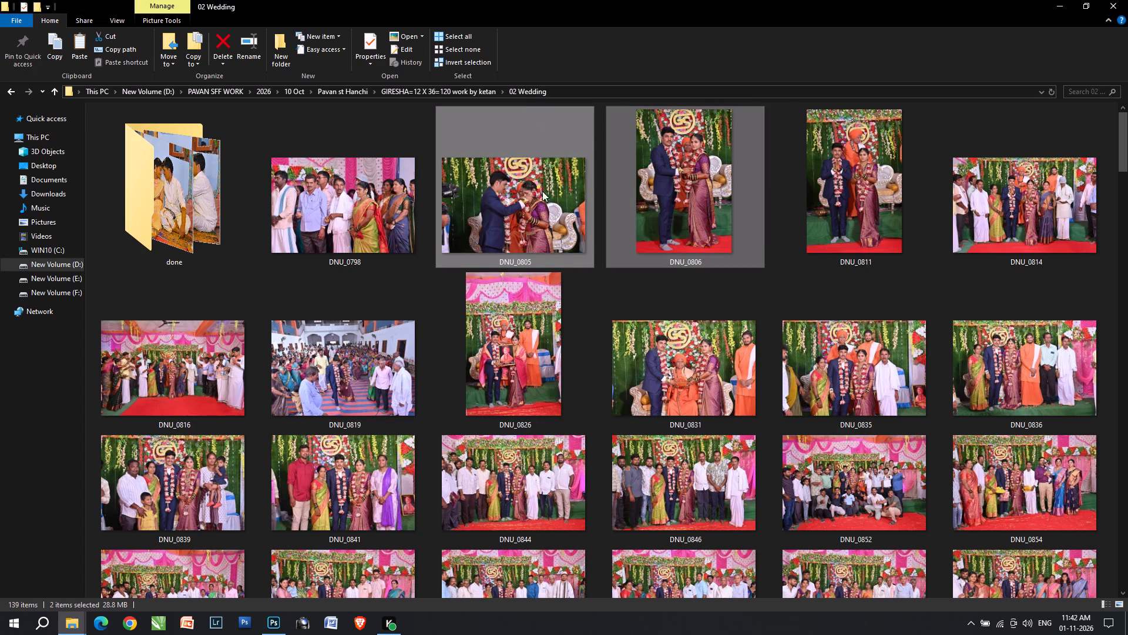
pyautogui.moveTo(542, 191); pyautogui.dragTo(427, 0)
pyautogui.hotkey('alt', 'Tab')
pyautogui.click(427, 0)
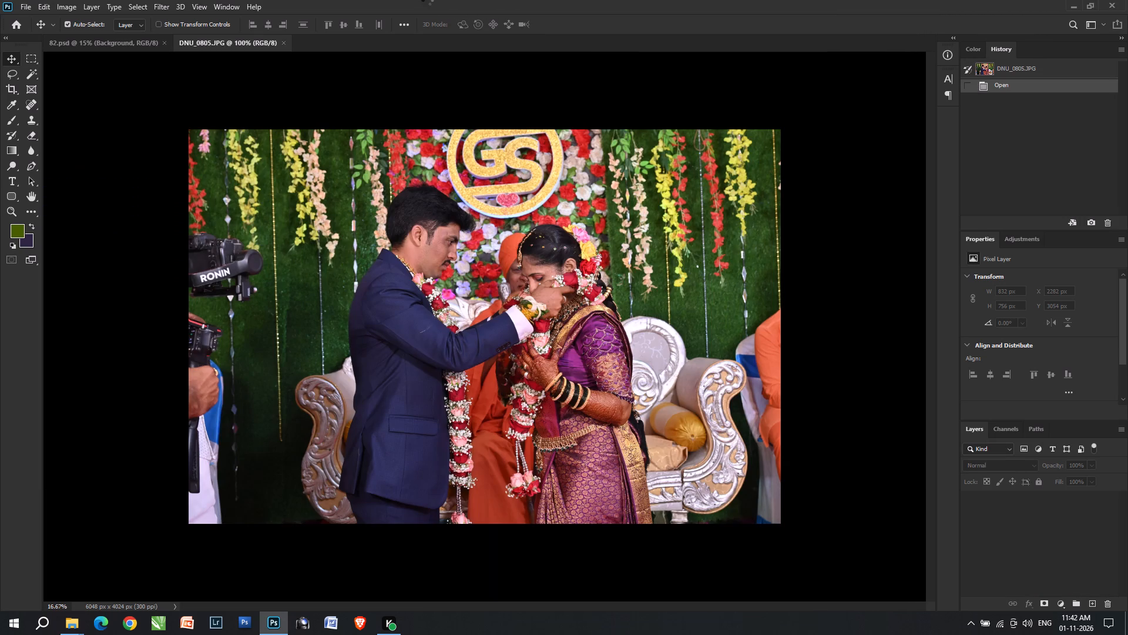
# Open DSC08694 from the Candid folder in Photoshop as a separate document.
pyautogui.hotkey('alt', 'Tab')
pyautogui.click(475, 278)
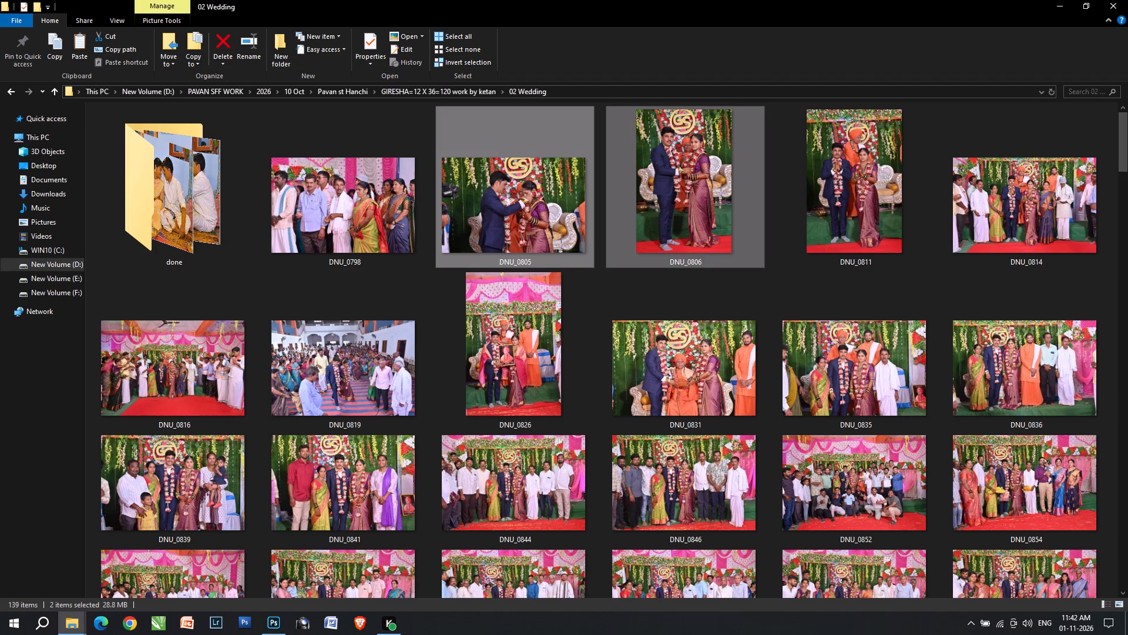
pyautogui.press('BackSpace')
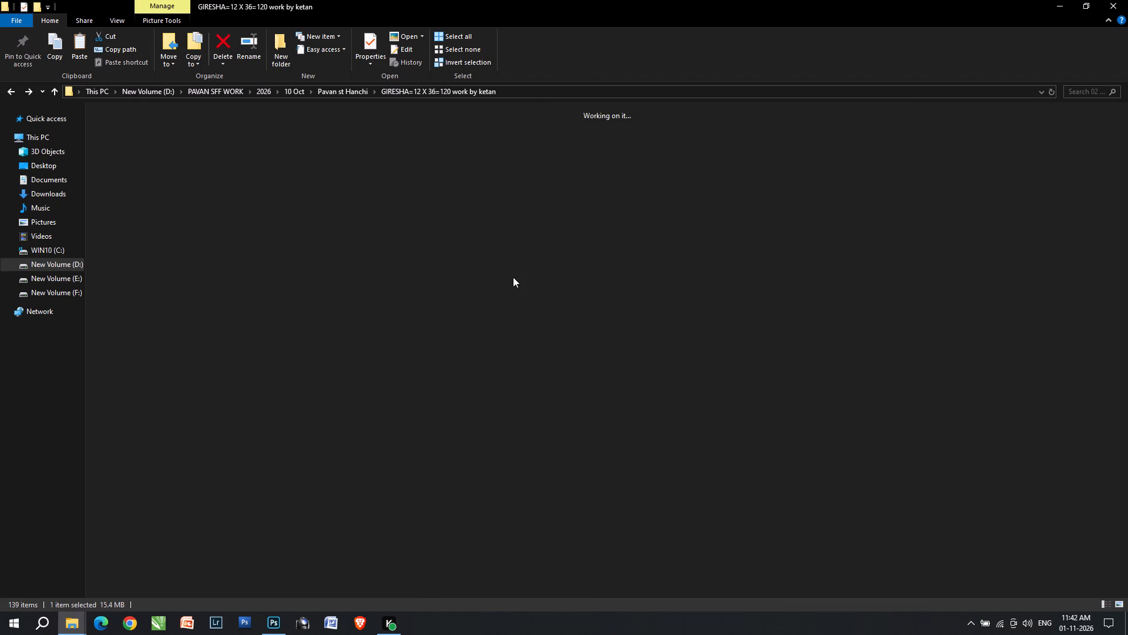
pyautogui.click(1038, 188)
pyautogui.doubleClick(622, 200)
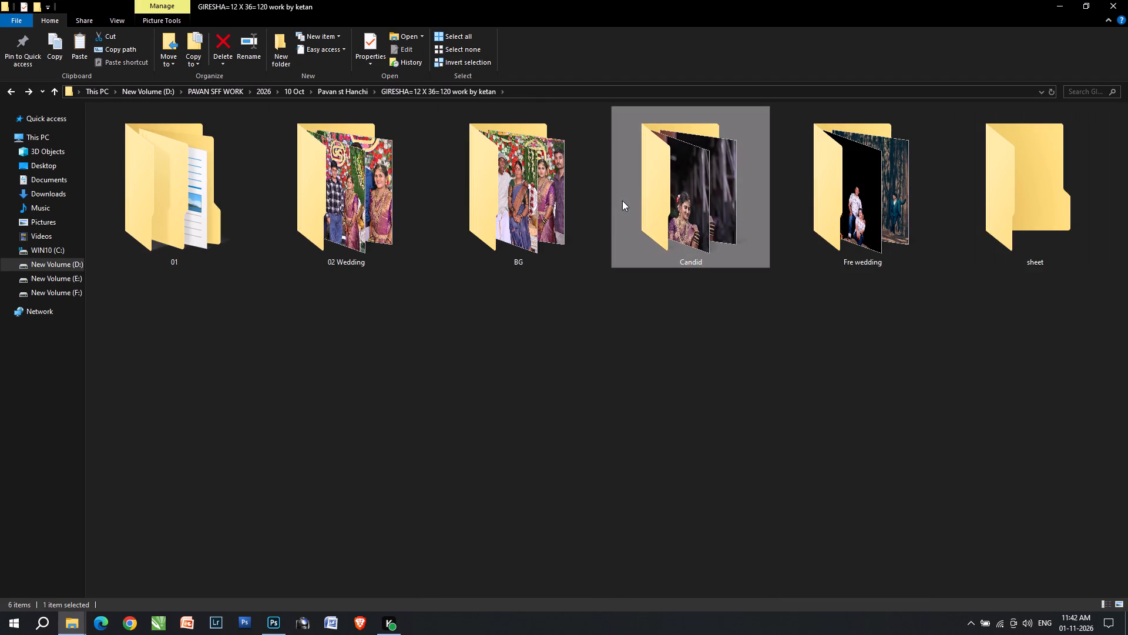
pyautogui.scroll(-1, 535, 429)
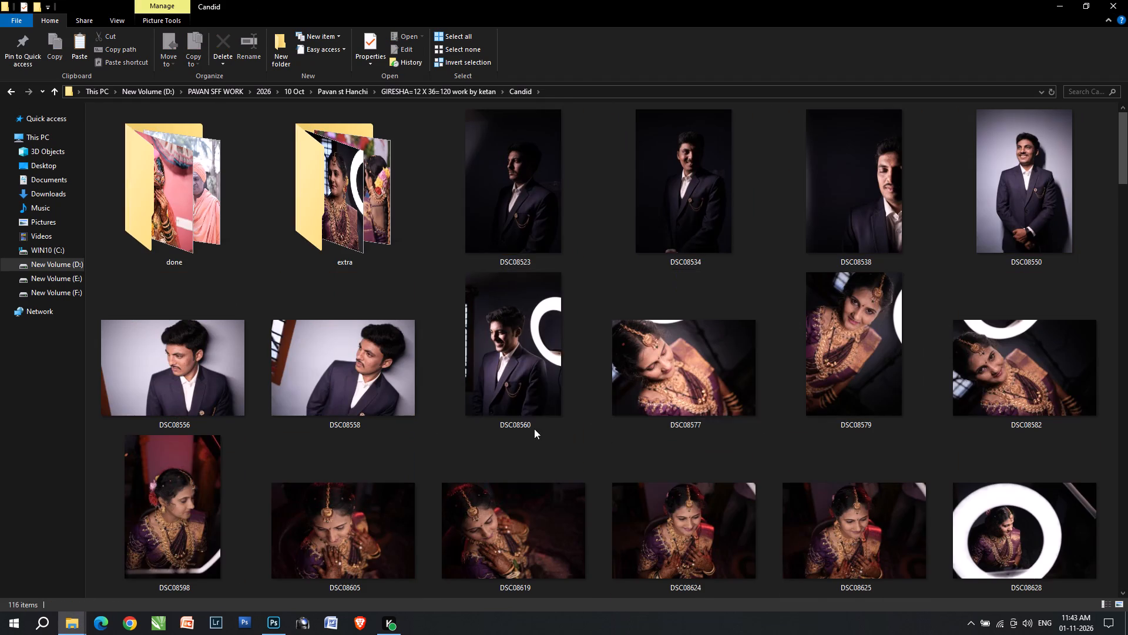
pyautogui.scroll(-2, 534, 429)
pyautogui.scroll(2, 528, 425)
pyautogui.scroll(-2, 502, 455)
pyautogui.scroll(1, 411, 425)
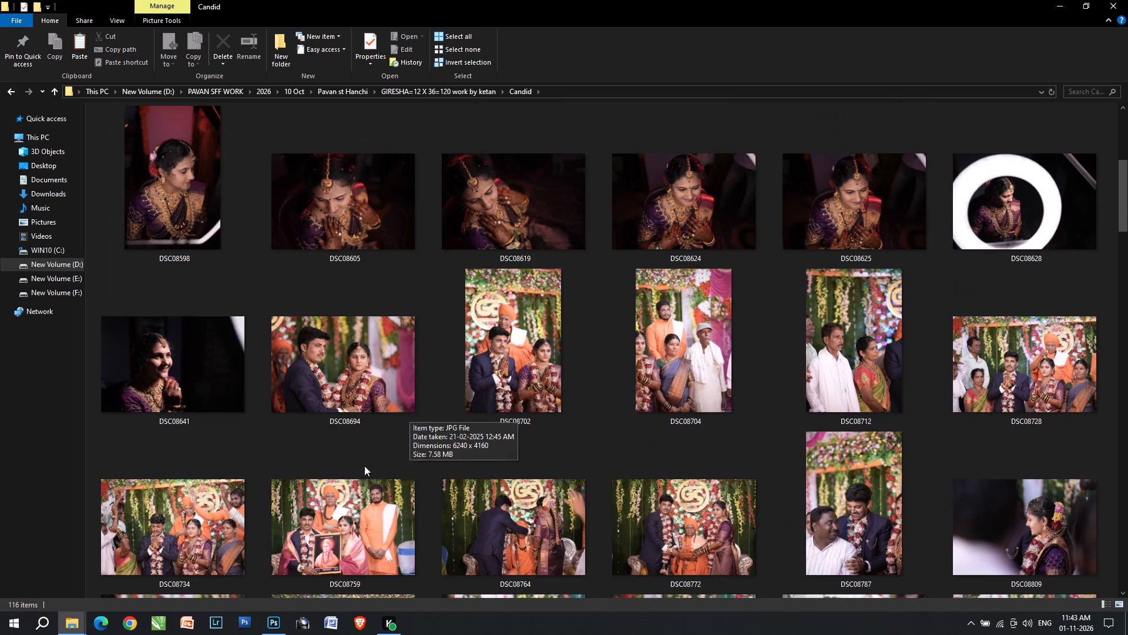
pyautogui.click(388, 408)
pyautogui.moveTo(328, 384); pyautogui.dragTo(570, 0)
pyautogui.hotkey('alt', 'Tab')
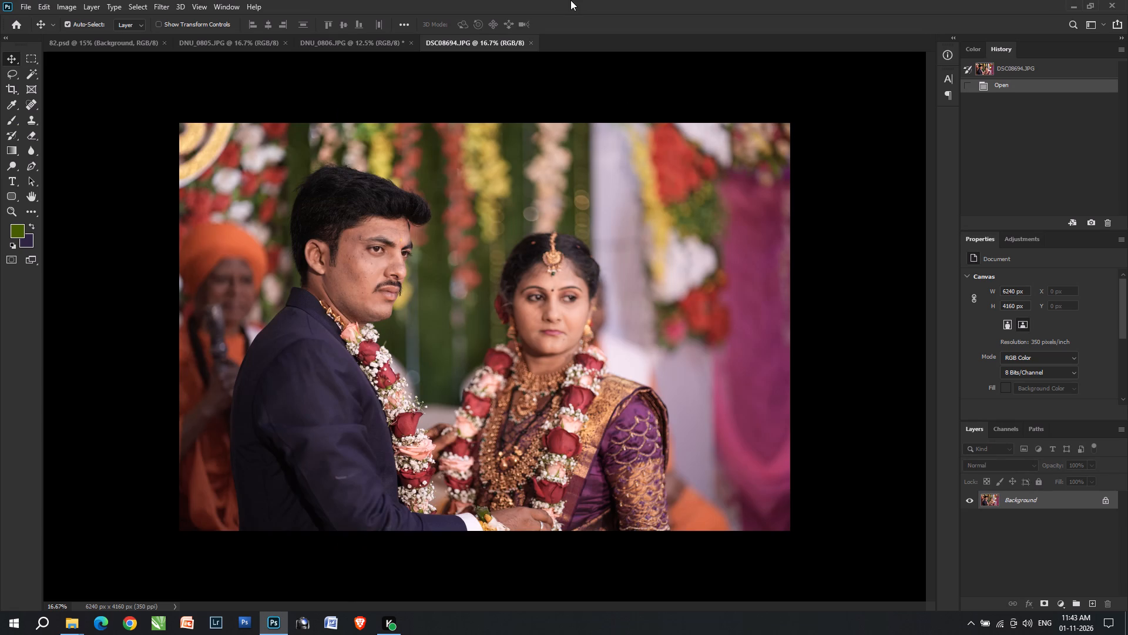
# Reapply the Camera Raw Filter to DSC08694.JPG and compare the photo without and with it.
pyautogui.keyDown('alt'); pyautogui.scroll(11, 542, 268); pyautogui.keyUp('alt')
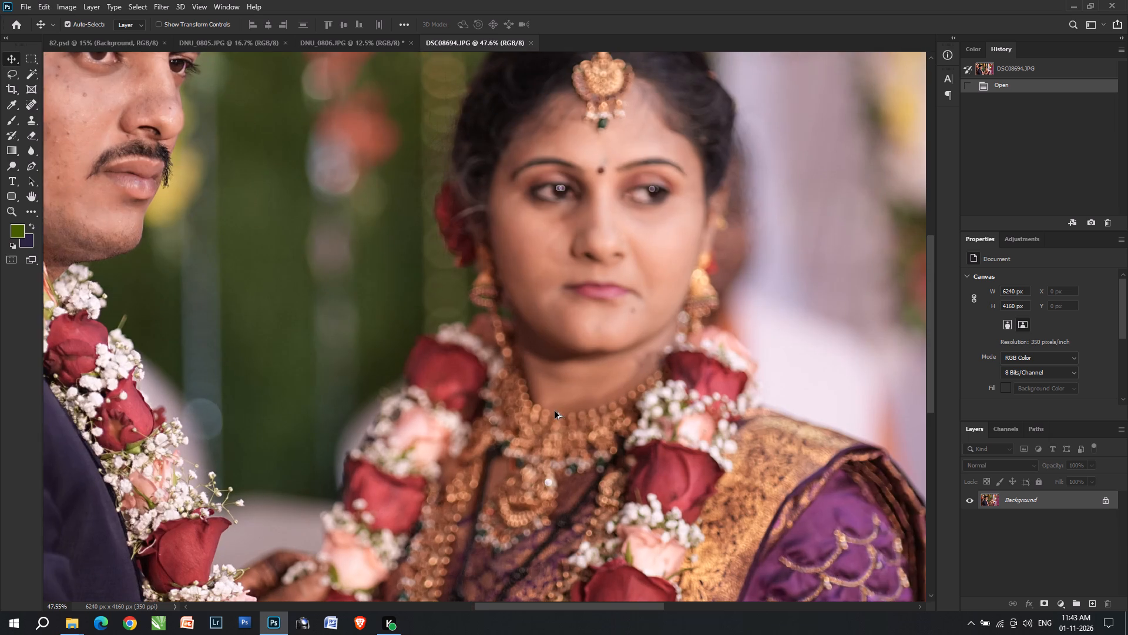
pyautogui.press('space')
pyautogui.moveTo(577, 401); pyautogui.dragTo(484, 271)
pyautogui.keyDown('alt'); pyautogui.scroll(-15, 512, 385); pyautogui.keyUp('alt')
pyautogui.hotkey('ctrl', 'alt', 'f')
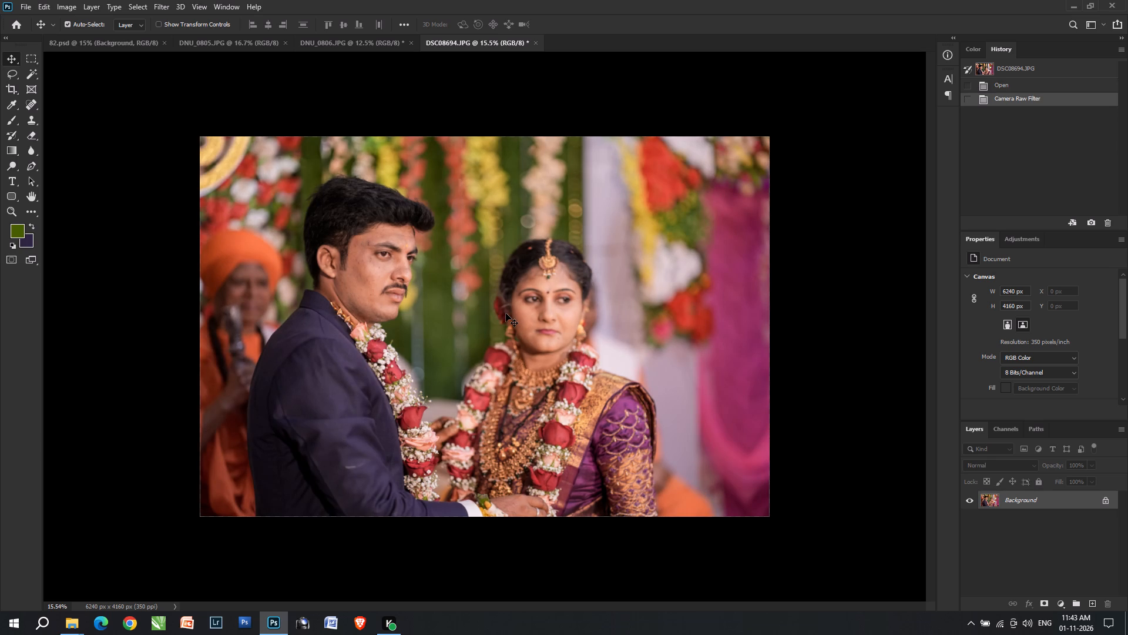
pyautogui.scroll(8, 506, 313)
pyautogui.hotkey('ctrl', 'z')
pyautogui.hotkey('ctrl', 'shift', 'z')
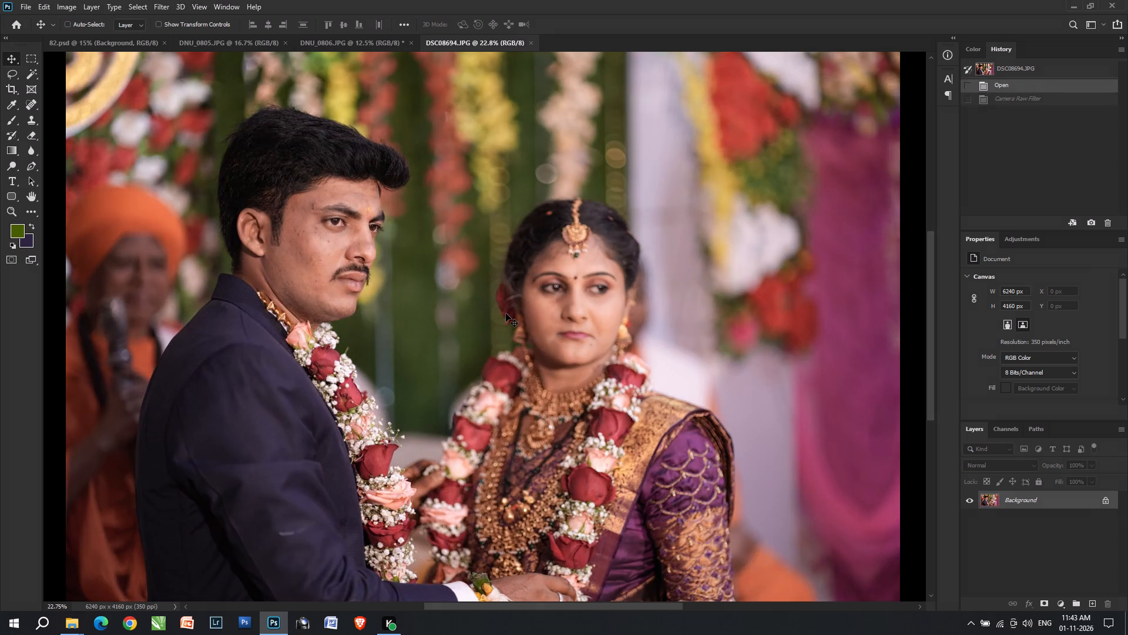
# Brighten DSC08694 with a Levels adjustment: midtones 1.09 and white input level 252.
pyautogui.hotkey('ctrl', 'l')
pyautogui.click(872, 379)
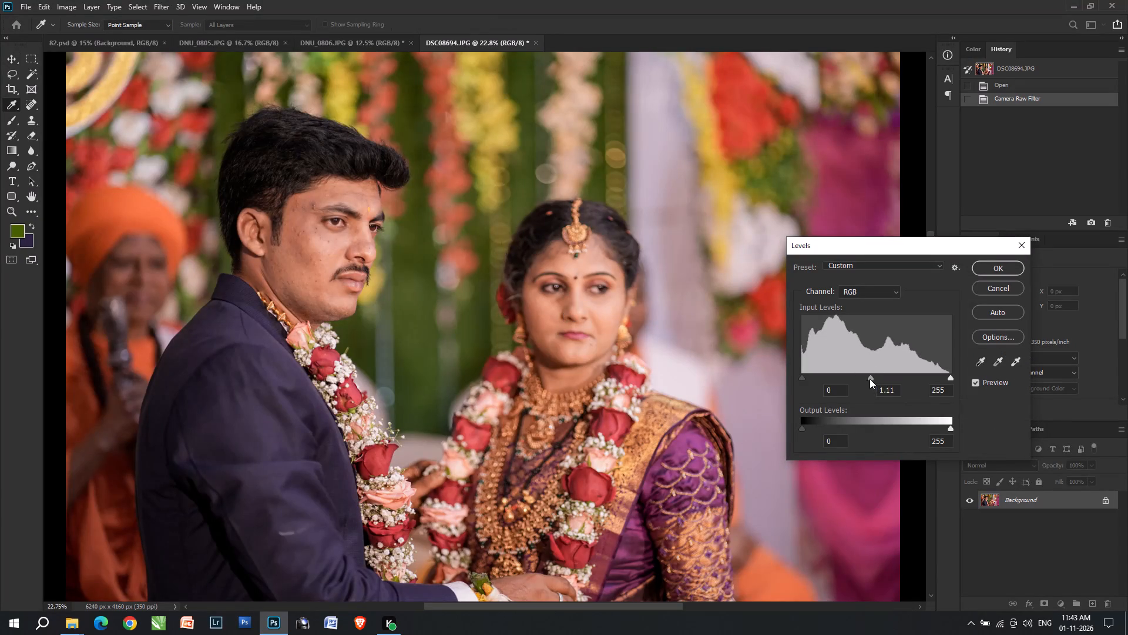
pyautogui.scroll(-5, 919, 380)
pyautogui.click(946, 377)
pyautogui.press('Return')
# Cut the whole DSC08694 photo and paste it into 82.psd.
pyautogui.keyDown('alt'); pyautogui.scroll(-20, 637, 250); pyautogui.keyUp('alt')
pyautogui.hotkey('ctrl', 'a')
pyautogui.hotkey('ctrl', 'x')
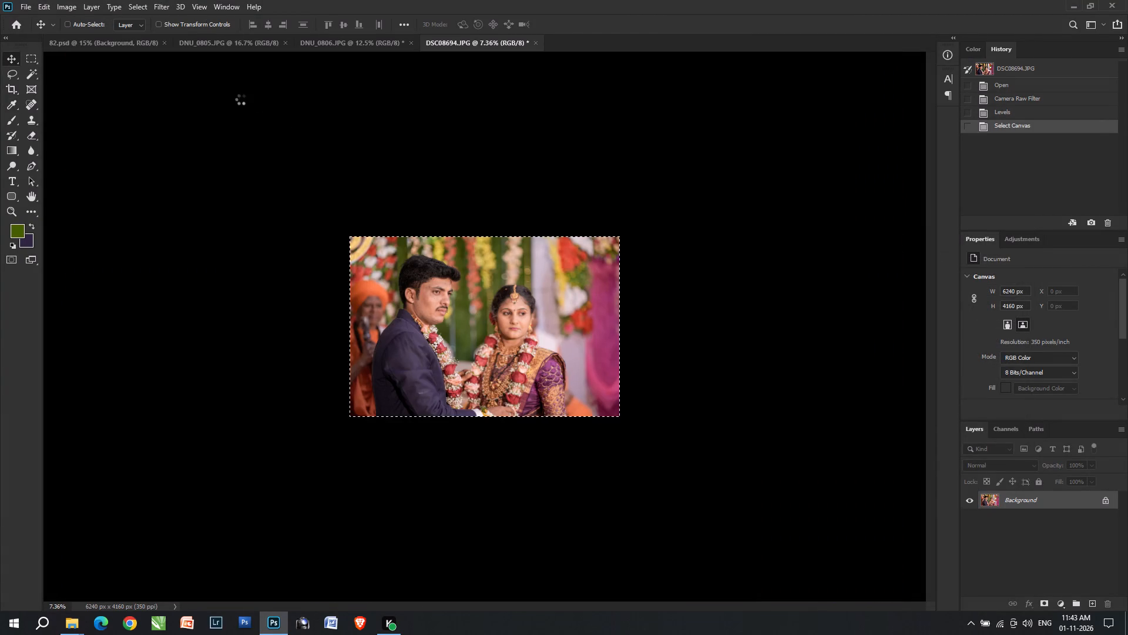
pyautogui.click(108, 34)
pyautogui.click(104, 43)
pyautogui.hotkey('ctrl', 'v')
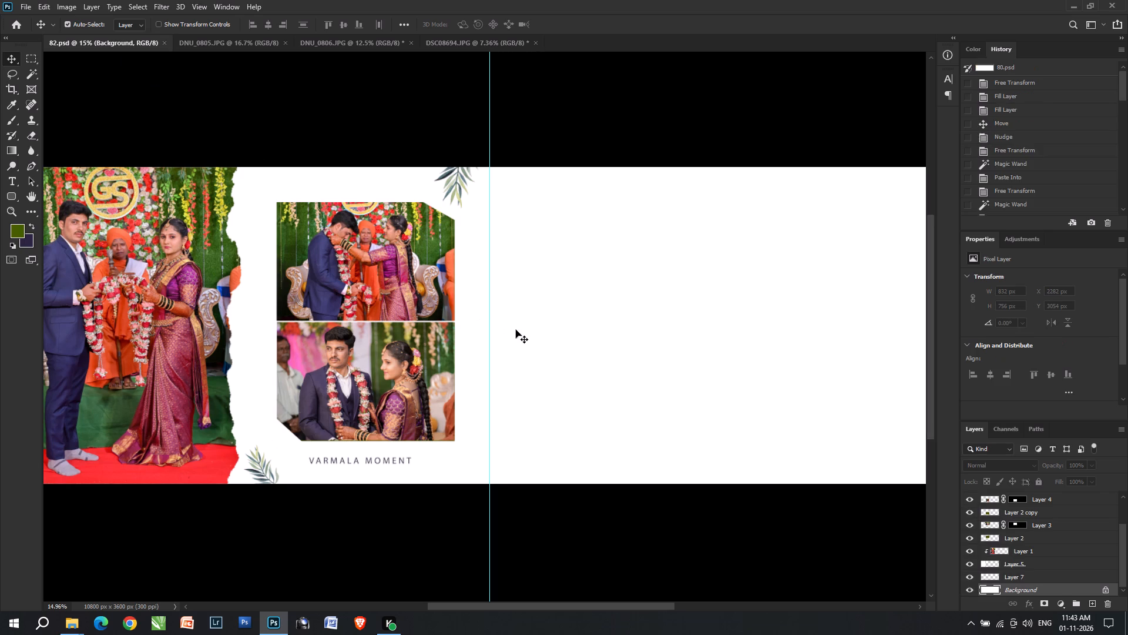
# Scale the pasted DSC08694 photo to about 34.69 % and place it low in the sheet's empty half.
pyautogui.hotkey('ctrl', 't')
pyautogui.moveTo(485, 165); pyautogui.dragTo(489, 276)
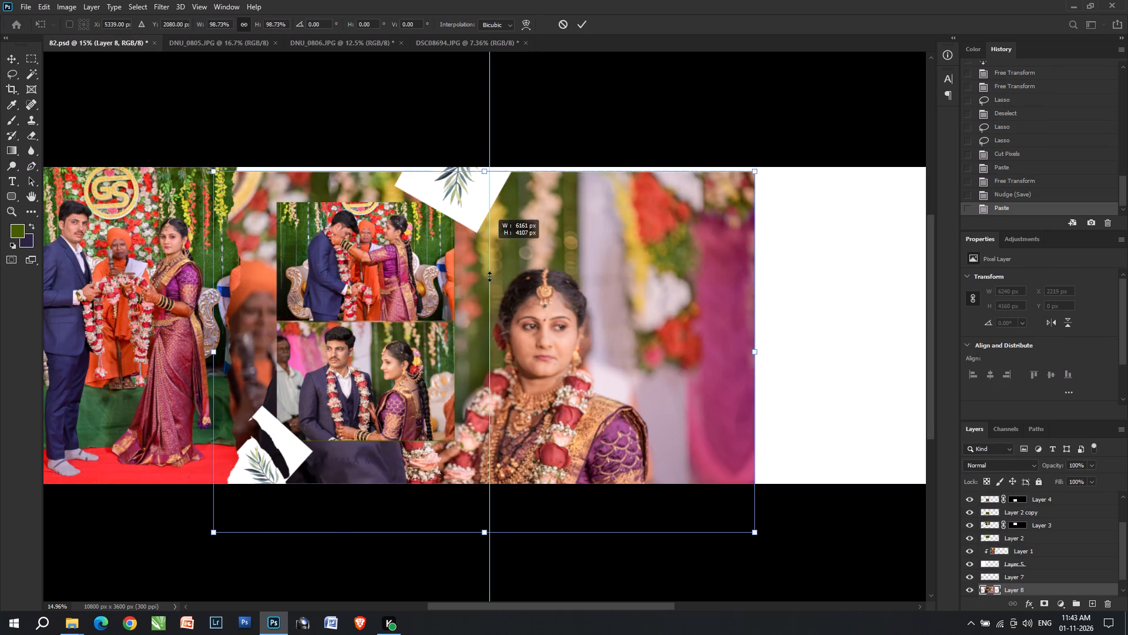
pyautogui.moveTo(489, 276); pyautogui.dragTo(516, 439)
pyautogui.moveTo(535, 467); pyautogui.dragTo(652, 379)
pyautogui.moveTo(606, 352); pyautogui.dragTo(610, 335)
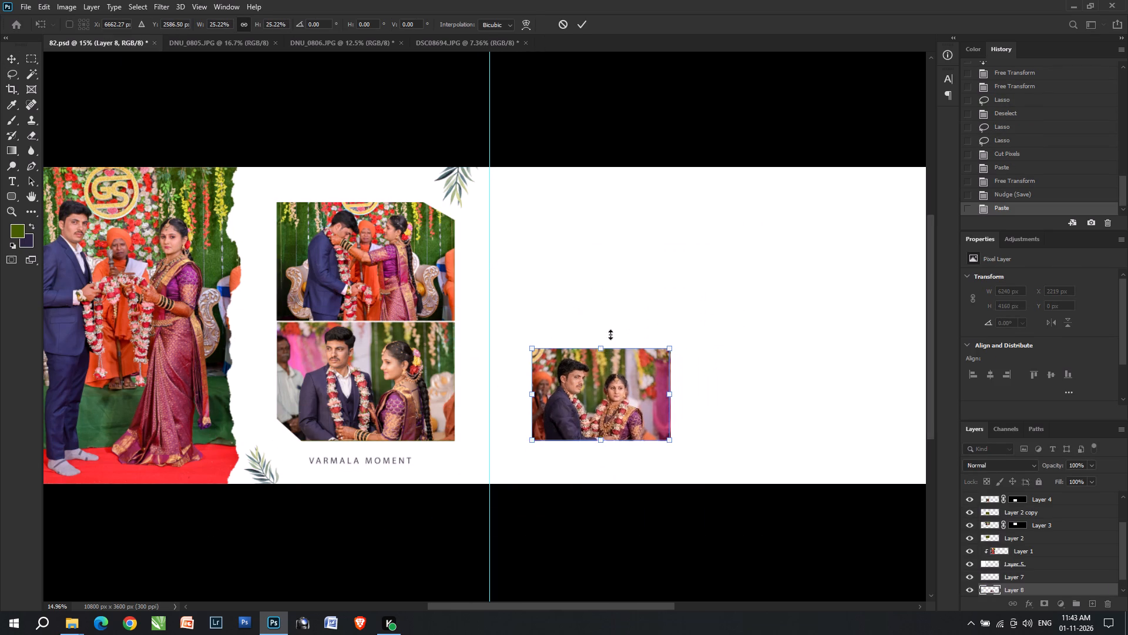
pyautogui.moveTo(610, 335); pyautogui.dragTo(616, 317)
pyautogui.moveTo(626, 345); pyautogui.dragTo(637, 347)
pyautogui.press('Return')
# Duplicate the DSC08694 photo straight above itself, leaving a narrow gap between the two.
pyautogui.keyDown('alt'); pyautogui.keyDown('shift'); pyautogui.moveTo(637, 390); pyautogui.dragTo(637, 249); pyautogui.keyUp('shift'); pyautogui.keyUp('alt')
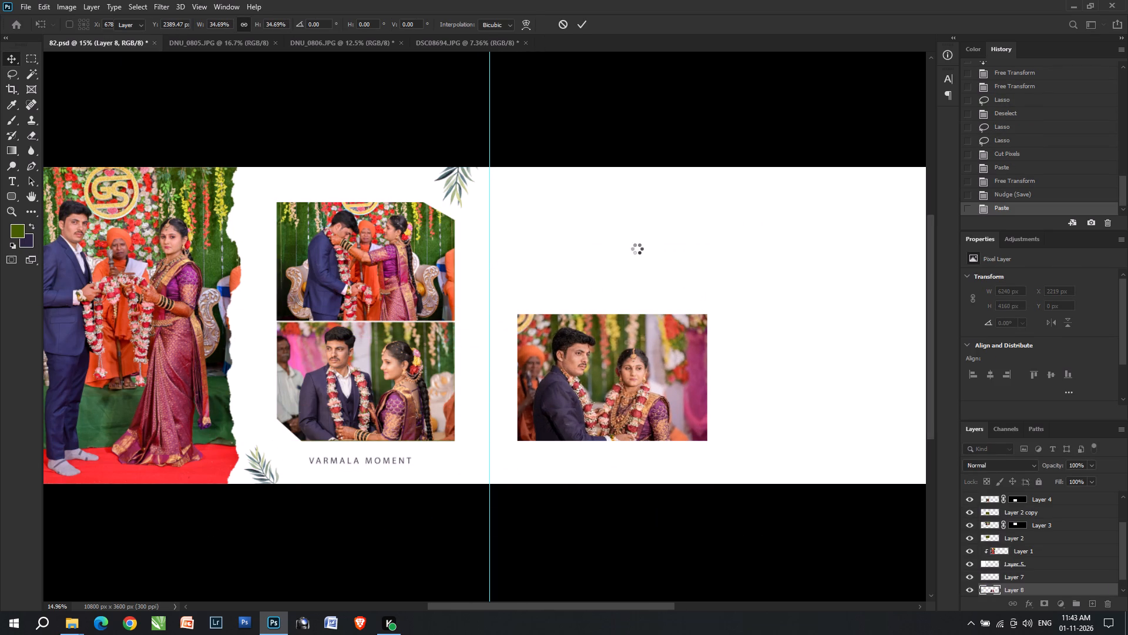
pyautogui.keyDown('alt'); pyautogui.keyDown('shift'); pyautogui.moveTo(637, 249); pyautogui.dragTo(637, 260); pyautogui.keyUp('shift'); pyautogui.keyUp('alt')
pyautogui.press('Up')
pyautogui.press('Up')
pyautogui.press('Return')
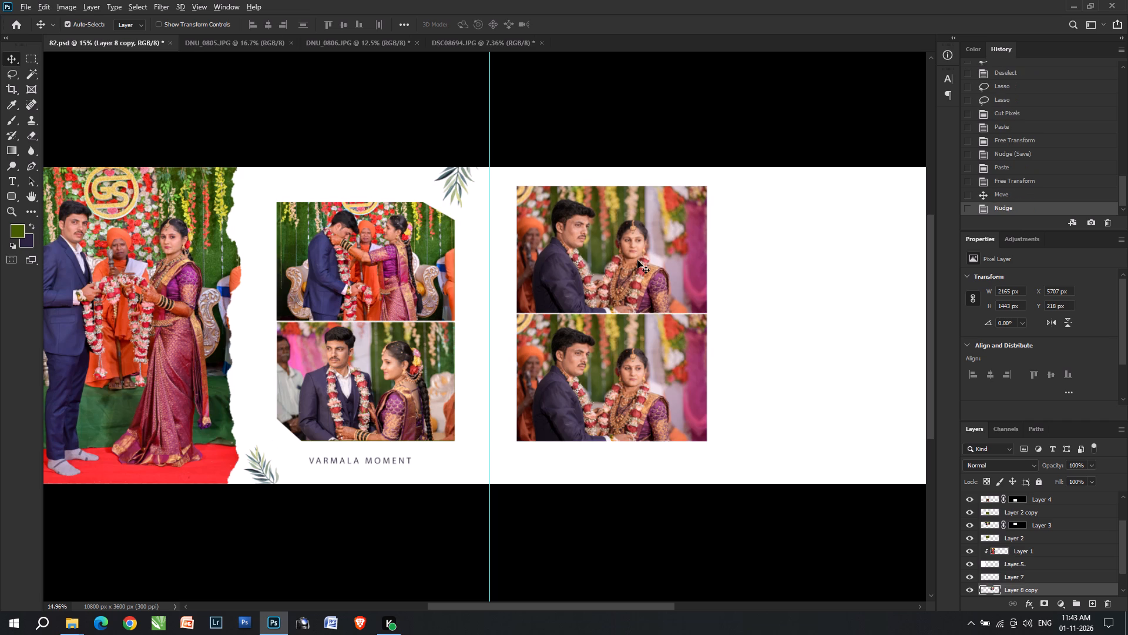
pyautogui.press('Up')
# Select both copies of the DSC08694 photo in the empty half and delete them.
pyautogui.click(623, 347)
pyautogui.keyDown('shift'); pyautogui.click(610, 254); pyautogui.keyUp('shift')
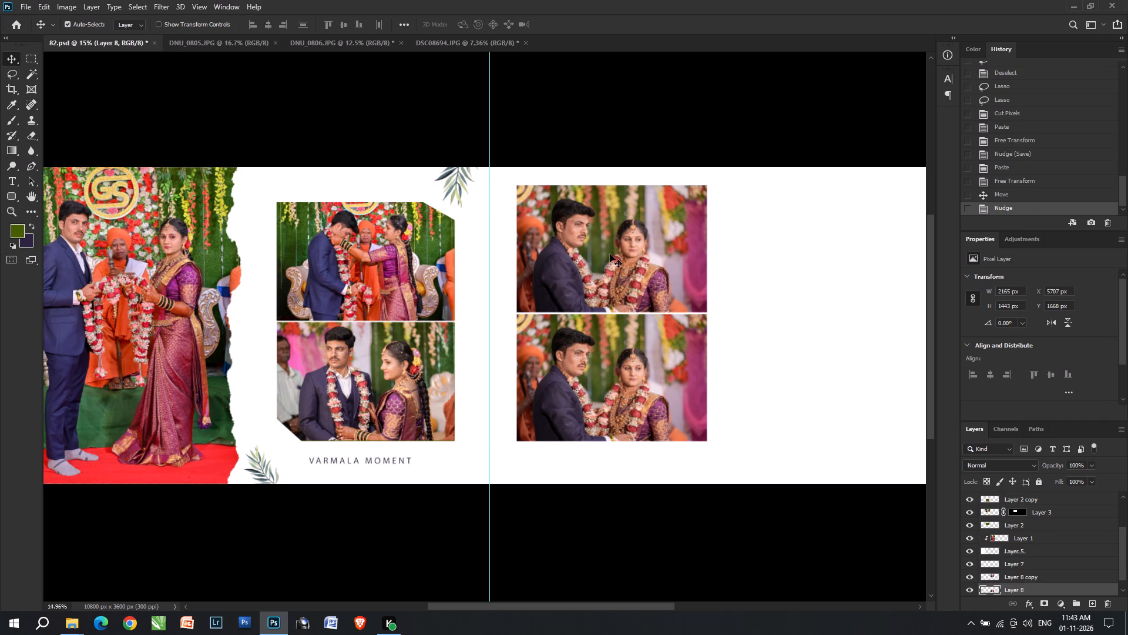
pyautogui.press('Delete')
# Duplicate the green frames Layer 2 and Layer 2 copy and move the pair into the empty half, at about X 5852 px, Y 454 px.
pyautogui.rightClick(364, 363)
pyautogui.click(382, 383)
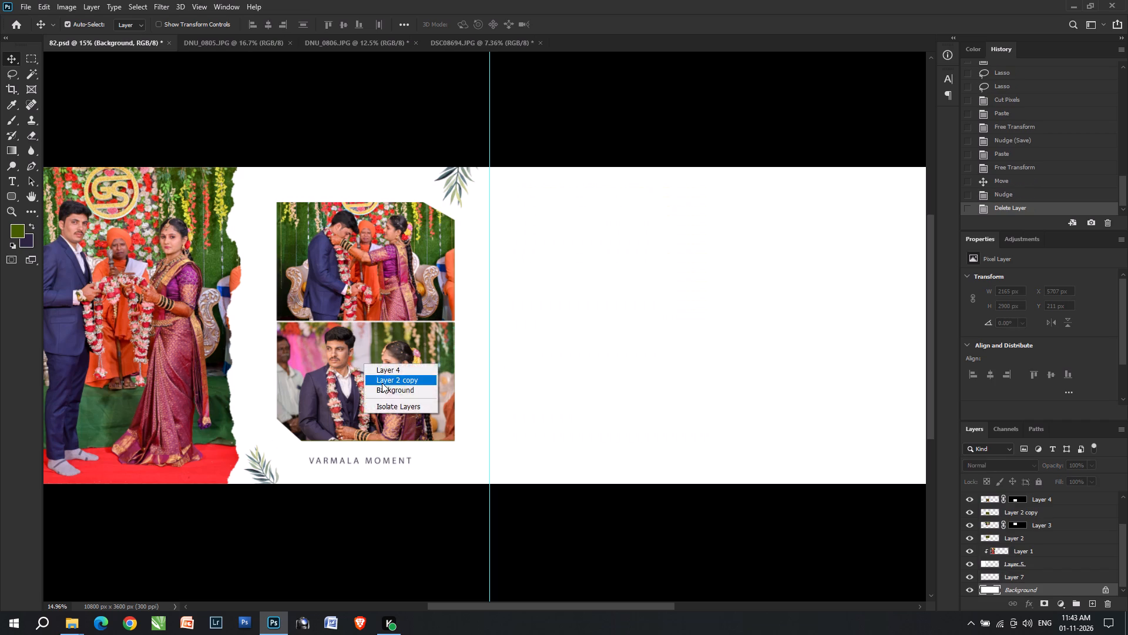
pyautogui.keyDown('shift'); pyautogui.rightClick(358, 255); pyautogui.keyUp('shift')
pyautogui.keyDown('shift'); pyautogui.click(373, 276); pyautogui.keyUp('shift')
pyautogui.hotkey('ctrl', 'j')
pyautogui.hotkey('ctrl', 't')
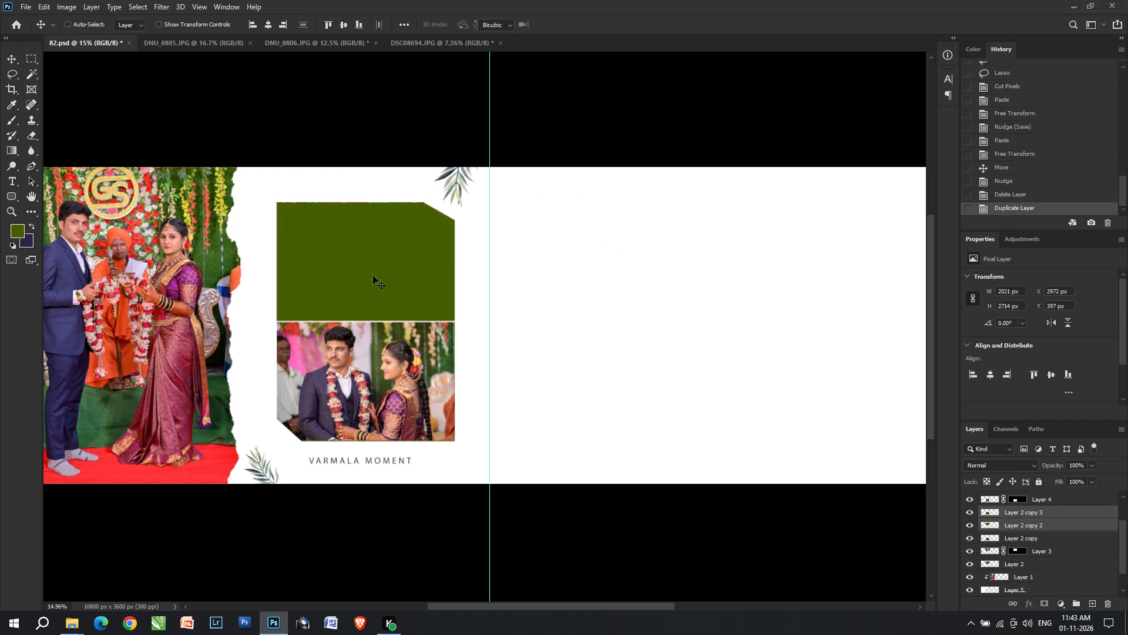
pyautogui.keyDown('shift'); pyautogui.moveTo(354, 292); pyautogui.dragTo(636, 302); pyautogui.keyUp('shift')
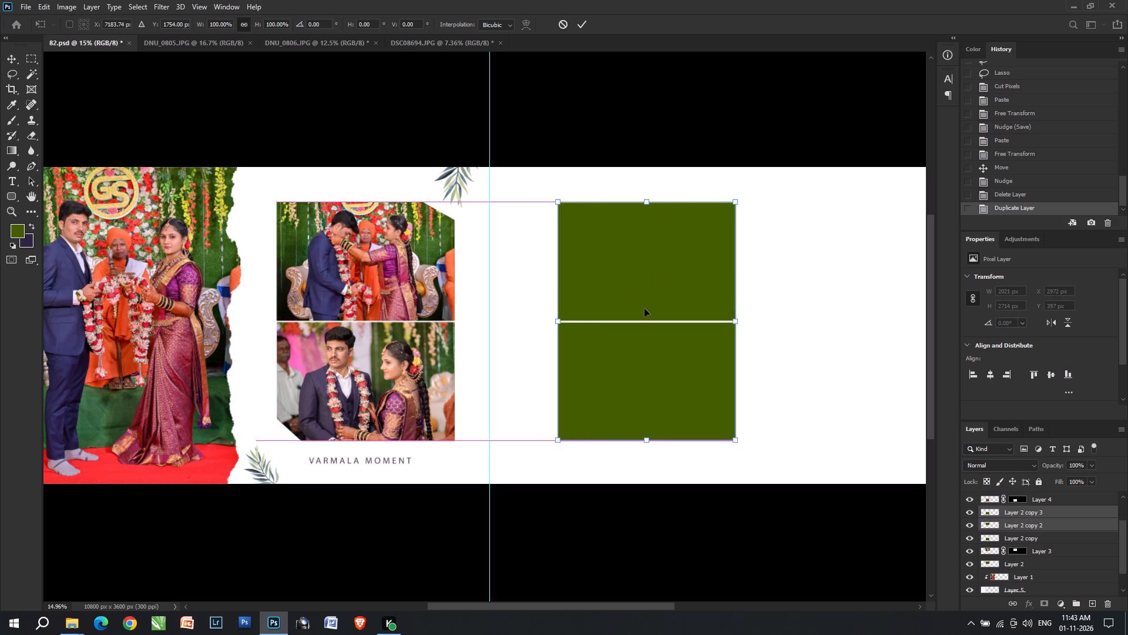
pyautogui.press('space')
pyautogui.press('space')
pyautogui.moveTo(669, 315); pyautogui.dragTo(446, 347)
pyautogui.moveTo(438, 357); pyautogui.dragTo(428, 360)
pyautogui.press('Return')
pyautogui.moveTo(425, 400); pyautogui.dragTo(408, 405)
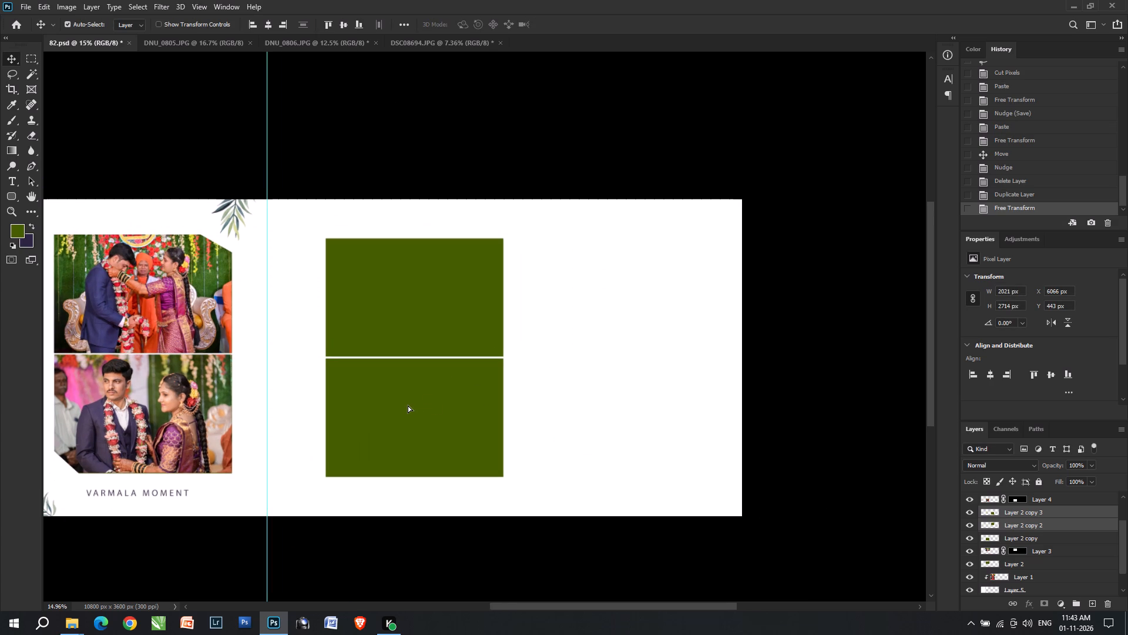
pyautogui.moveTo(408, 405); pyautogui.dragTo(407, 402)
pyautogui.moveTo(663, 359); pyautogui.dragTo(664, 340)
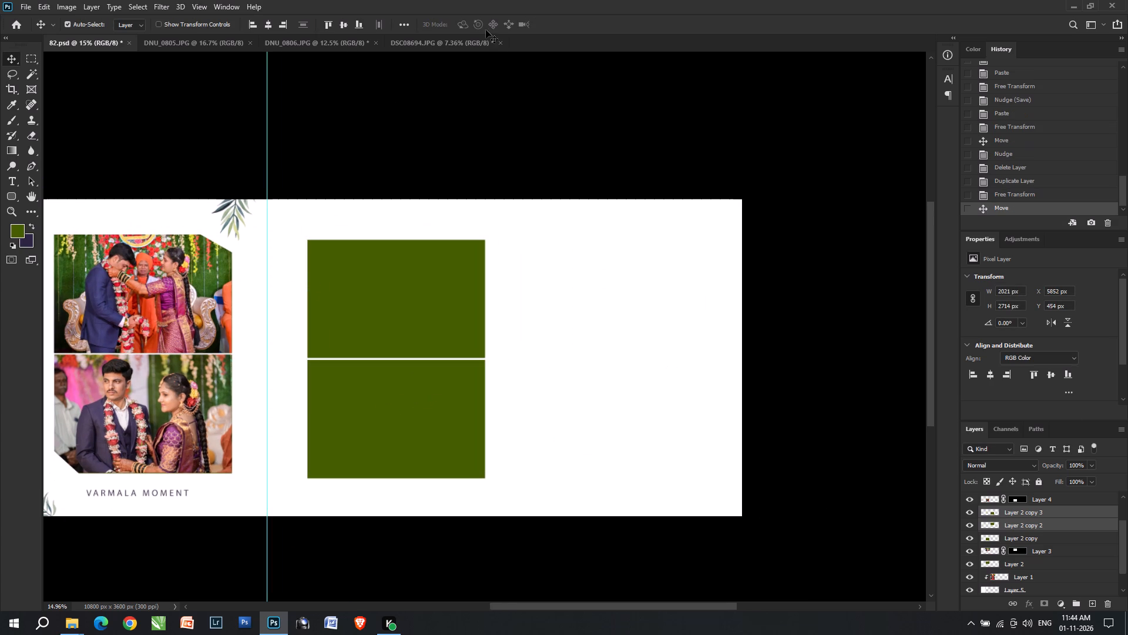
# Apply the Camera Raw Filter to DNU_0806.JPG using the Previous Conversion settings.
pyautogui.click(458, 39)
pyautogui.click(455, 45)
pyautogui.click(268, 34)
pyautogui.click(280, 38)
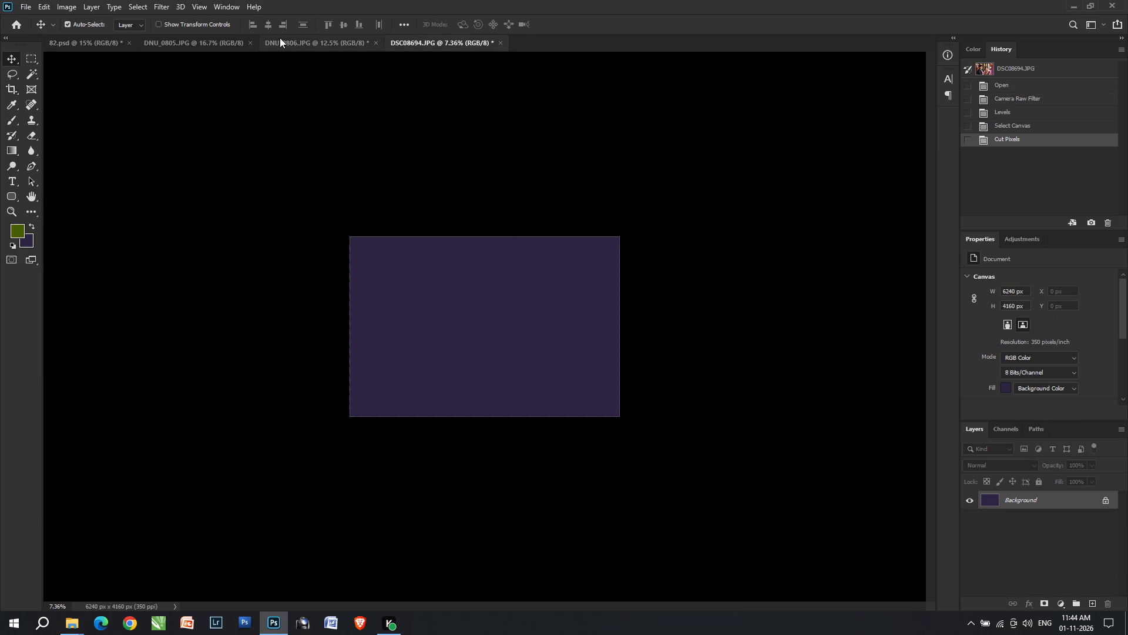
pyautogui.hotkey('ctrl', 'shift', 'a')
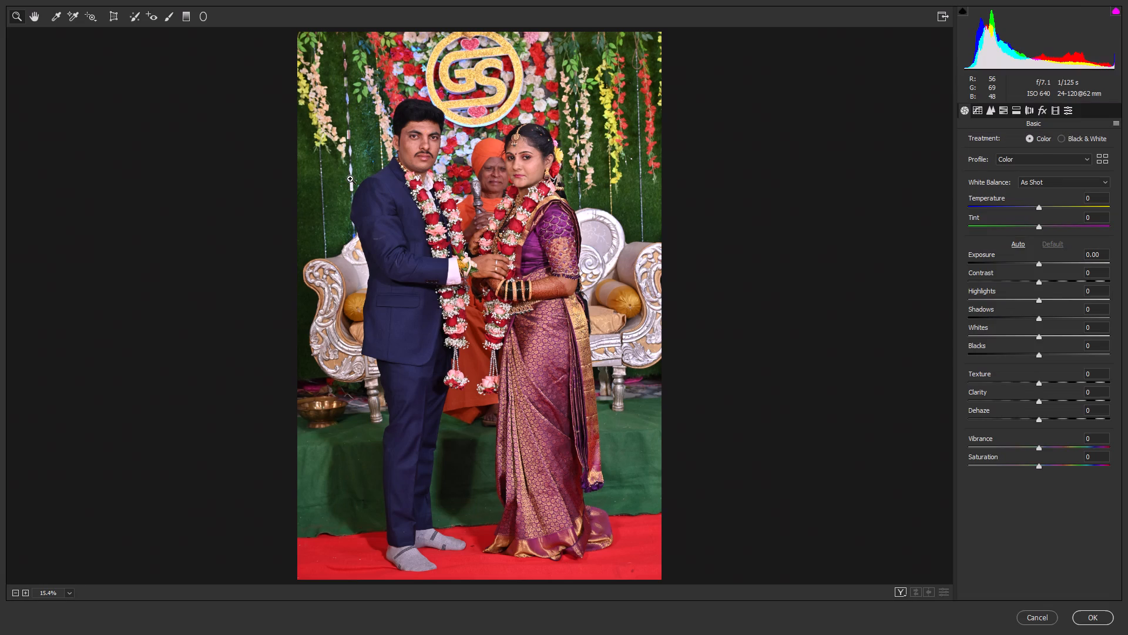
pyautogui.click(1114, 125)
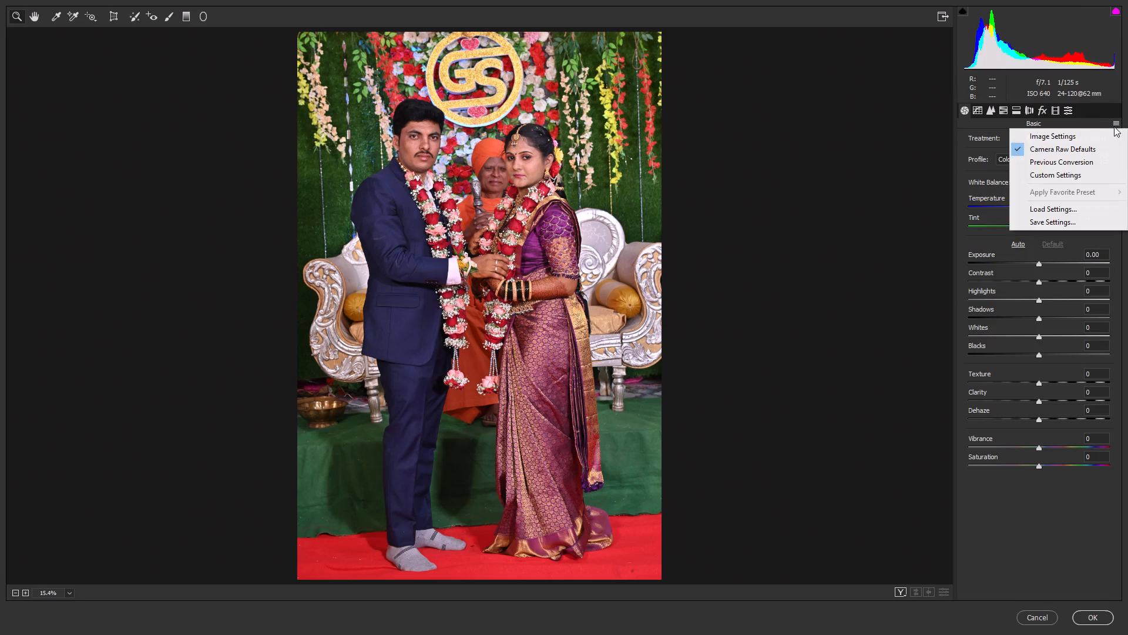
pyautogui.click(1093, 159)
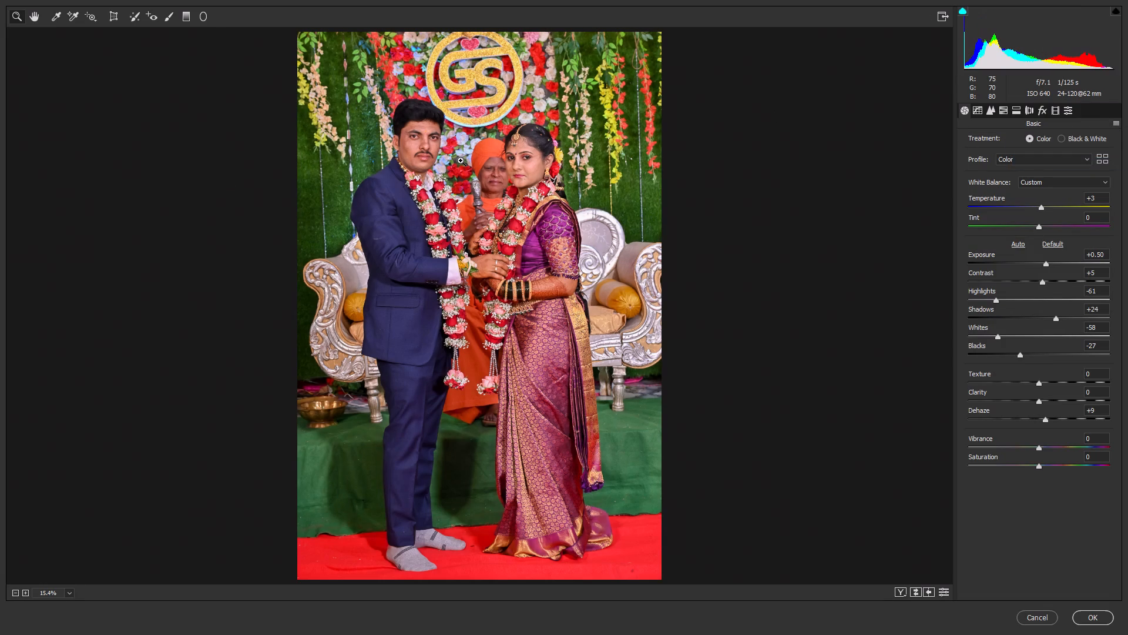
pyautogui.moveTo(461, 161); pyautogui.dragTo(478, 278)
pyautogui.press('Return')
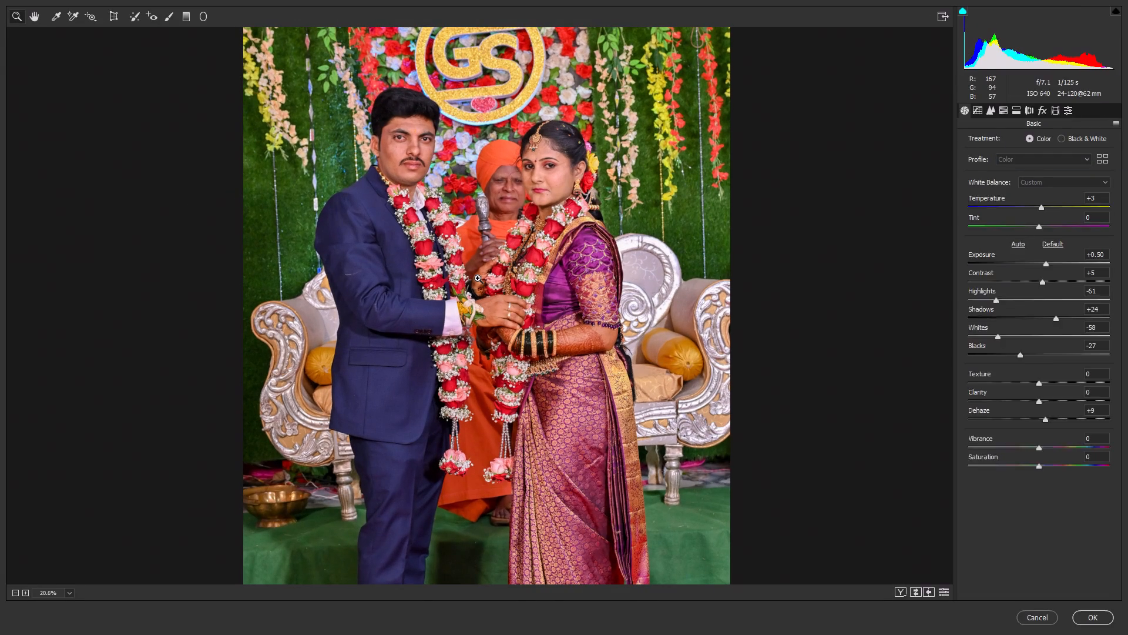
# Brighten DNU_0806 with a Levels adjustment: midtones 1.18 and a slightly lower white input level.
pyautogui.hotkey('ctrl', 'l')
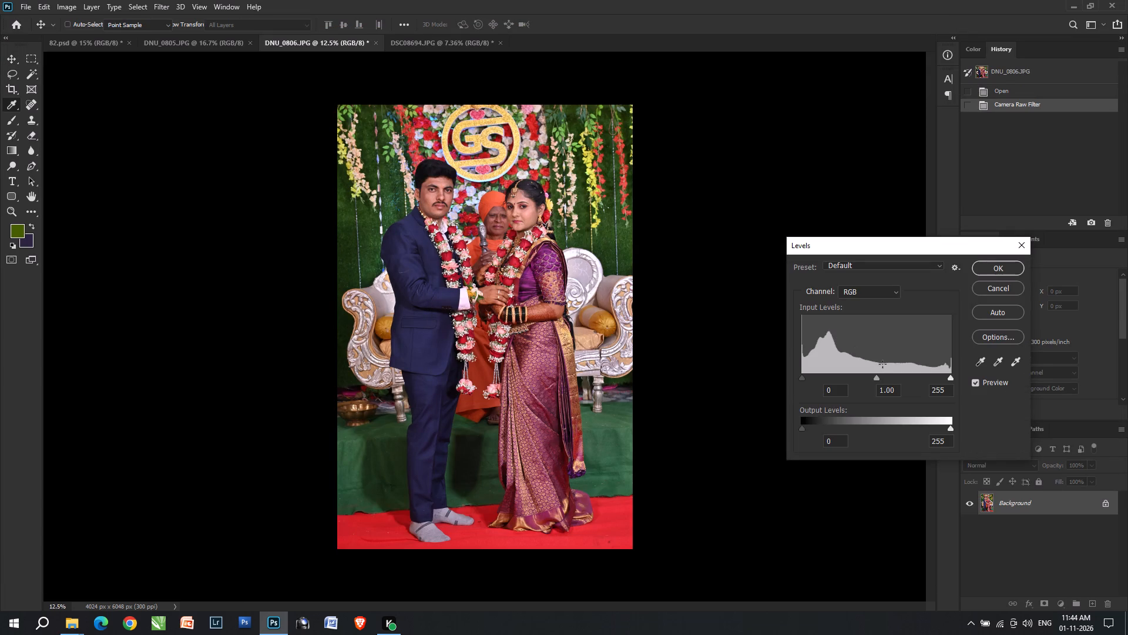
pyautogui.click(871, 381)
pyautogui.click(871, 376)
pyautogui.scroll(8, 919, 376)
pyautogui.click(944, 375)
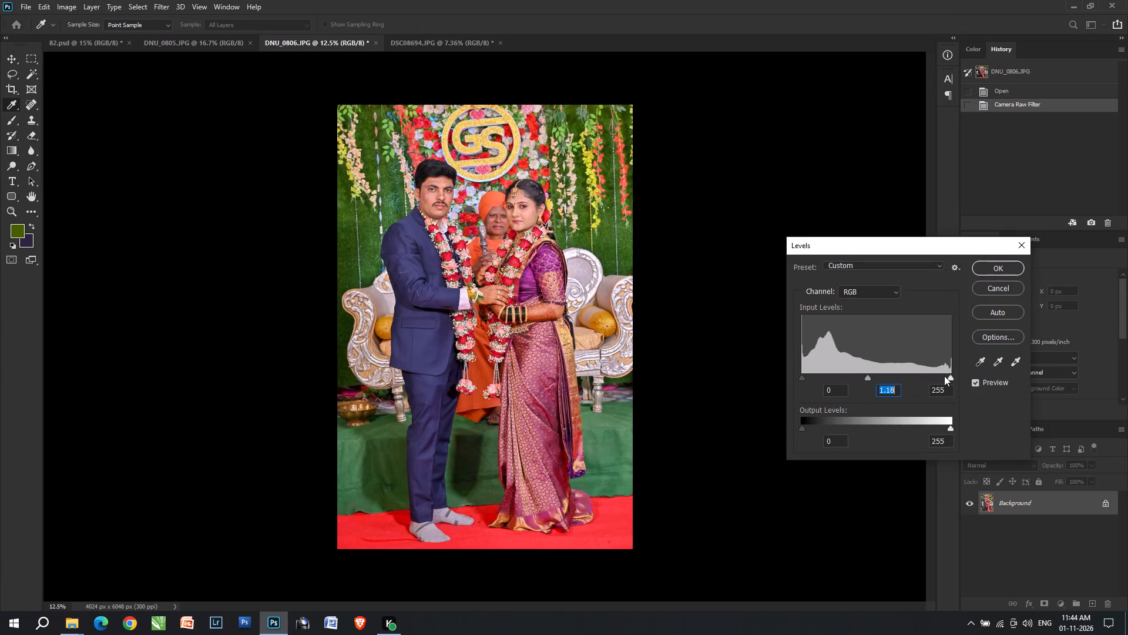
pyautogui.scroll(-5, 951, 362)
pyautogui.press('Return')
# Cut the whole DNU_0806 photo and paste it into 82.psd.
pyautogui.scroll(10, 463, 175)
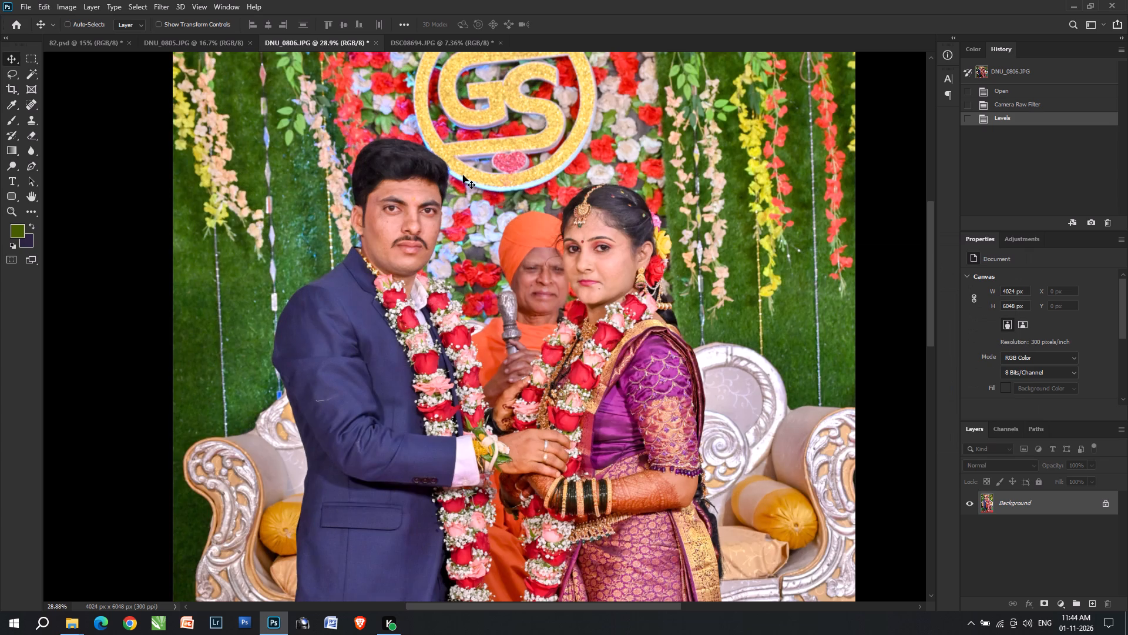
pyautogui.hotkey('ctrl', 'a')
pyautogui.hotkey('ctrl', 'x')
pyautogui.click(98, 46)
pyautogui.hotkey('ctrl', 'v')
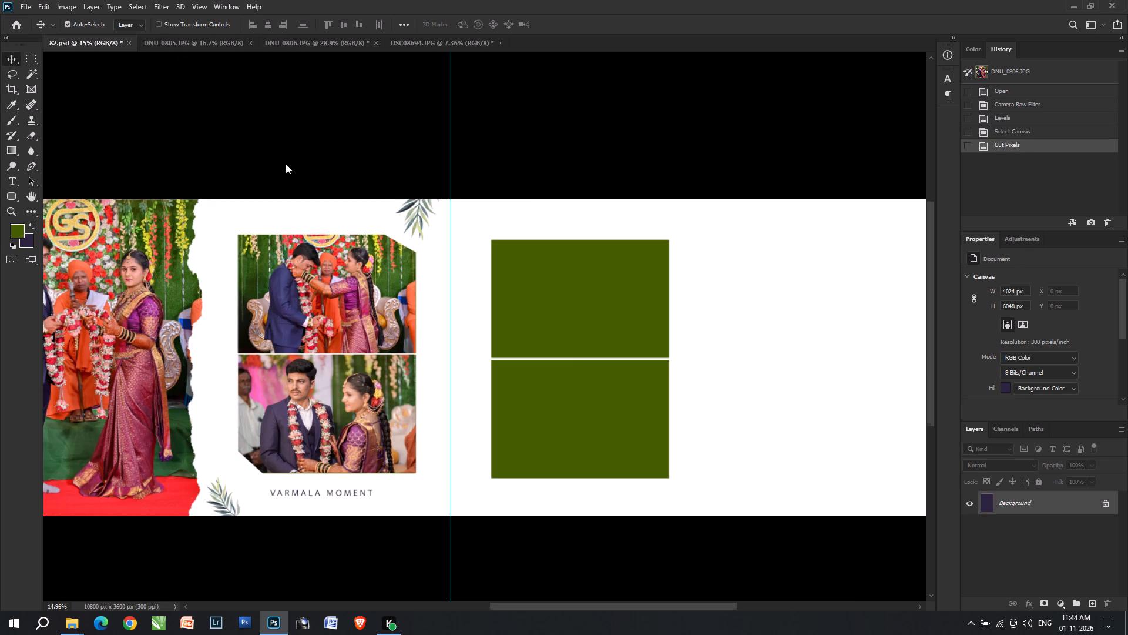
# Scale the DNU_0806 photo to about 62.18 % and fit it against the sheet's outer right edge, covering the full sheet height.
pyautogui.hotkey('ctrl', 't')
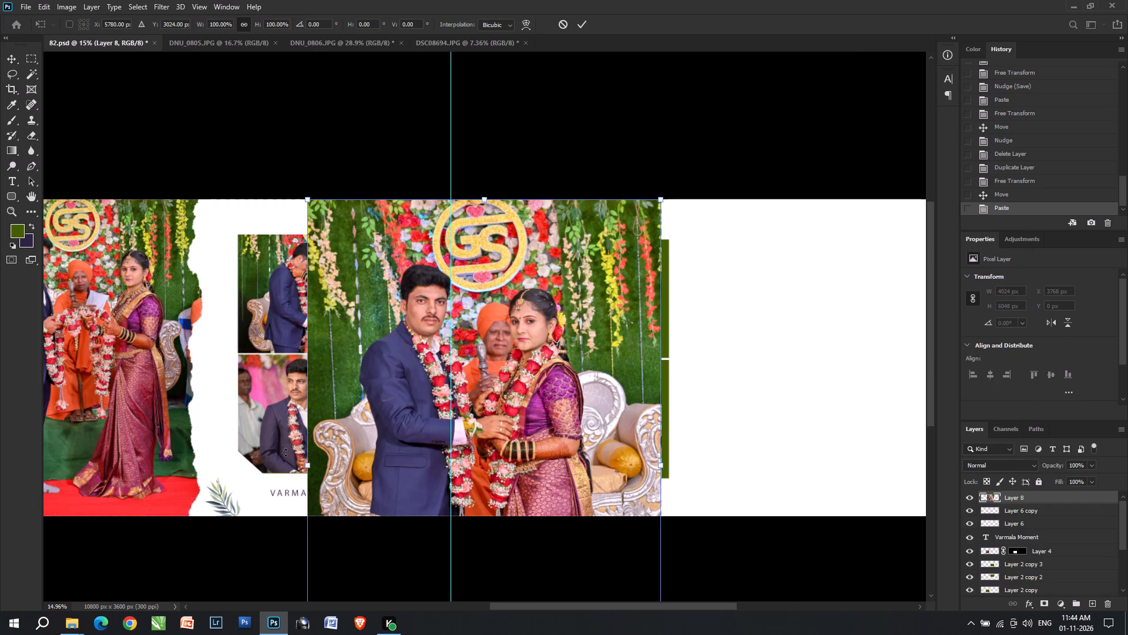
pyautogui.moveTo(303, 463); pyautogui.dragTo(546, 432)
pyautogui.press('space')
pyautogui.press('space')
pyautogui.press('space')
pyautogui.moveTo(630, 435); pyautogui.dragTo(318, 436)
pyautogui.moveTo(317, 437); pyautogui.dragTo(550, 387)
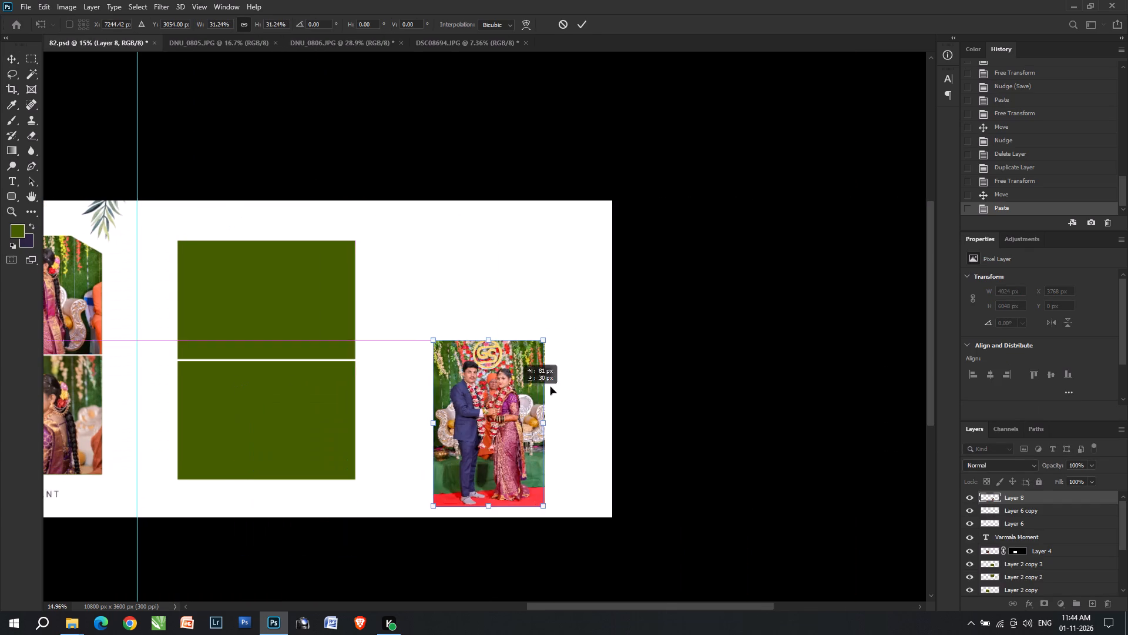
pyautogui.moveTo(550, 387); pyautogui.dragTo(525, 405)
pyautogui.moveTo(505, 350); pyautogui.dragTo(549, 210)
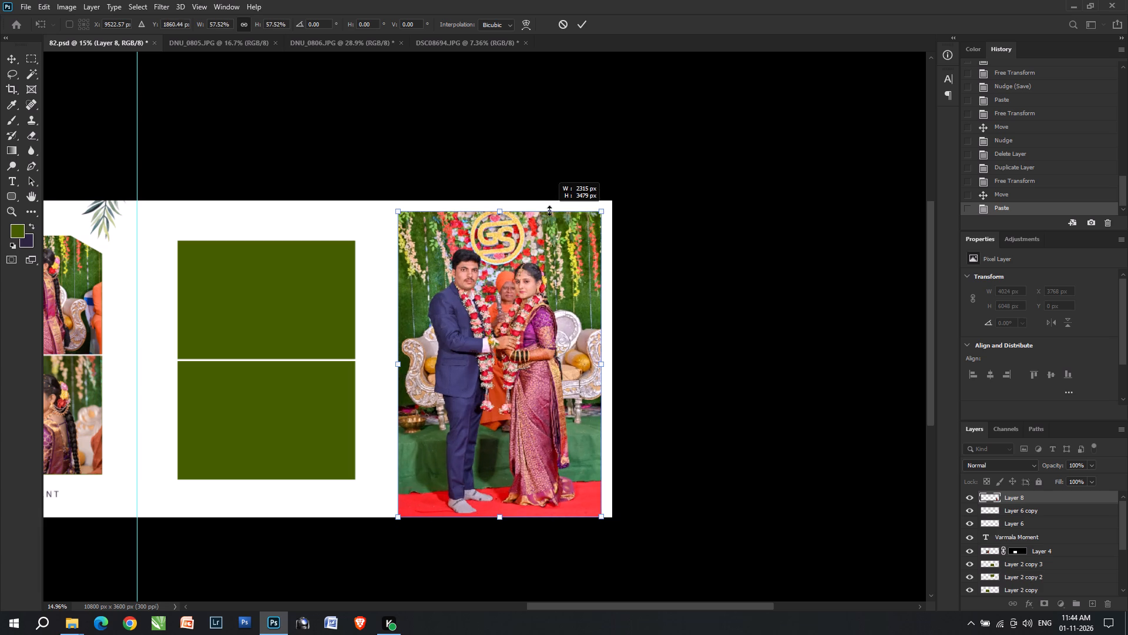
pyautogui.moveTo(549, 210); pyautogui.dragTo(552, 197)
pyautogui.keyDown('shift'); pyautogui.moveTo(516, 300); pyautogui.dragTo(525, 300); pyautogui.keyUp('shift')
pyautogui.click(525, 300)
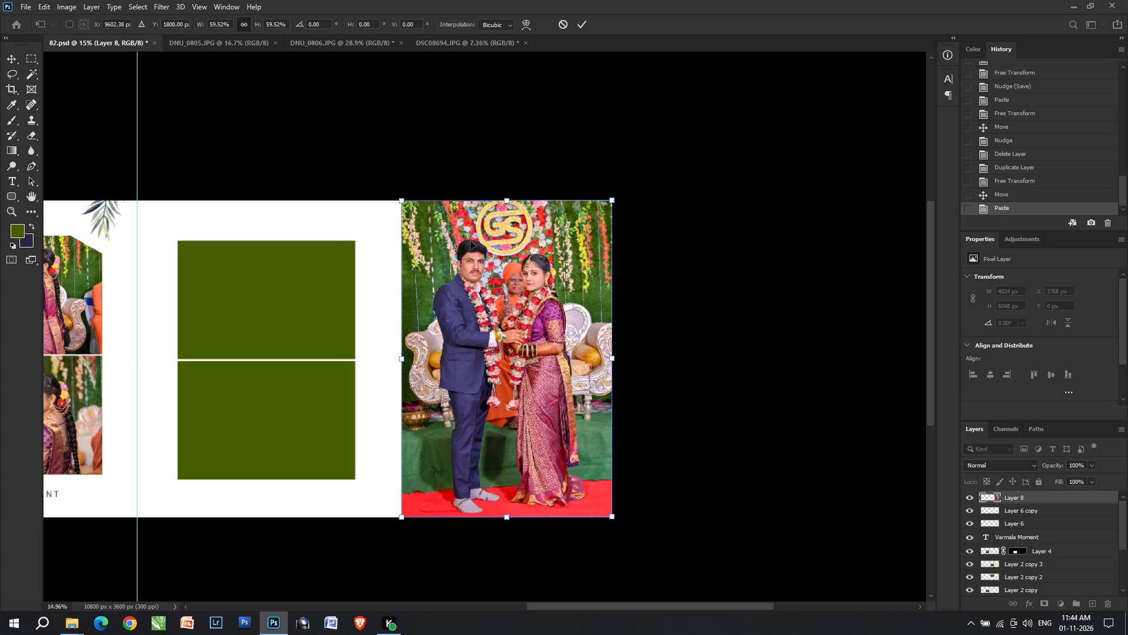
pyautogui.moveTo(402, 205); pyautogui.dragTo(387, 195)
pyautogui.press('Return')
# Select the area of the new upper green frame, Layer 2 copy 2, with the Magic Wand.
pyautogui.press('v')
pyautogui.press('v')
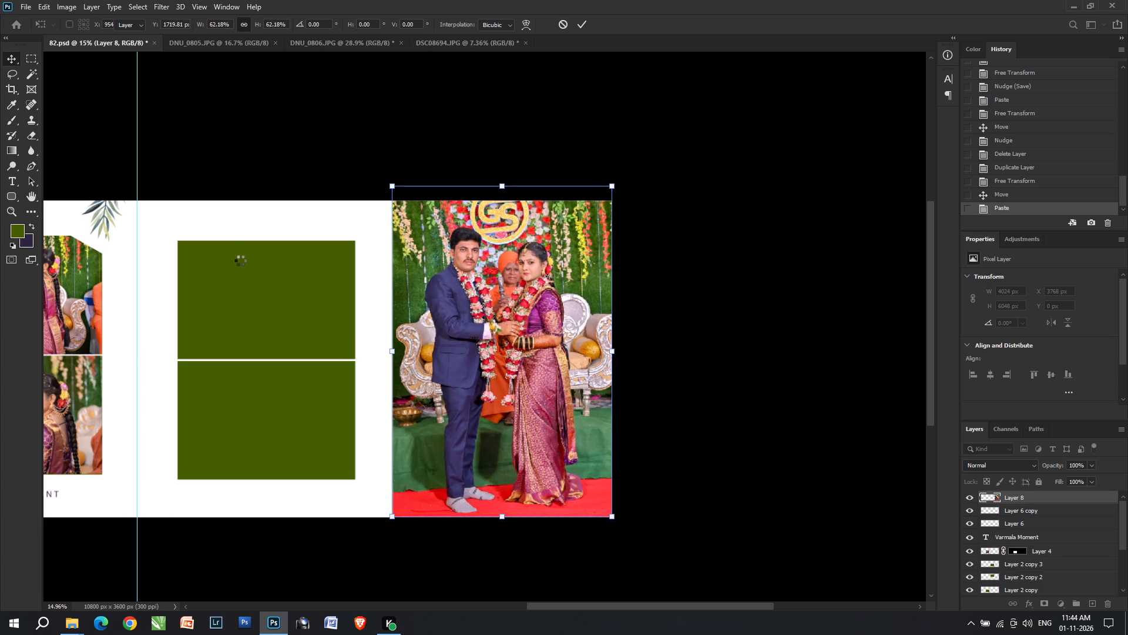
pyautogui.rightClick(240, 260)
pyautogui.click(266, 269)
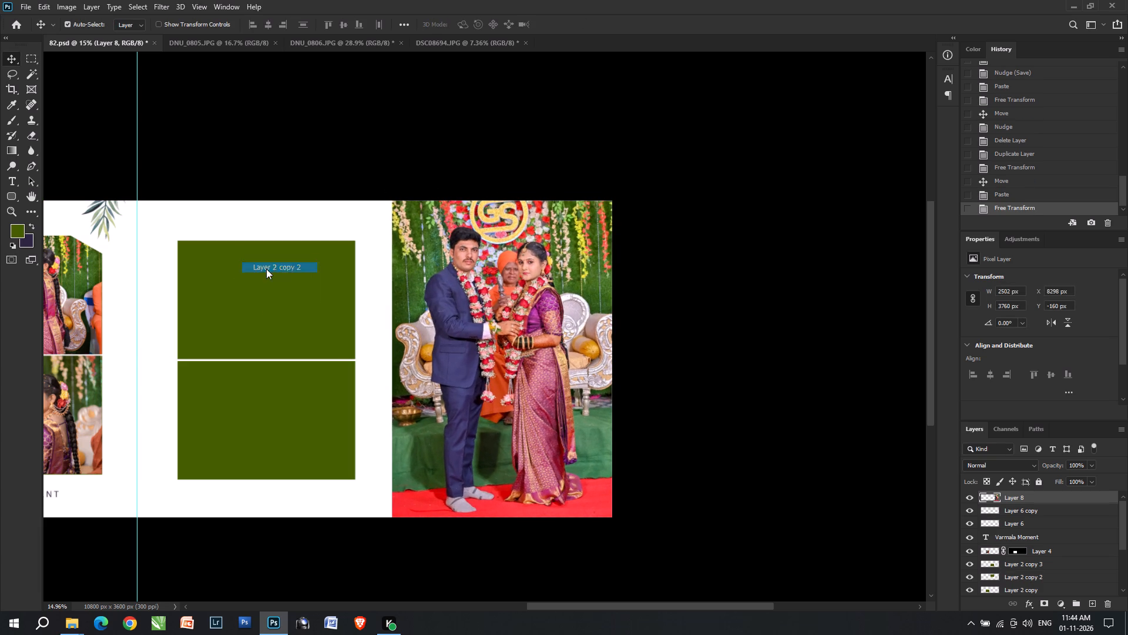
pyautogui.press('w')
pyautogui.click(266, 269)
# Reapply the last Camera Raw Filter to DNU_0805.JPG.
pyautogui.hotkey('ctrl', 'Tab')
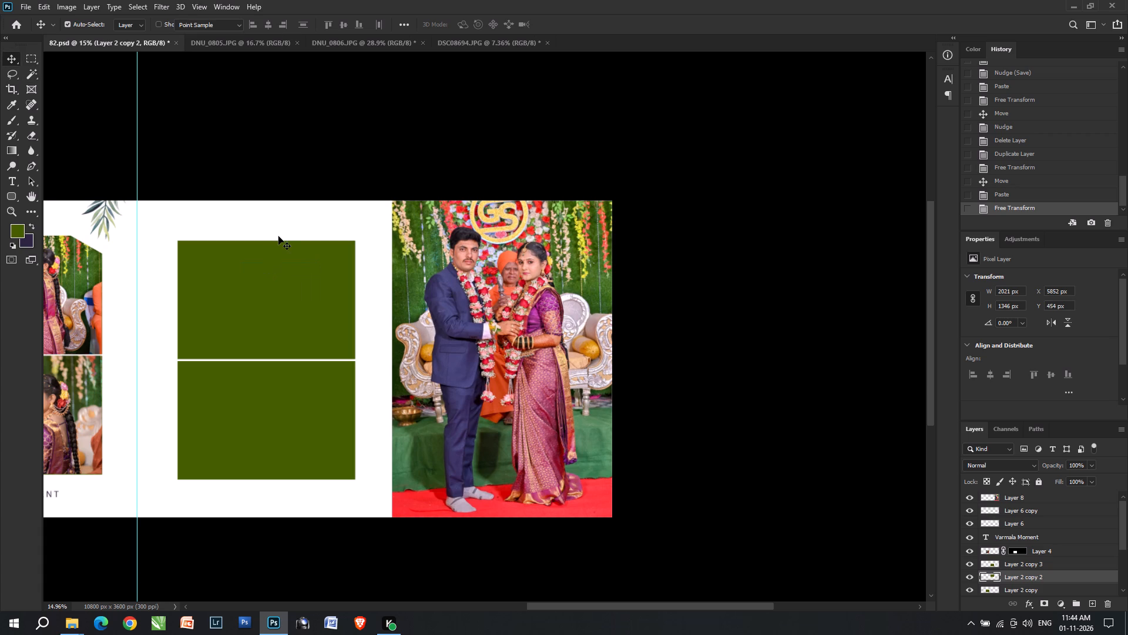
pyautogui.hotkey('ctrl', 'alt', 'f')
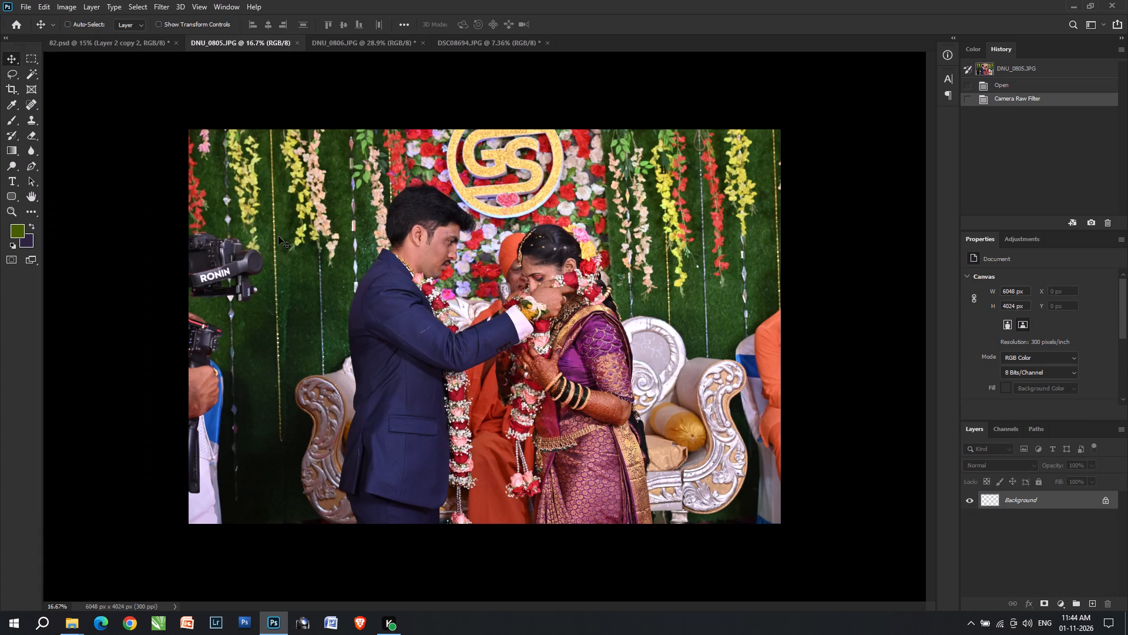
# Brighten DNU_0805 with a Levels adjustment, raising the midtones and slightly lowering the white input level.
pyautogui.hotkey('ctrl', 'l')
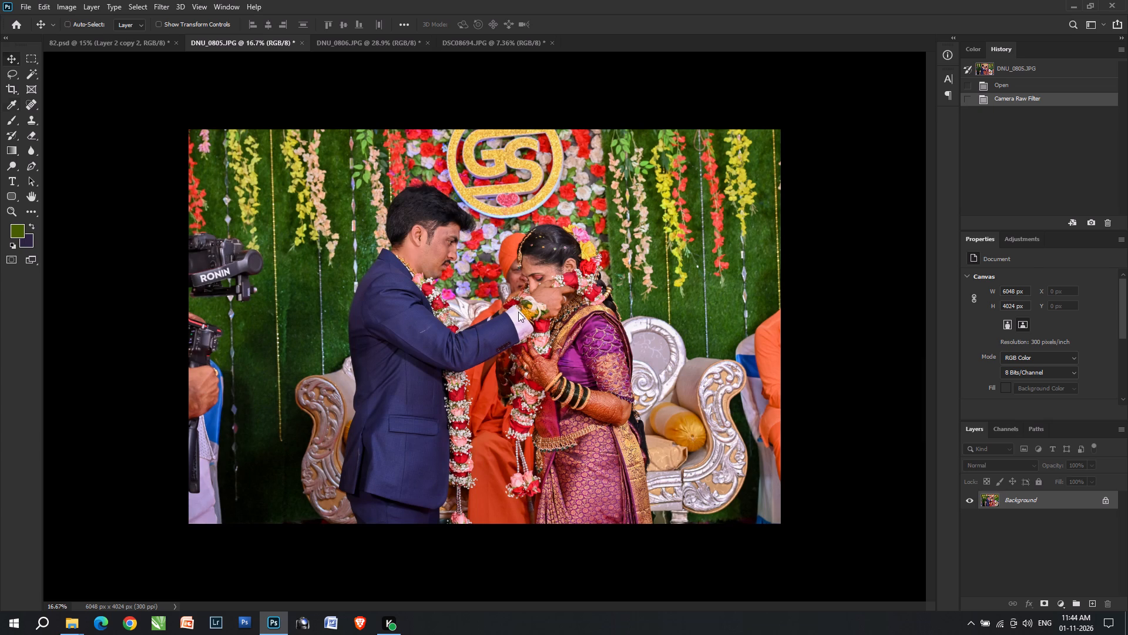
pyautogui.click(869, 376)
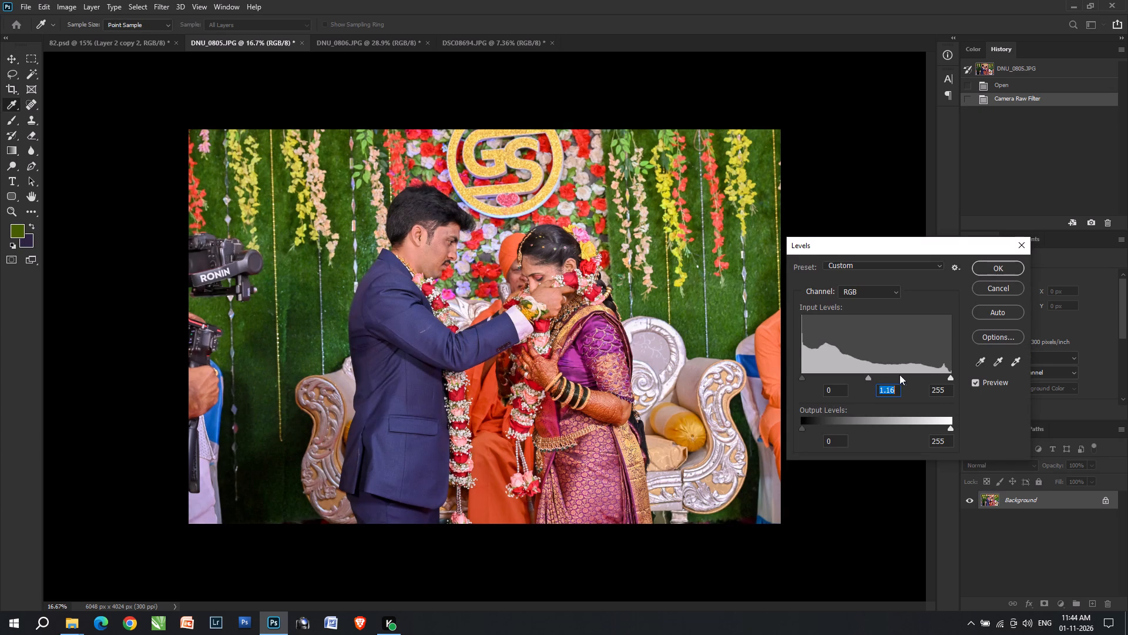
pyautogui.scroll(4, 901, 372)
pyautogui.click(946, 374)
pyautogui.scroll(-2, 947, 375)
pyautogui.press('Return')
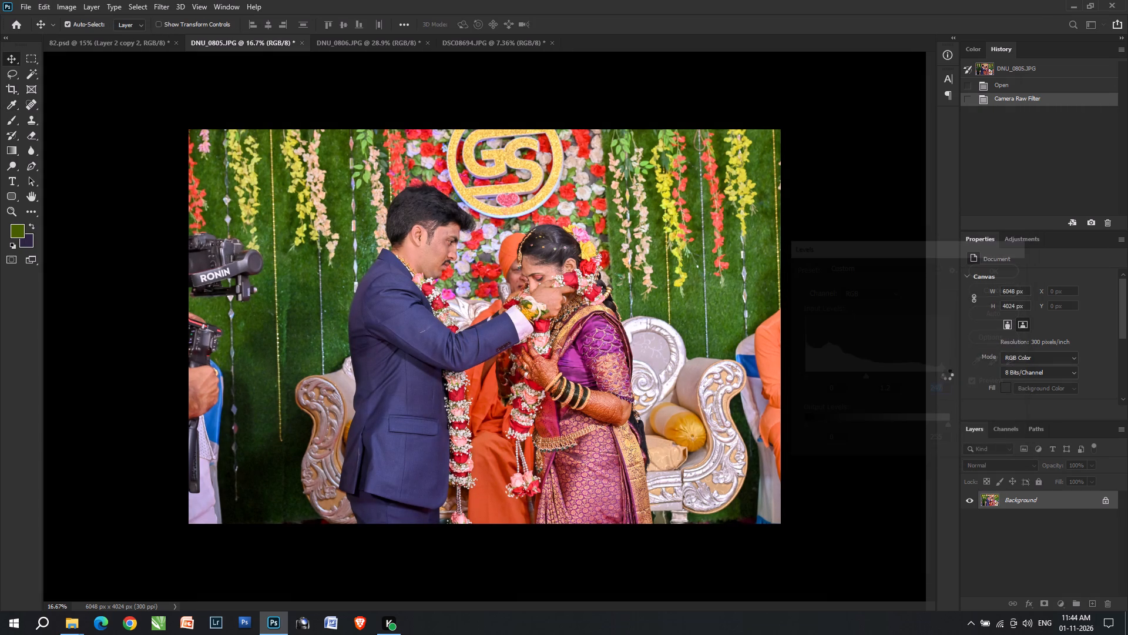
# Cut the whole DNU_0805 photo and paste it into the selected upper frame in 82.psd.
pyautogui.hotkey('ctrl', 'a')
pyautogui.hotkey('ctrl', 'x')
pyautogui.click(119, 47)
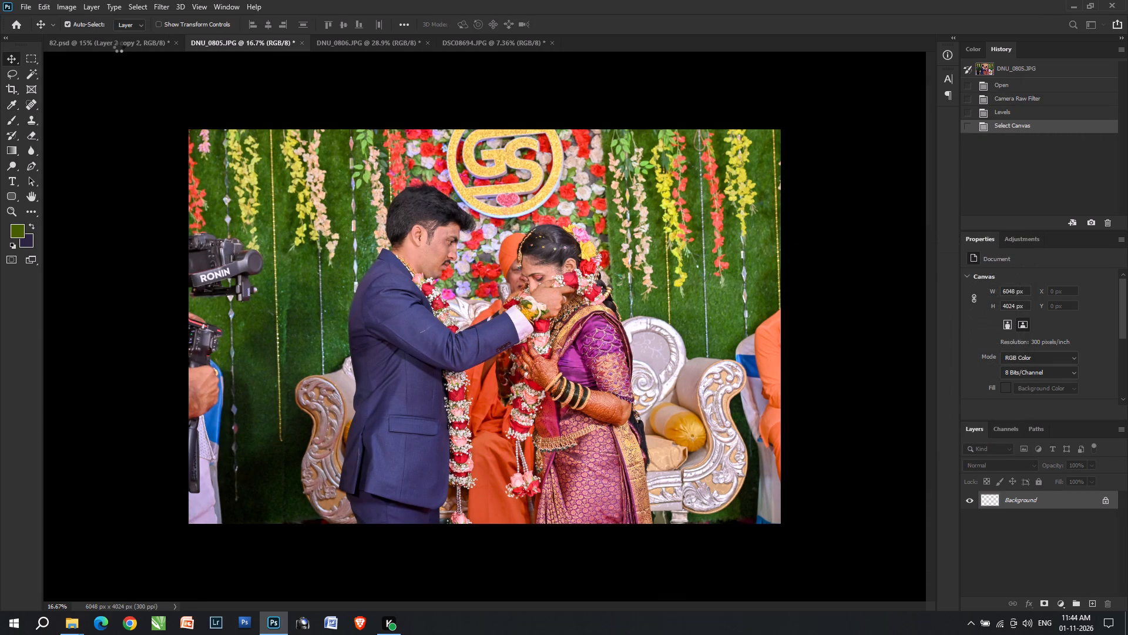
pyautogui.hotkey('ctrl', 'alt', 'shift', 'v')
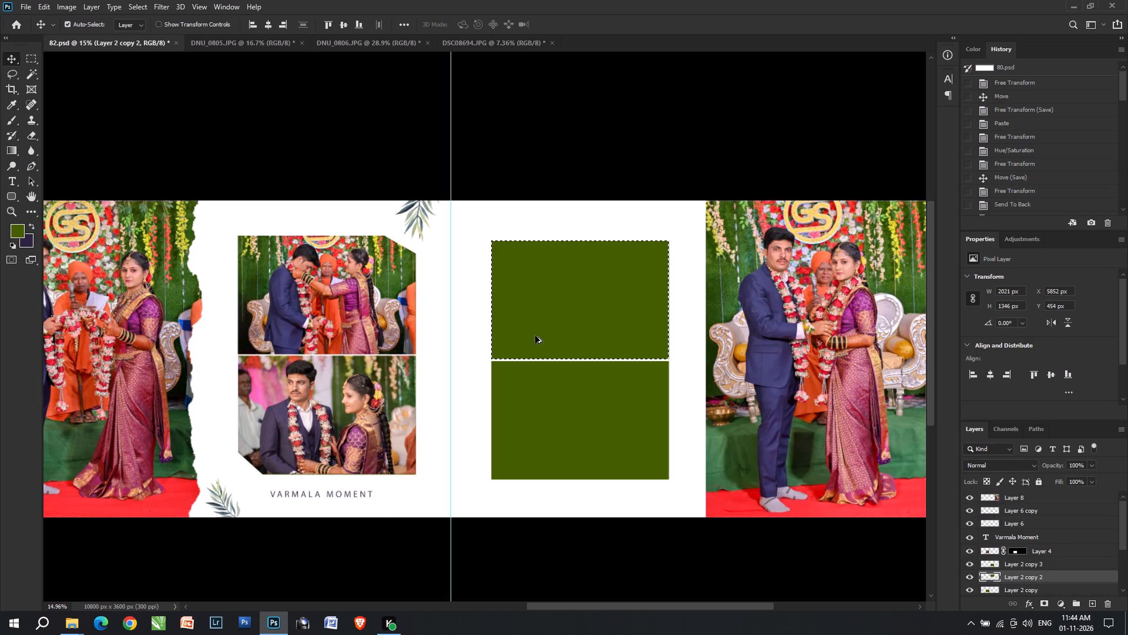
# Scale the DNU_0805 photo to about 39.18 % and position it so the couple fills the upper frame.
pyautogui.hotkey('ctrl', 't')
pyautogui.hotkey('ctrl', 'shift', 't')
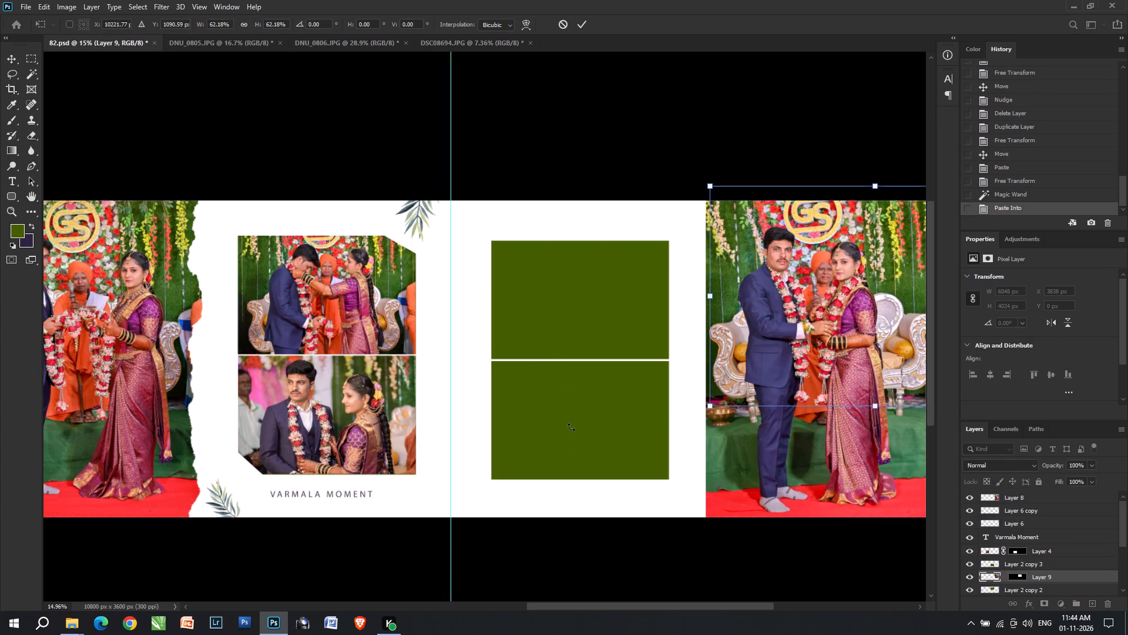
pyautogui.hotkey('ctrl', 'z')
pyautogui.click(578, 555)
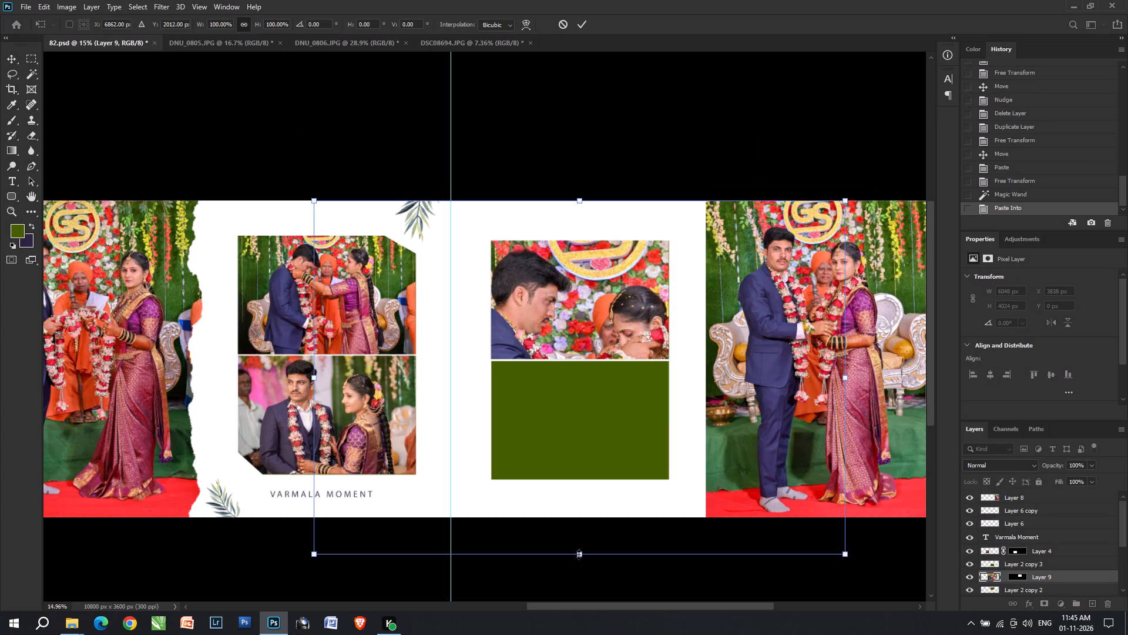
pyautogui.moveTo(580, 557); pyautogui.dragTo(605, 327)
pyautogui.moveTo(599, 275); pyautogui.dragTo(599, 316)
pyautogui.moveTo(580, 238); pyautogui.dragTo(580, 237)
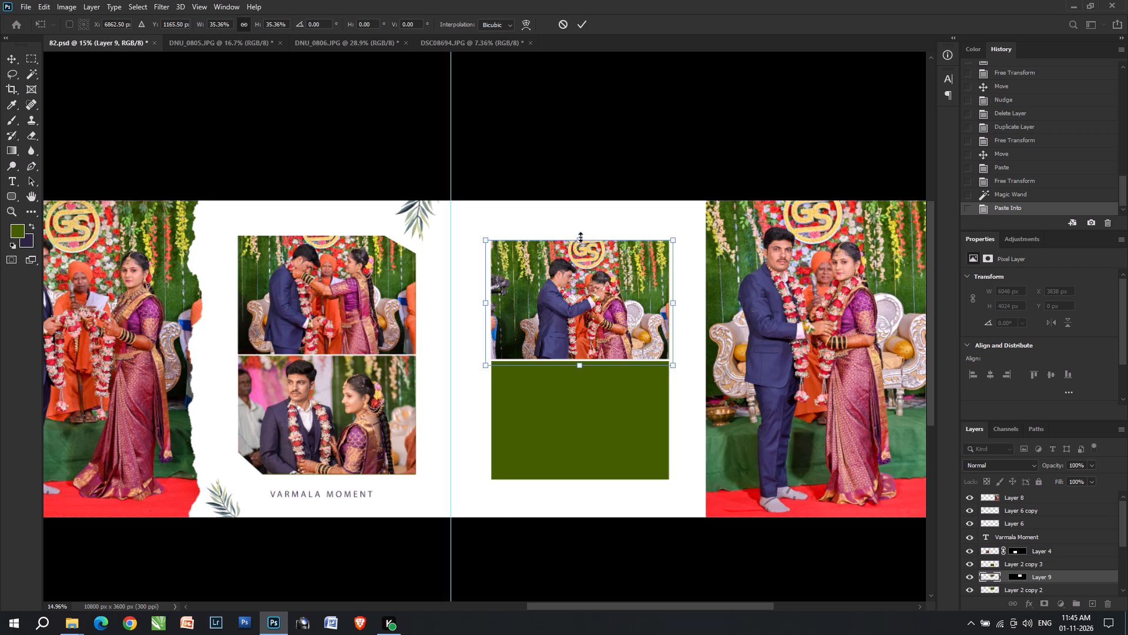
pyautogui.moveTo(580, 237); pyautogui.dragTo(582, 225)
pyautogui.hotkey('shift', 'Return')
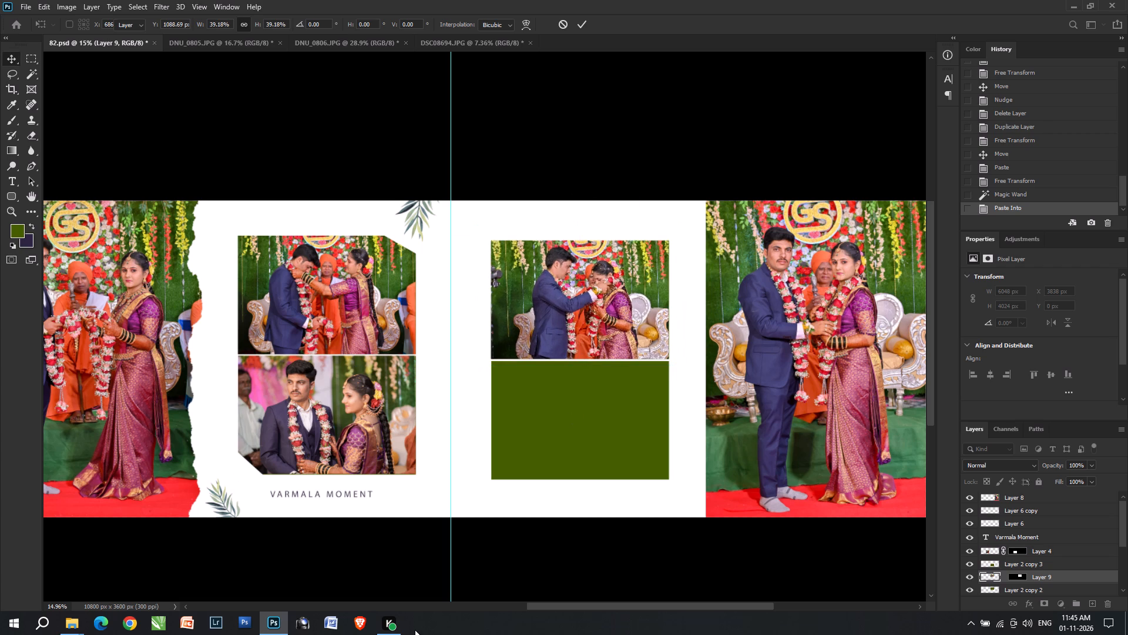
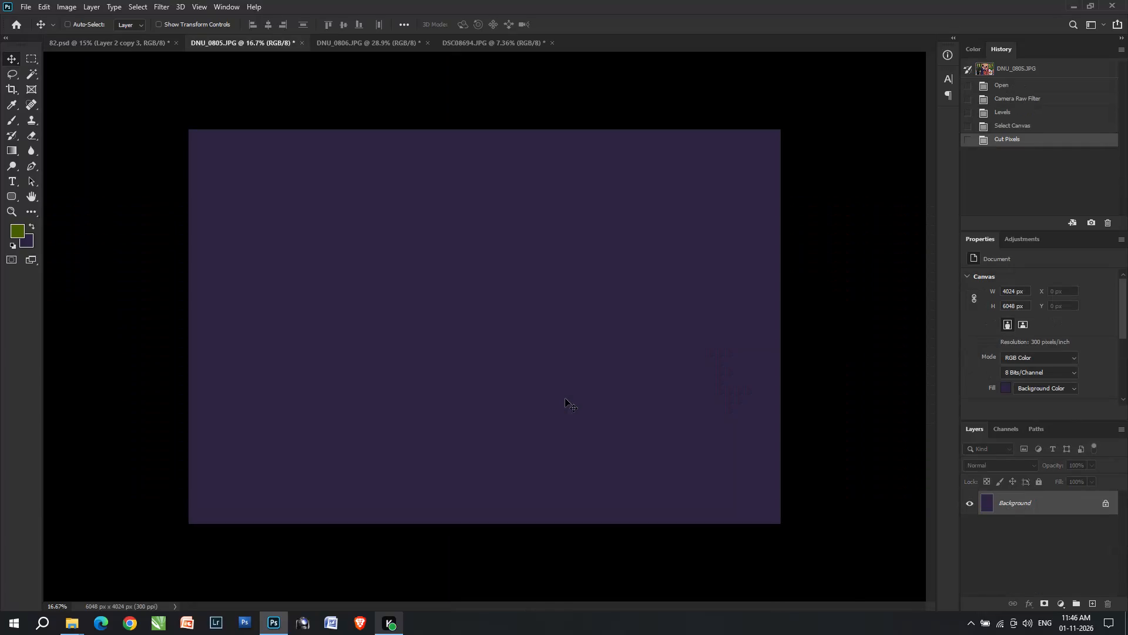
# Undo the pixel cut and the whole-canvas selection in DSC08694.JPG, going back to its Levels adjustment.
pyautogui.hotkey('ctrl', 'Tab')
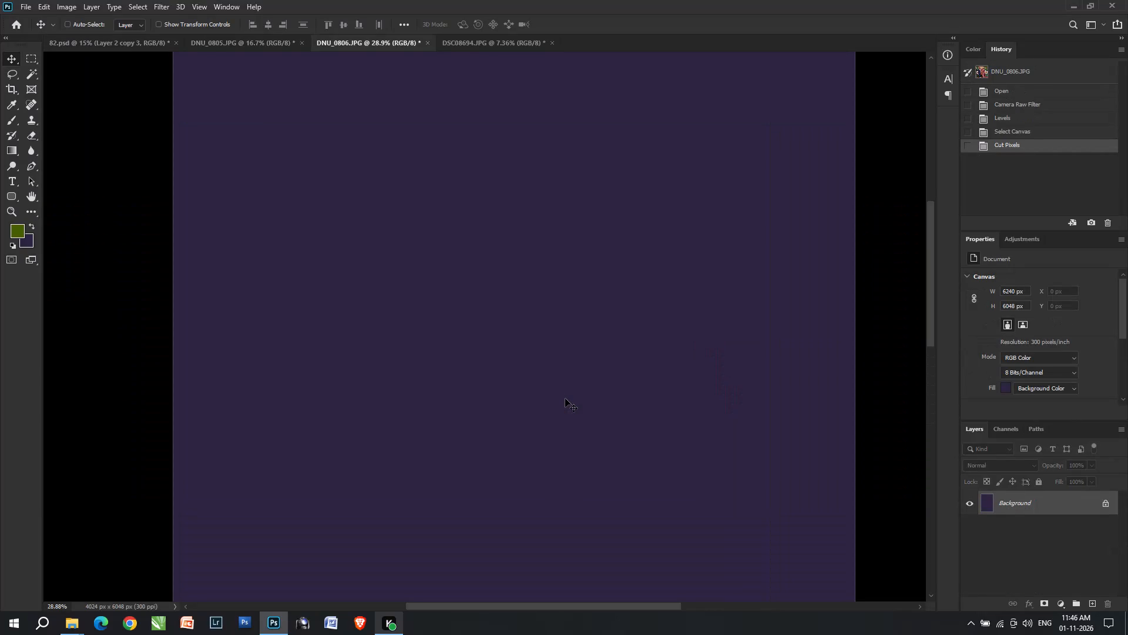
pyautogui.hotkey('ctrl', 'z')
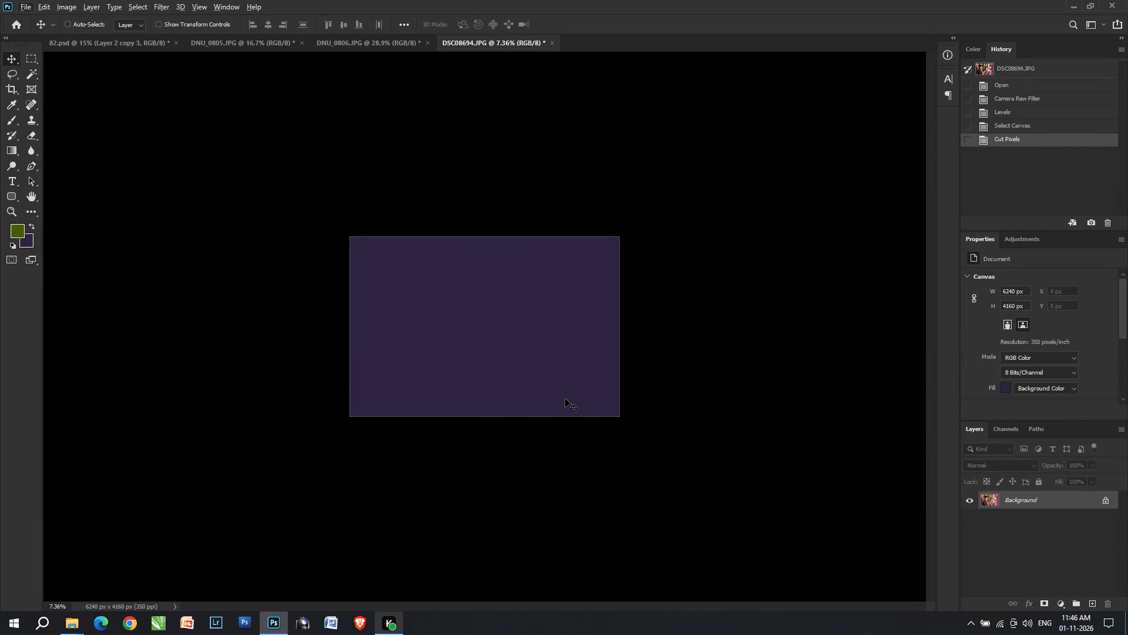
pyautogui.hotkey('ctrl', 'z')
pyautogui.hotkey('ctrl', 'x')
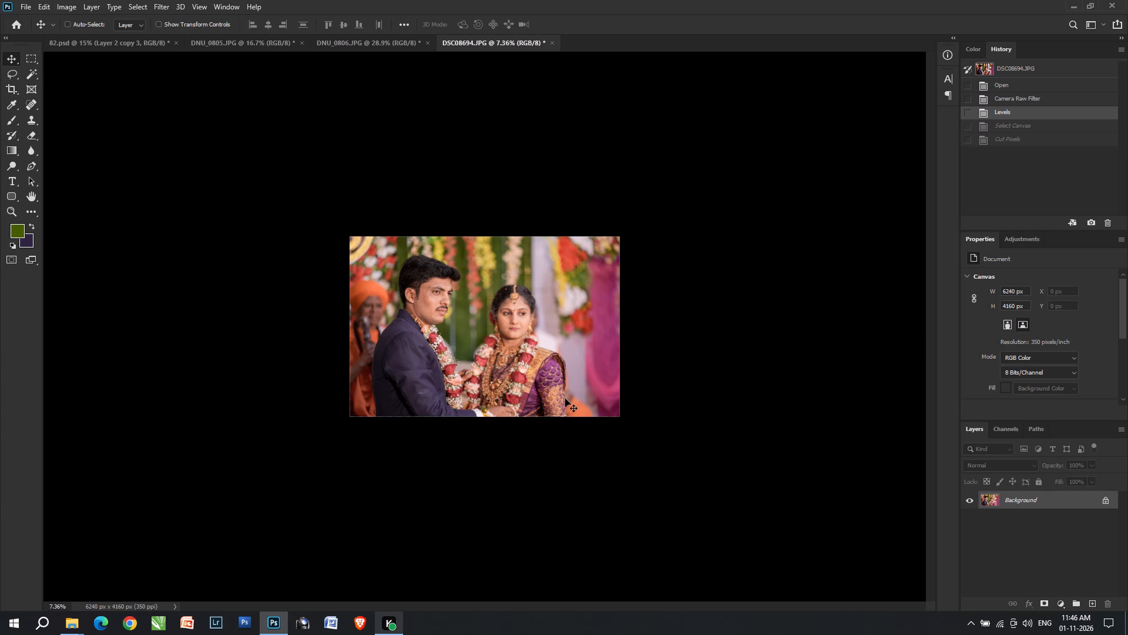
pyautogui.hotkey('ctrl', 'shift', 'z')
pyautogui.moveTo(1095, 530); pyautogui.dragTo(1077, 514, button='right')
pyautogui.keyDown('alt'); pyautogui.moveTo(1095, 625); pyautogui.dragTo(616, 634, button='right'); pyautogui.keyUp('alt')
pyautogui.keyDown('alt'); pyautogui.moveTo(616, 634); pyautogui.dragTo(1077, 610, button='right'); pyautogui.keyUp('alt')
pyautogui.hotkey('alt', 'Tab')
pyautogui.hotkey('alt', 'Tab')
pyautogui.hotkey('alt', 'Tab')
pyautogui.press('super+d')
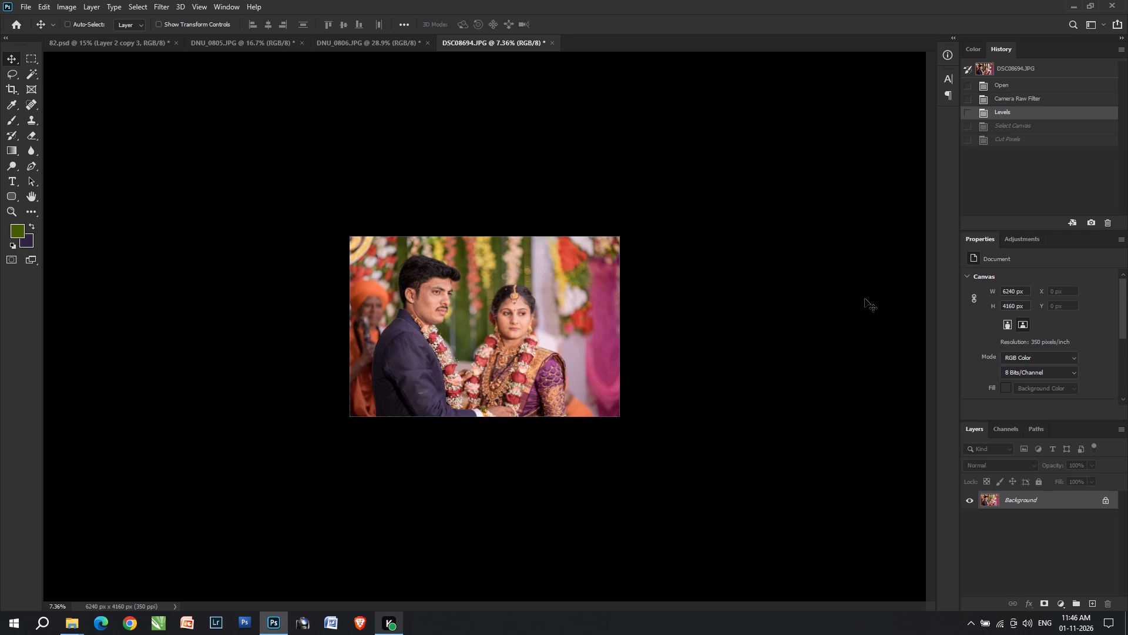
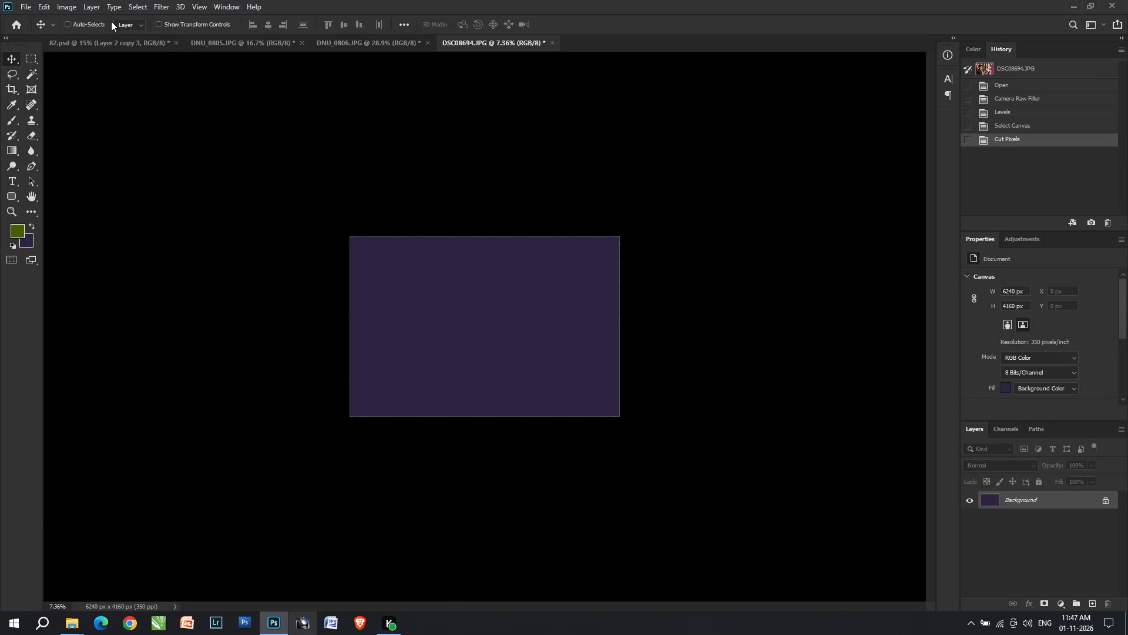
# Paste the cut DSC08694 photo into the selected green frame below the couple's photo in 82.psd and open it for free transform.
pyautogui.hotkey('ctrl', 'Tab')
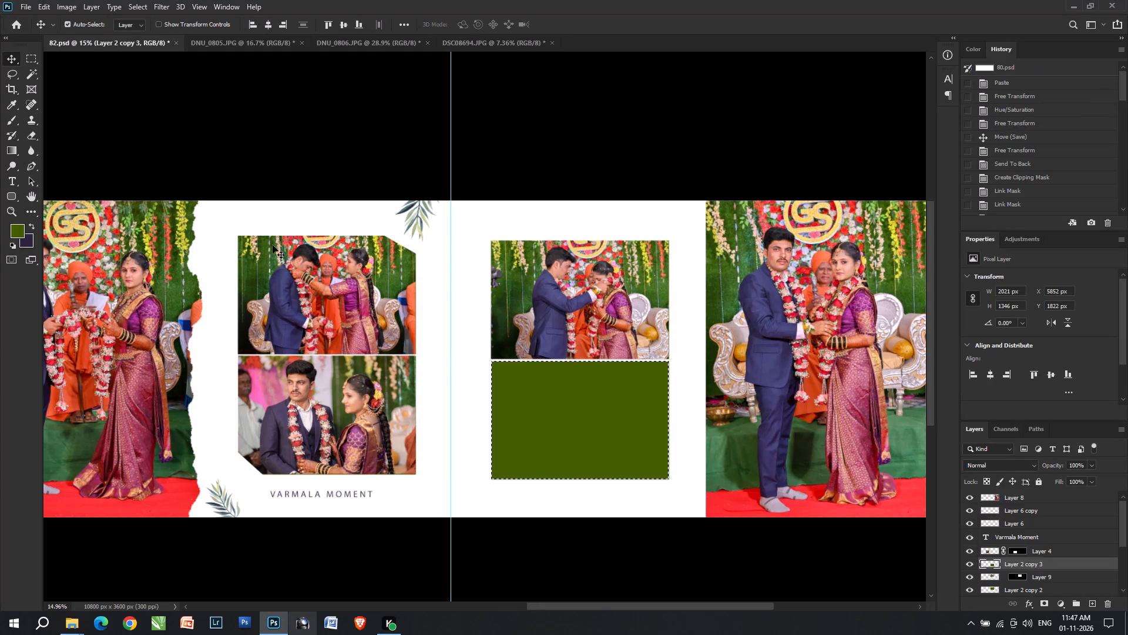
pyautogui.hotkey('ctrl', 'alt', 'shift', 'v')
pyautogui.hotkey('ctrl', 't')
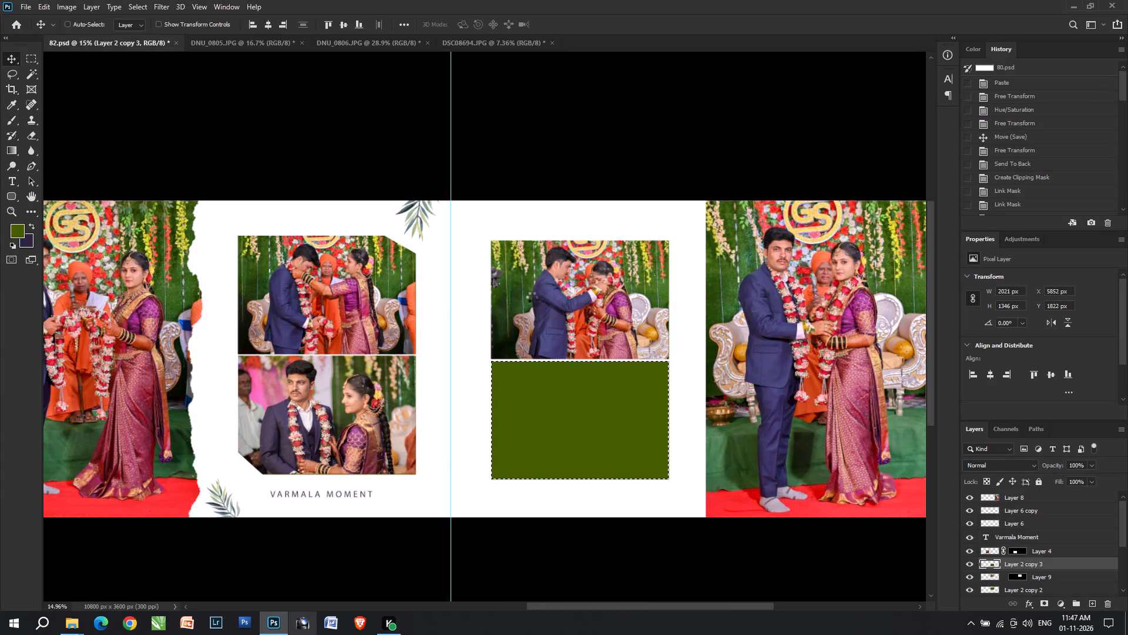
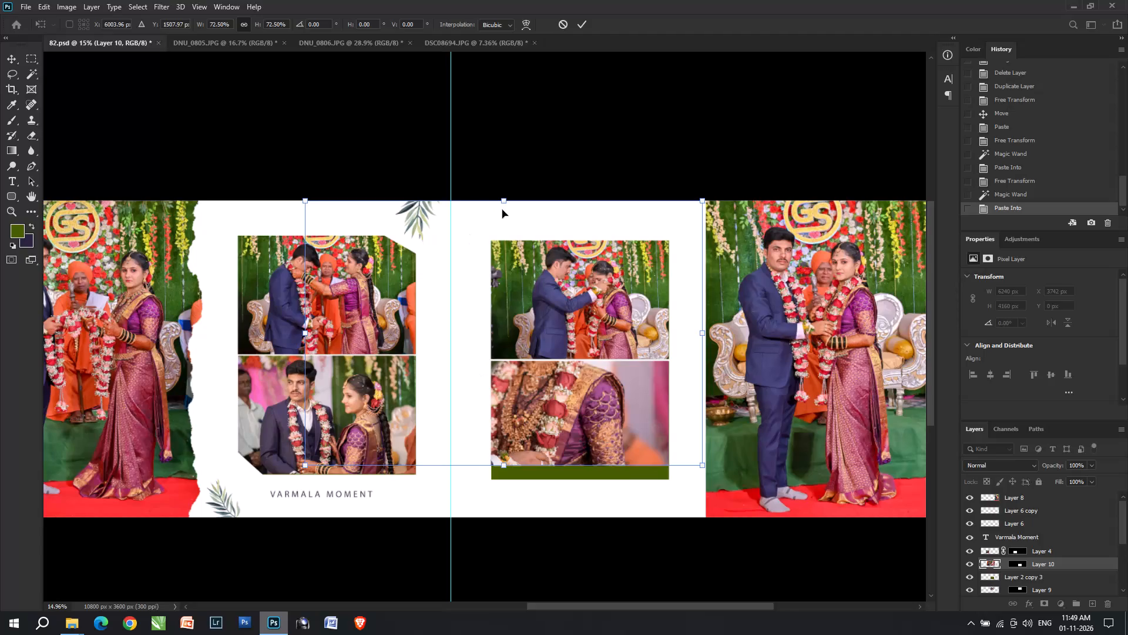
# Scale the pasted photo down to 35% and position it so both faces fill the lower frame, applying the transform.
pyautogui.moveTo(502, 196); pyautogui.dragTo(520, 322)
pyautogui.moveTo(532, 371); pyautogui.dragTo(611, 383)
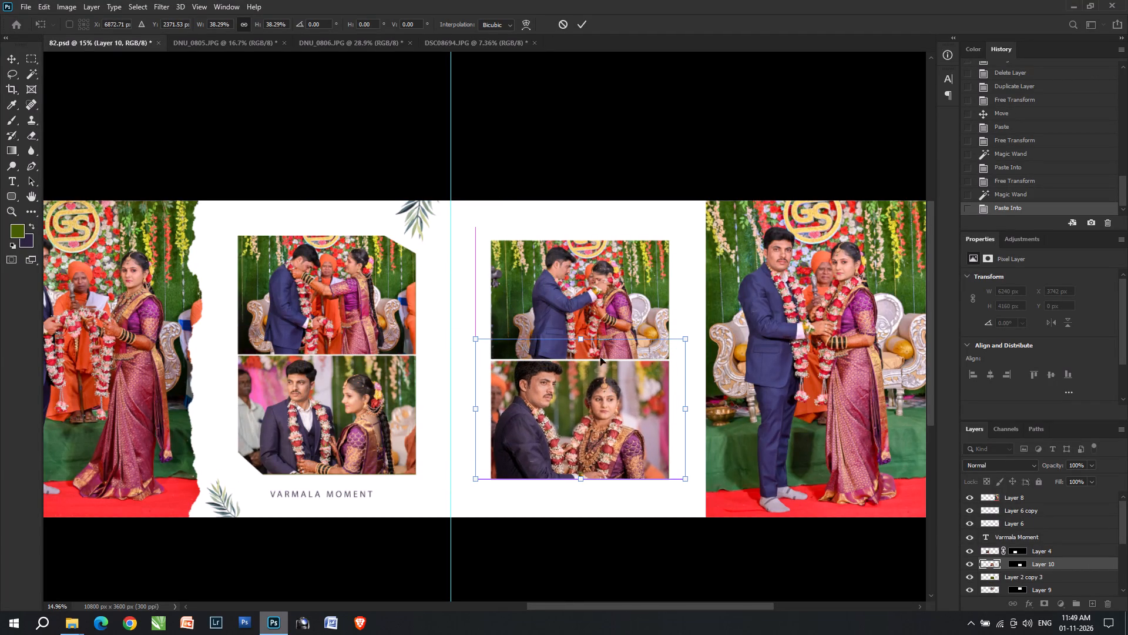
pyautogui.moveTo(579, 332); pyautogui.dragTo(583, 346)
pyautogui.hotkey('ctrl', 'z')
pyautogui.moveTo(583, 340); pyautogui.dragTo(583, 347)
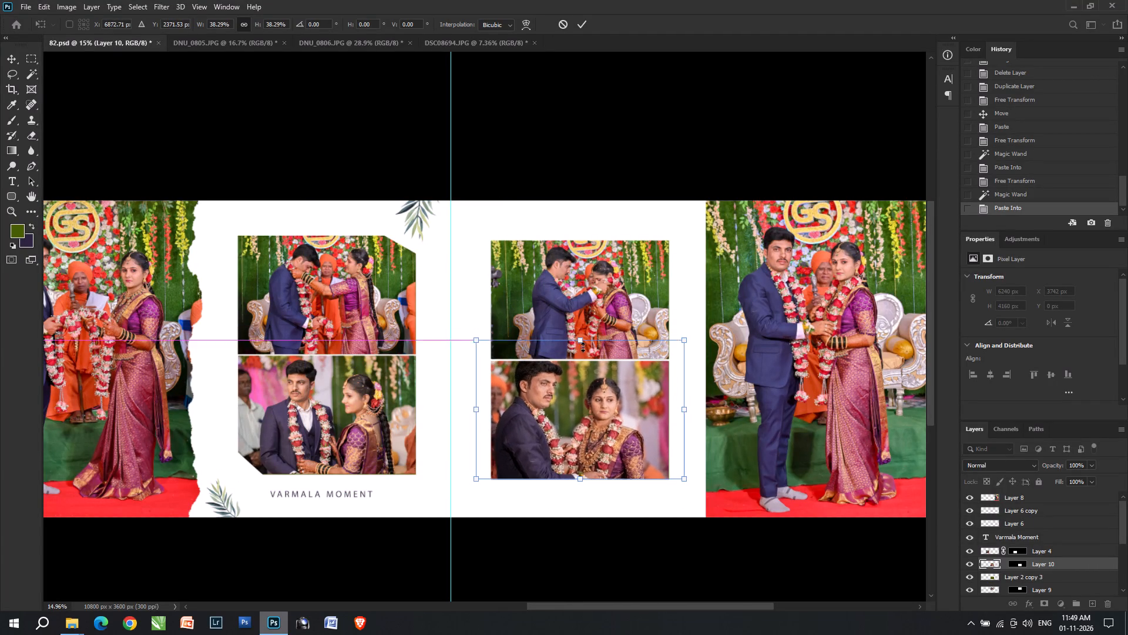
pyautogui.moveTo(583, 347); pyautogui.dragTo(585, 355)
pyautogui.keyDown('shift'); pyautogui.click(598, 415); pyautogui.keyUp('shift')
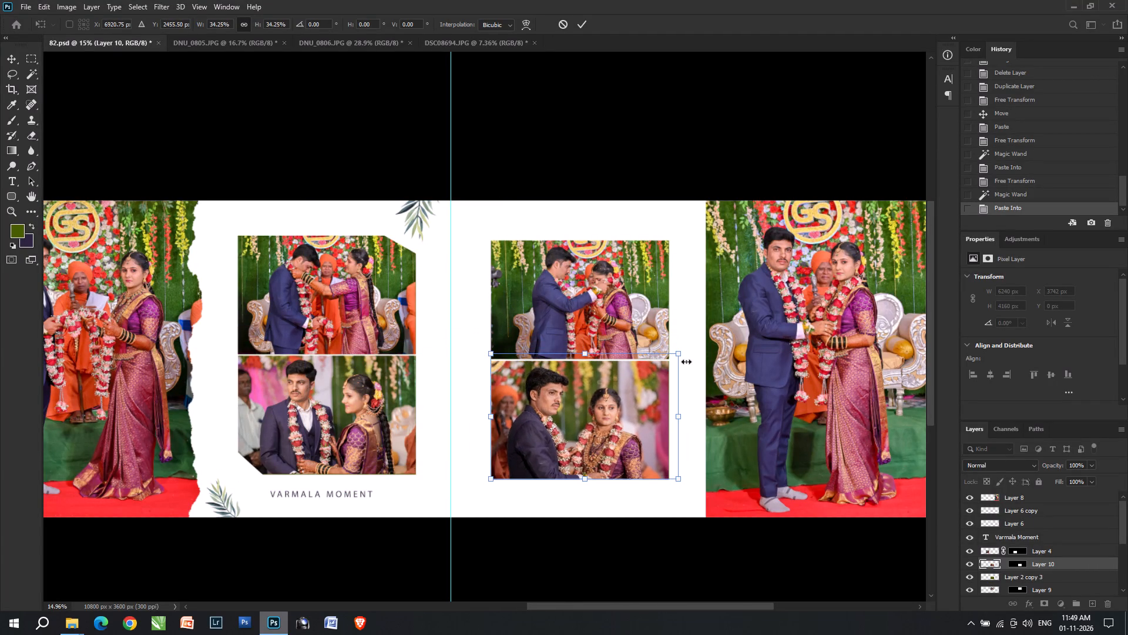
pyautogui.moveTo(680, 350); pyautogui.dragTo(686, 350)
pyautogui.press('Return')
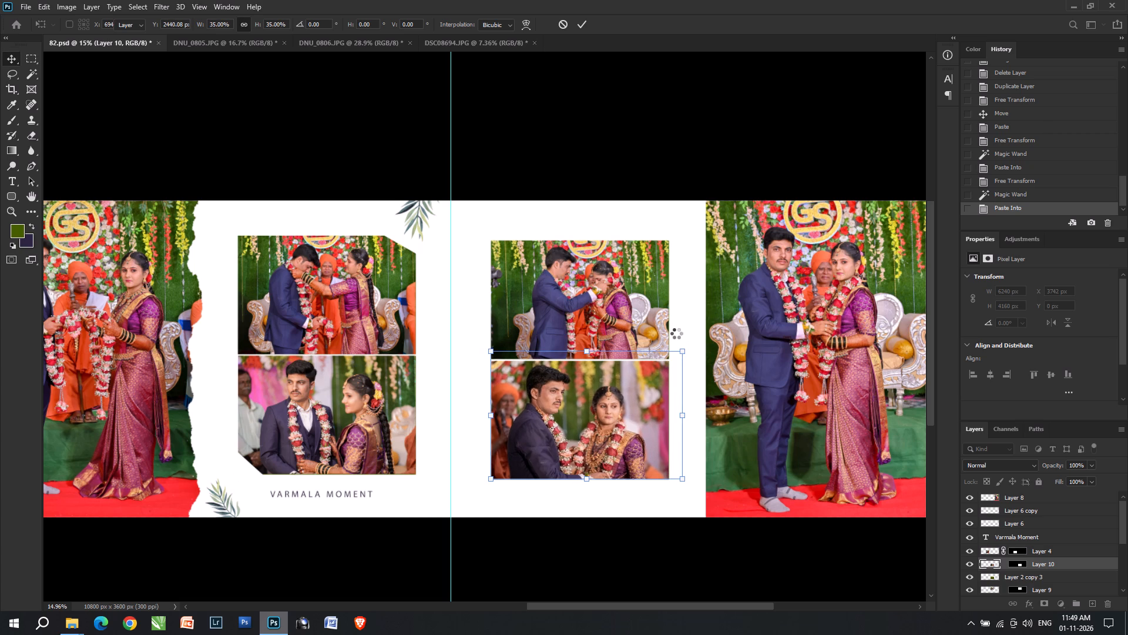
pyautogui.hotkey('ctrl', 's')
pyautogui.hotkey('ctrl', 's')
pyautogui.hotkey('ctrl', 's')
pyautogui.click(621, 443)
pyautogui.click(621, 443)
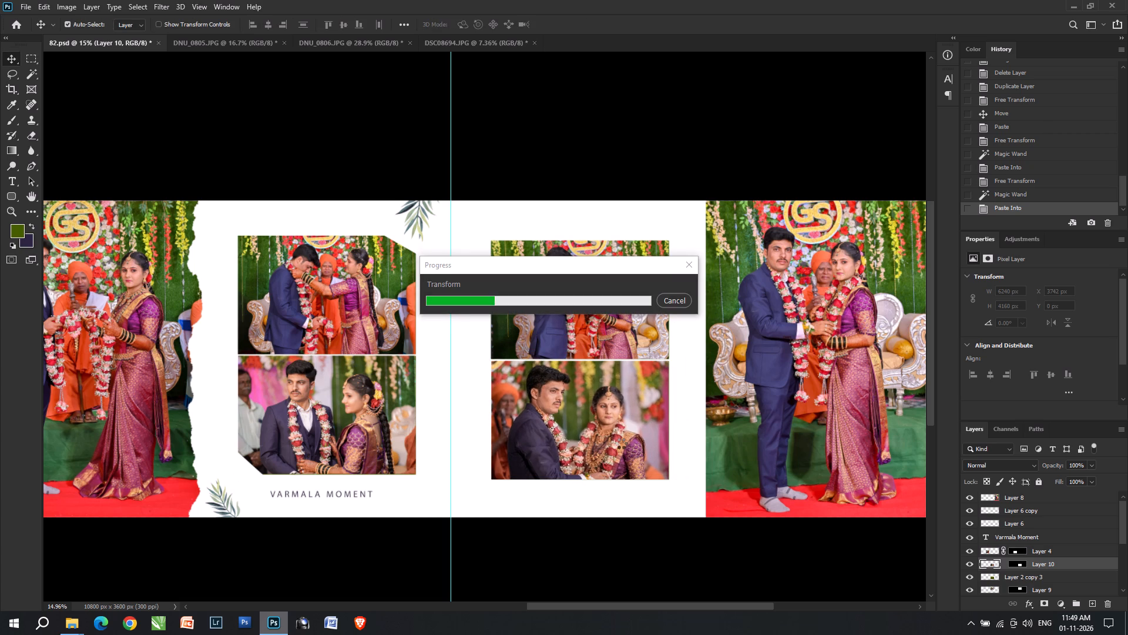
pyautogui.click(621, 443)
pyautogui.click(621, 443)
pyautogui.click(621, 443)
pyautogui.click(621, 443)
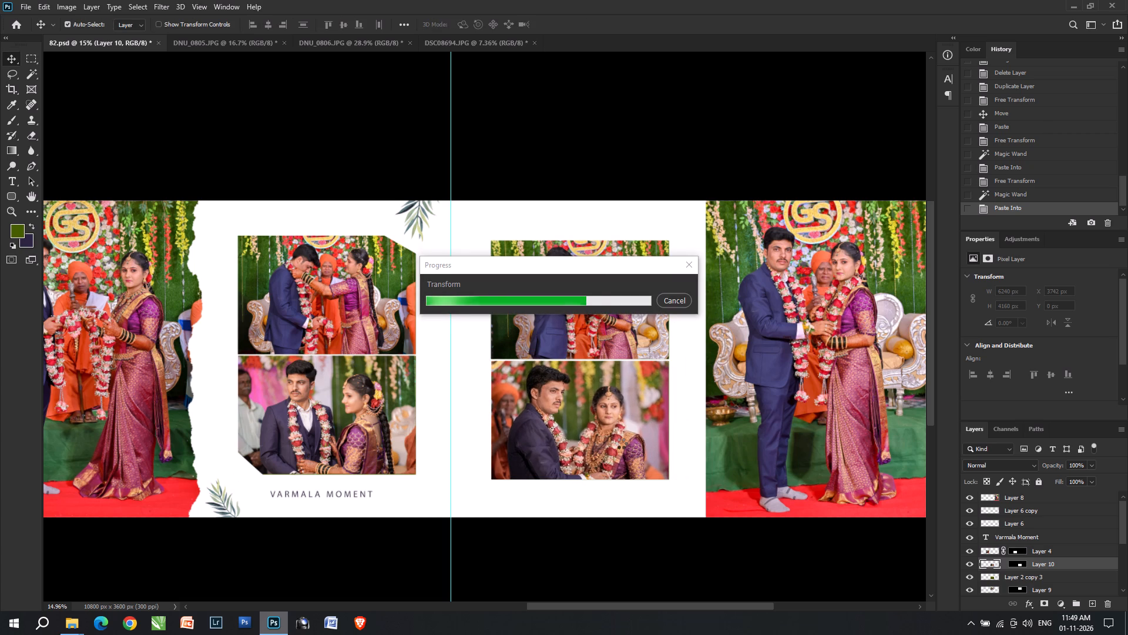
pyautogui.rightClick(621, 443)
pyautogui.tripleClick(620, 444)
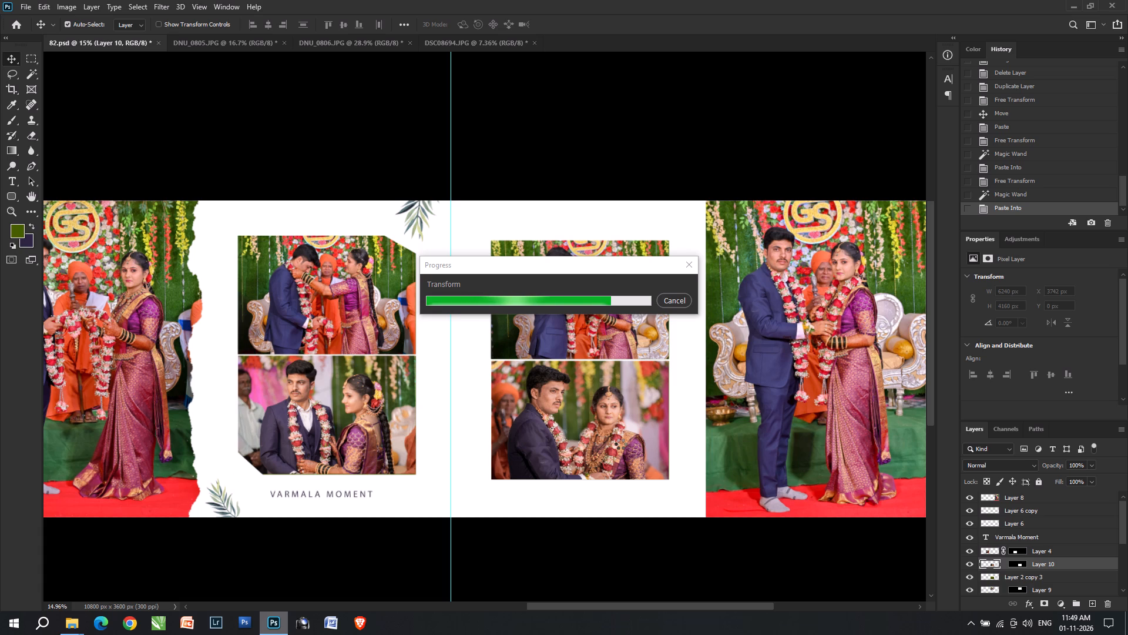
# Select a rectangle about 674 × 234 px at the sheet's bottom edge, starting at the centre guide, and copy it from Background to a new layer.
pyautogui.click(659, 606)
pyautogui.press('v')
pyautogui.press('v')
pyautogui.press('space')
pyautogui.press('space')
pyautogui.press('space')
pyautogui.press('space')
pyautogui.moveTo(317, 486); pyautogui.dragTo(605, 504)
pyautogui.keyDown('alt'); pyautogui.scroll(1, 725, 525); pyautogui.keyUp('alt')
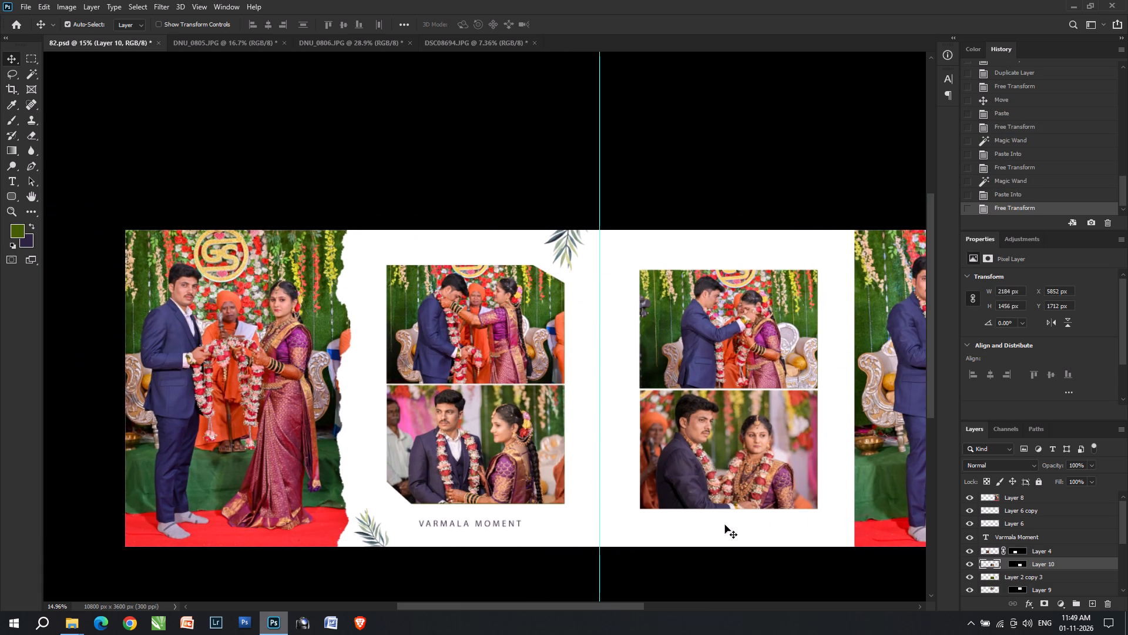
pyautogui.keyDown('alt'); pyautogui.scroll(2, 725, 525); pyautogui.keyUp('alt')
pyautogui.press('m')
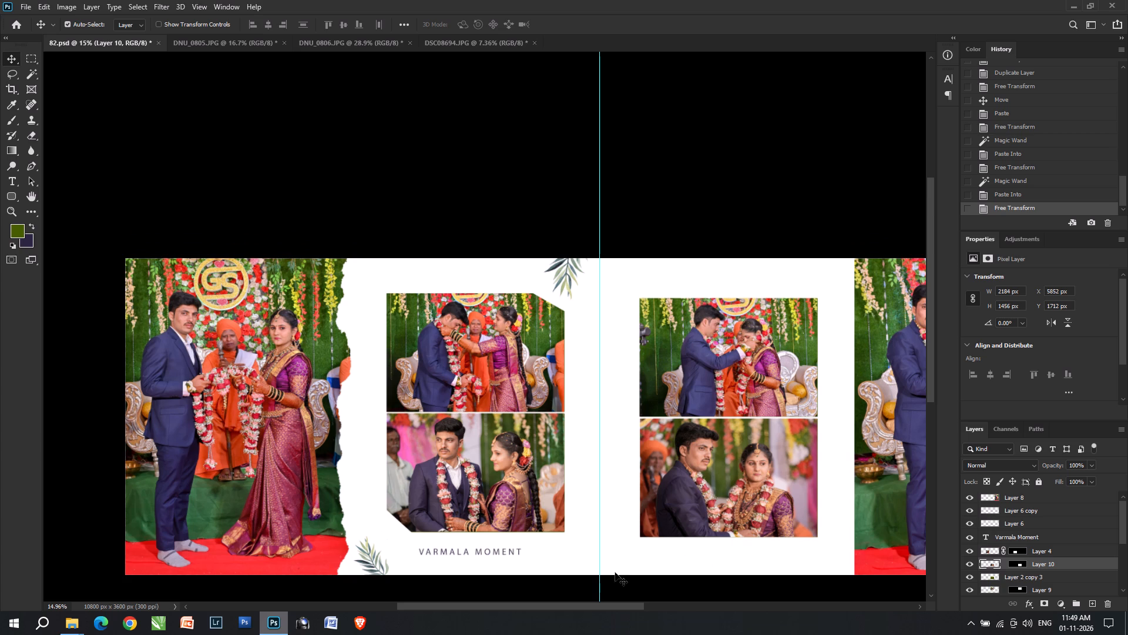
pyautogui.write('mm')
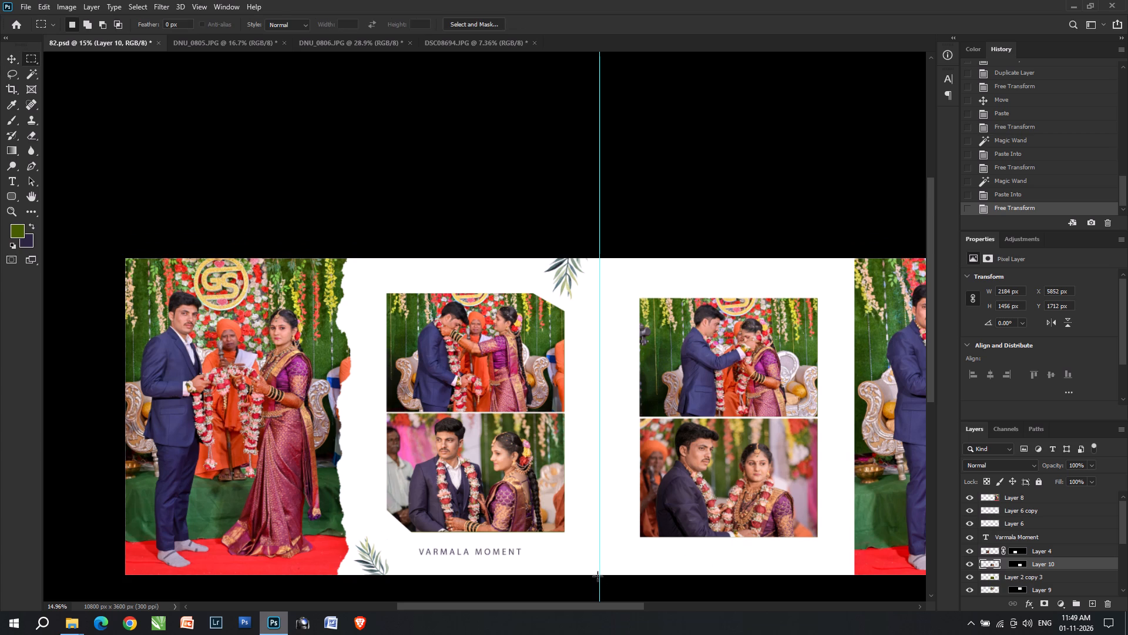
pyautogui.moveTo(597, 576); pyautogui.dragTo(659, 554)
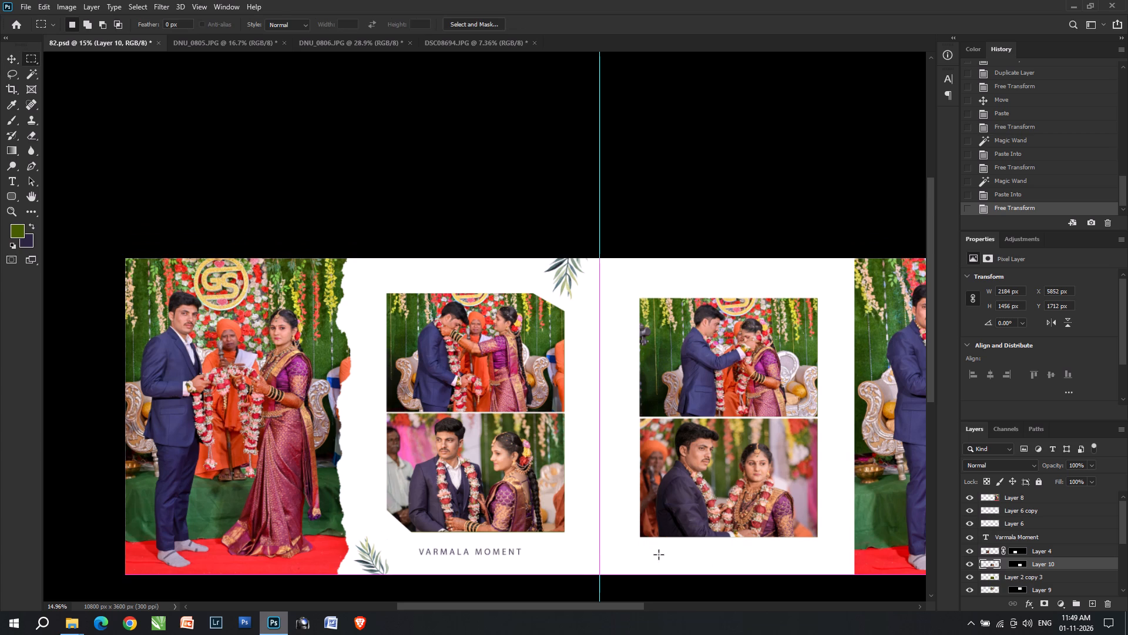
pyautogui.scroll(-16, 1016, 580)
pyautogui.click(1013, 590)
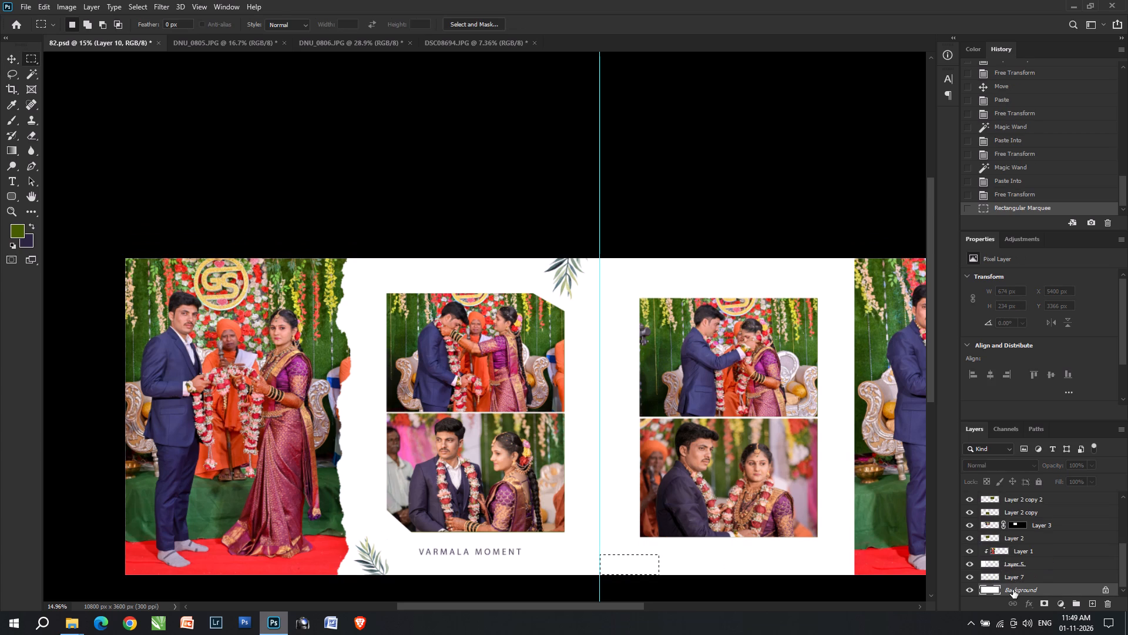
pyautogui.hotkey('ctrl', 'j')
# Fill the new rectangle layer with the olive green swatch colour and set its opacity to 20%.
pyautogui.hotkey('ctrl', 'shift', 'BackSpace')
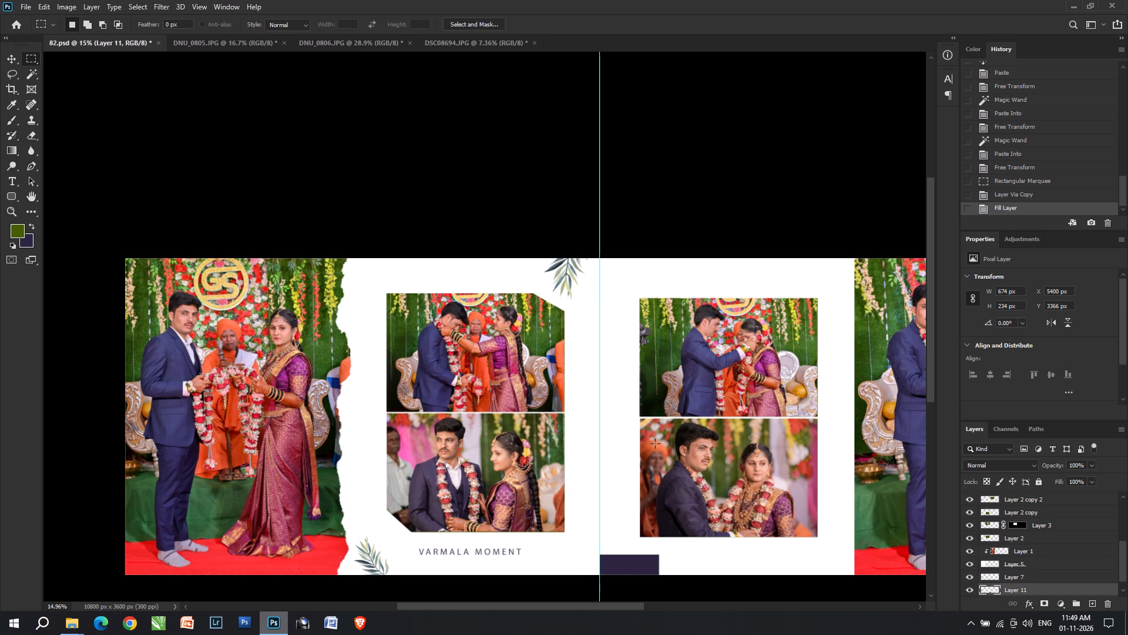
pyautogui.press('x')
pyautogui.hotkey('ctrl', 'shift', 'BackSpace')
pyautogui.press('2')
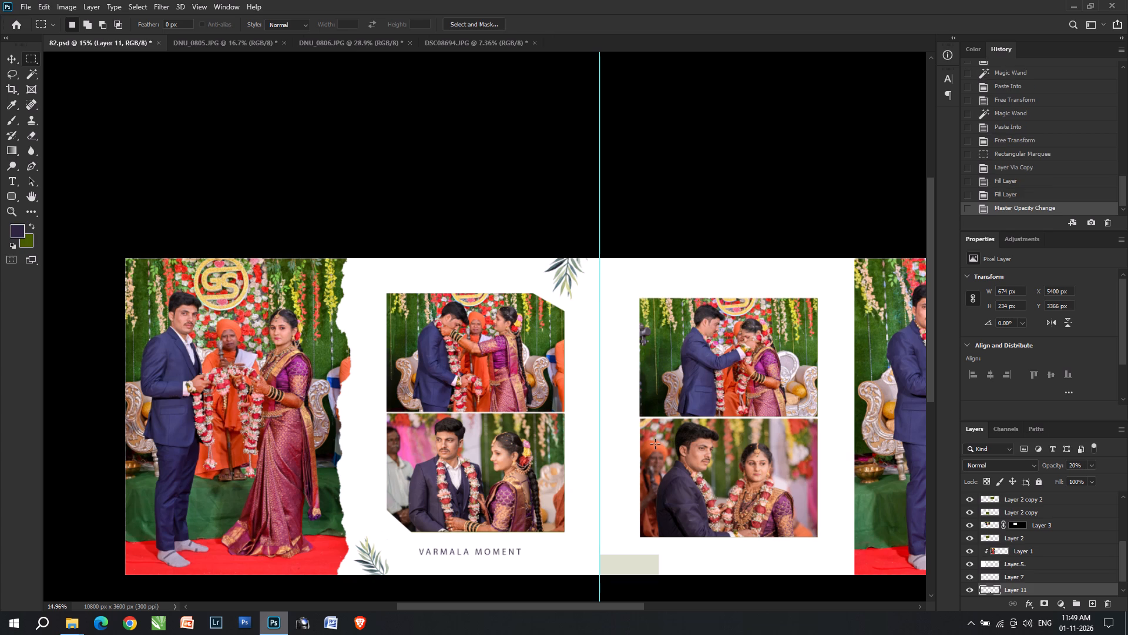
# Widen the green rectangle to about 1133 px and pull its upper outer corner inward to give it a slanted end.
pyautogui.scroll(7, 661, 443)
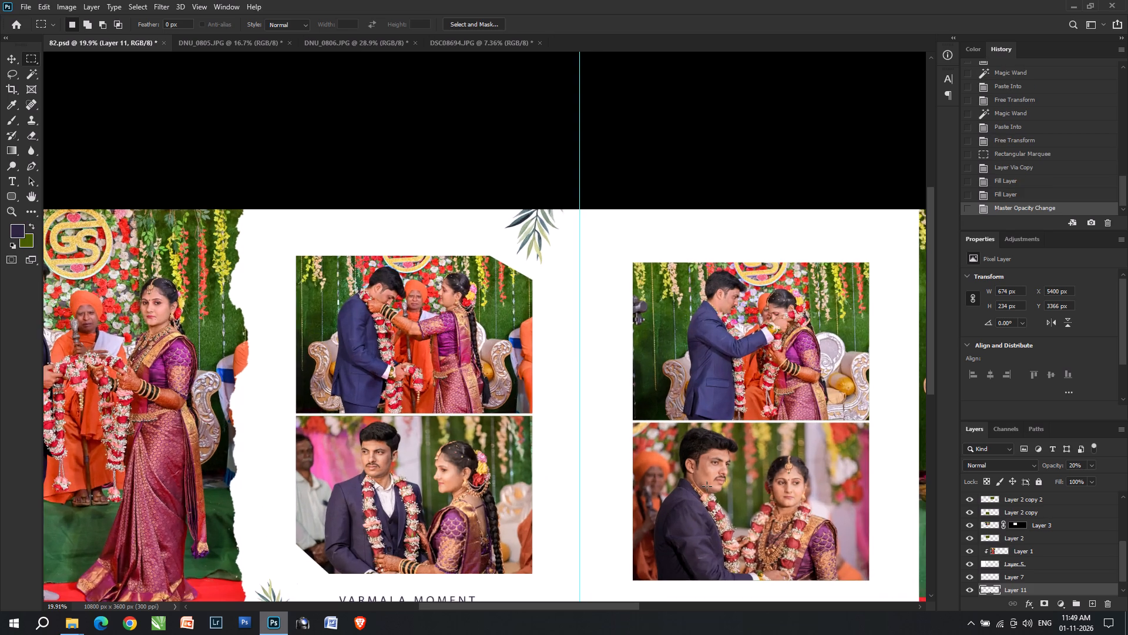
pyautogui.scroll(1, 707, 486)
pyautogui.press('space')
pyautogui.press('space')
pyautogui.press('space')
pyautogui.press('space')
pyautogui.moveTo(693, 512); pyautogui.dragTo(534, 315)
pyautogui.hotkey('ctrl', 't')
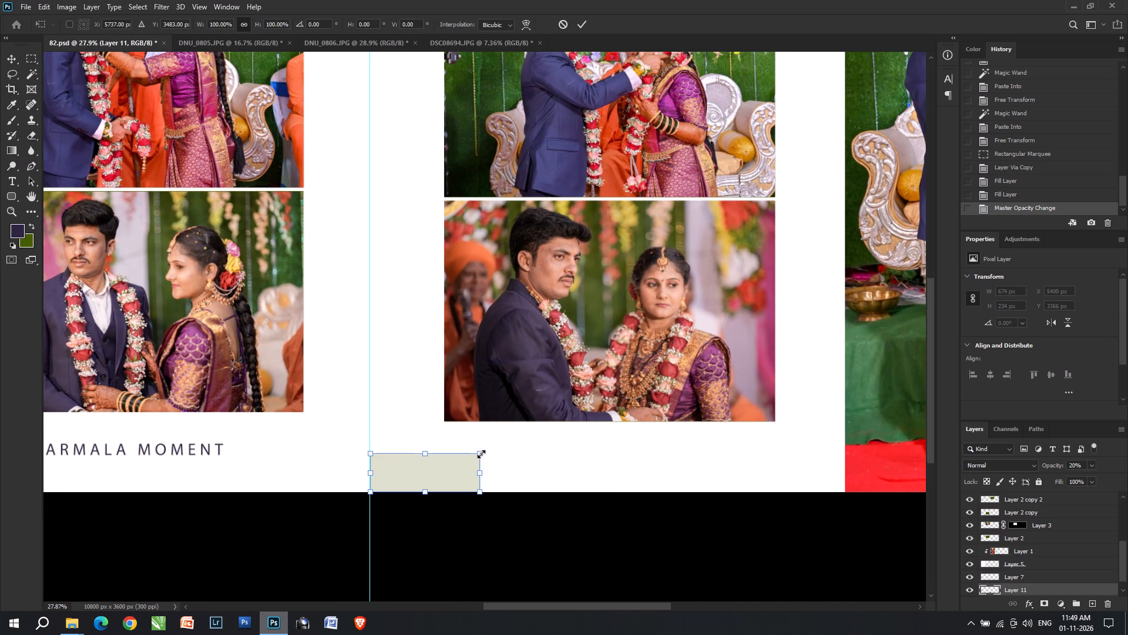
pyautogui.keyDown('ctrl'); pyautogui.keyDown('shift'); pyautogui.moveTo(481, 454); pyautogui.dragTo(627, 452); pyautogui.keyUp('shift'); pyautogui.keyUp('ctrl')
pyautogui.hotkey('ctrl', 'z')
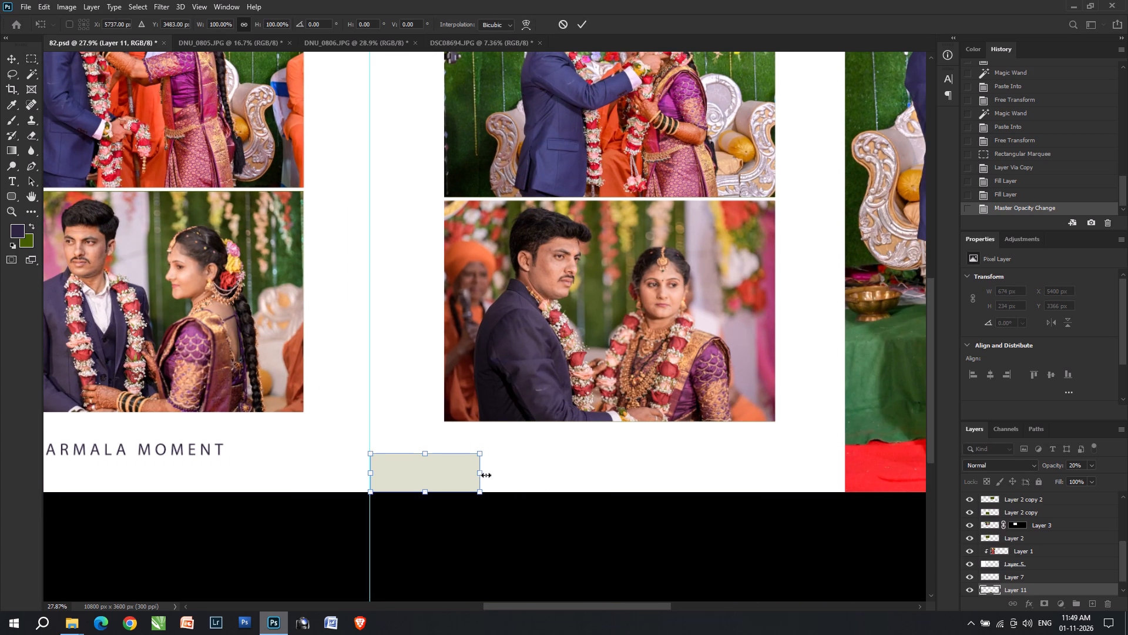
pyautogui.keyDown('shift'); pyautogui.moveTo(483, 473); pyautogui.dragTo(558, 469); pyautogui.keyUp('shift')
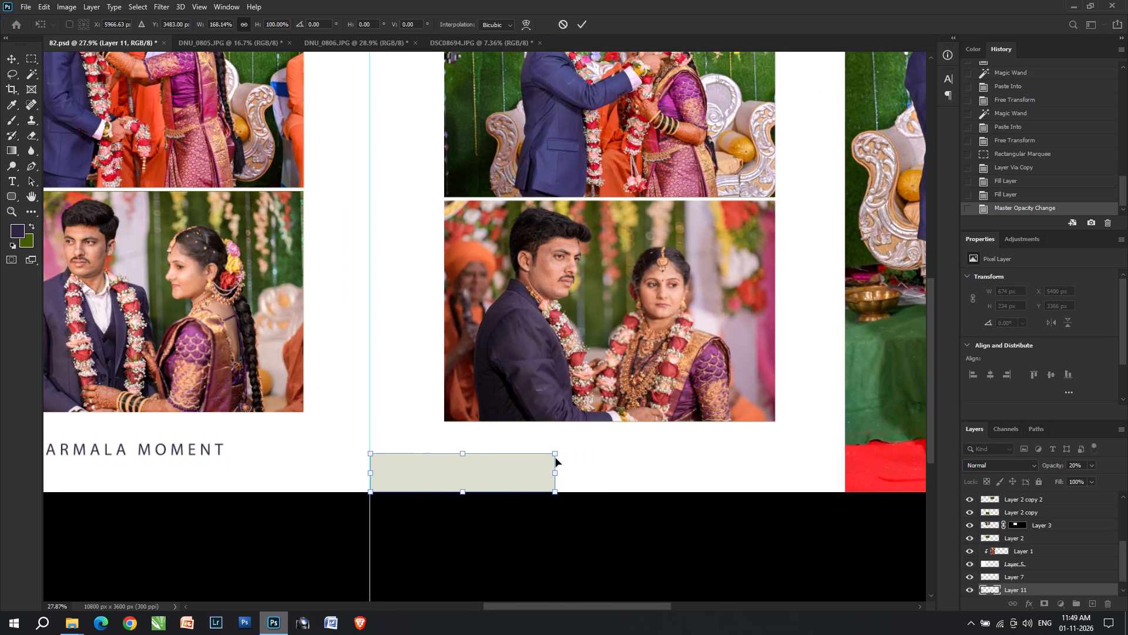
pyautogui.keyDown('ctrl'); pyautogui.keyDown('shift'); pyautogui.moveTo(556, 455); pyautogui.dragTo(484, 463); pyautogui.keyUp('shift'); pyautogui.keyUp('ctrl')
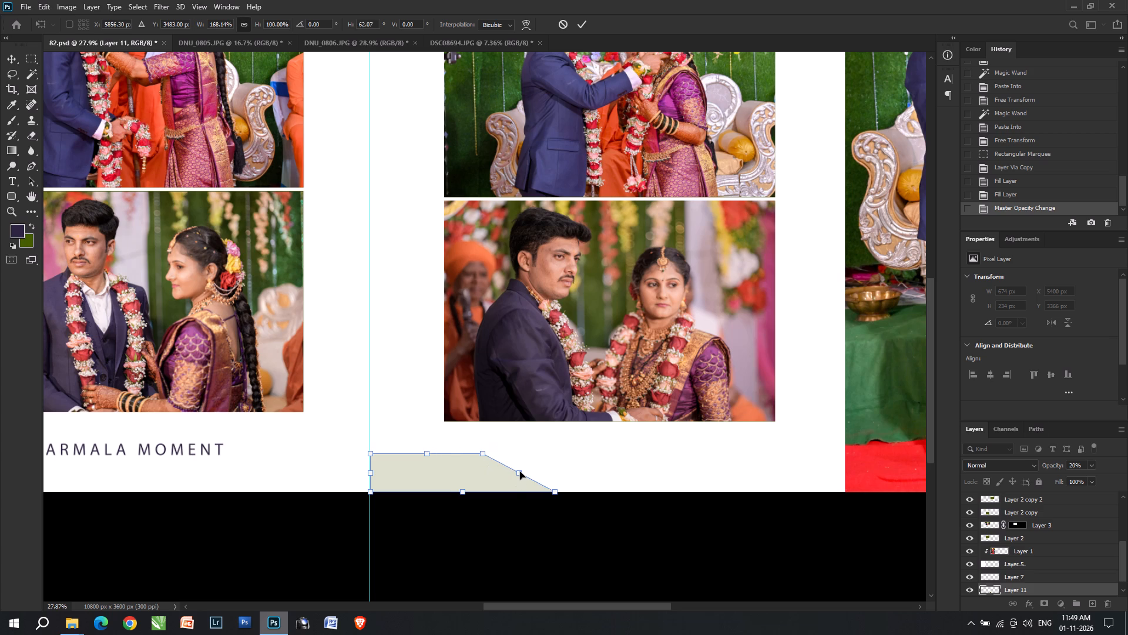
pyautogui.hotkey('shift', 'Return')
# Set the slanted green shape's layer opacity to 40%.
pyautogui.keyDown('alt'); pyautogui.scroll(-13, 517, 472); pyautogui.keyUp('alt')
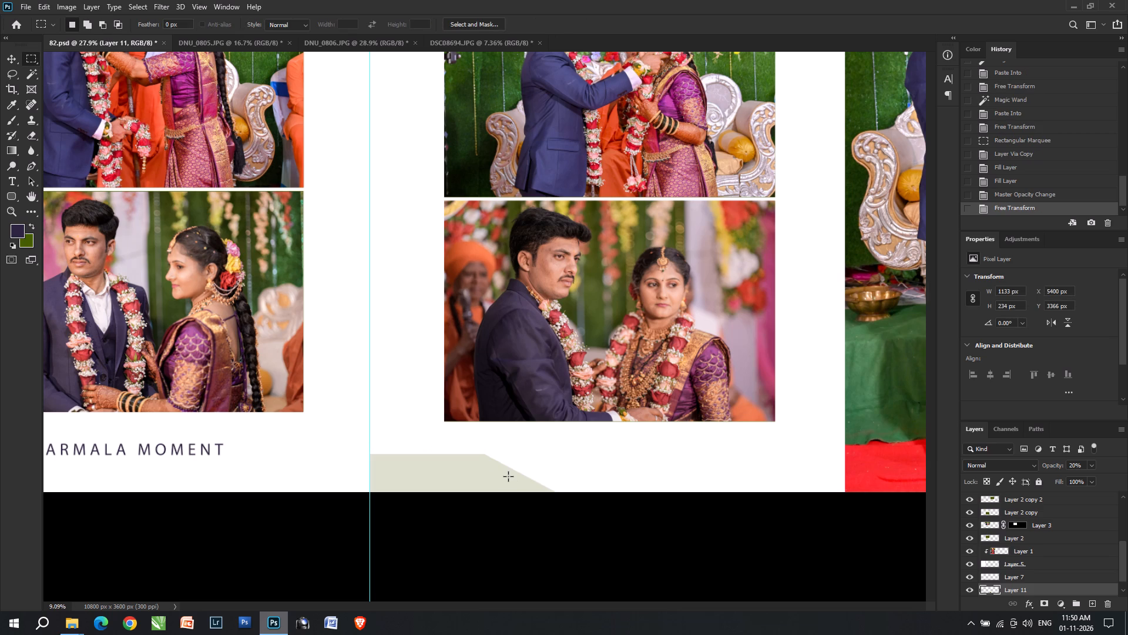
pyautogui.press('v')
pyautogui.press('v')
pyautogui.click(515, 416)
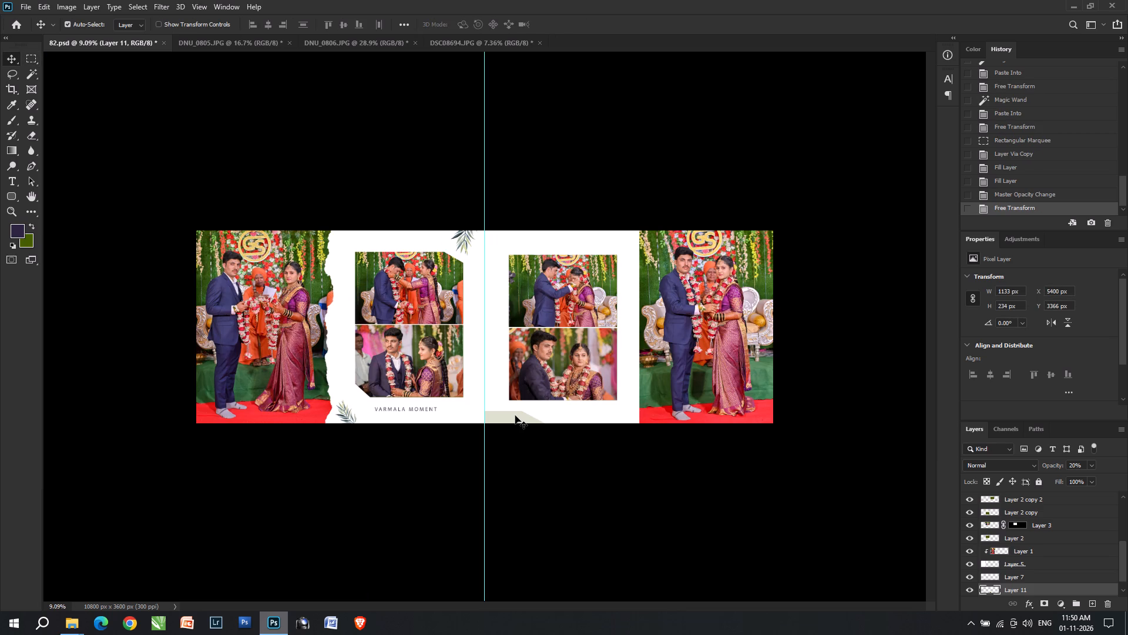
pyautogui.press('4')
# Duplicate the green shape to the sheet's top edge, rotate the copy 180°, and fit it against the large photo of the standing couple.
pyautogui.click(515, 416)
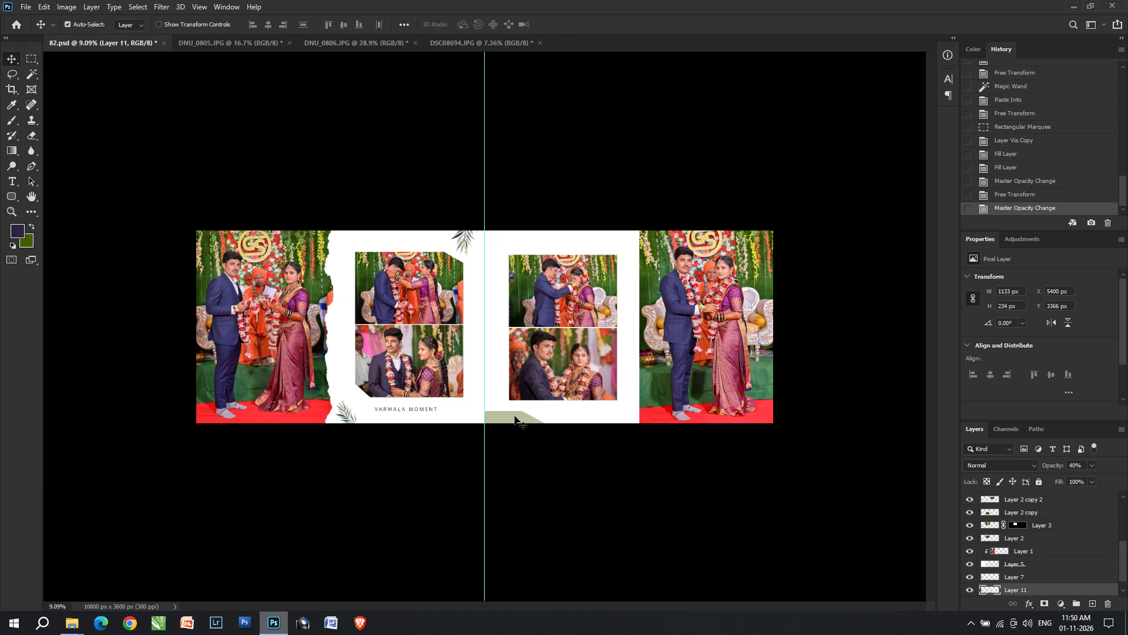
pyautogui.keyDown('alt'); pyautogui.moveTo(515, 417); pyautogui.dragTo(615, 243); pyautogui.keyUp('alt')
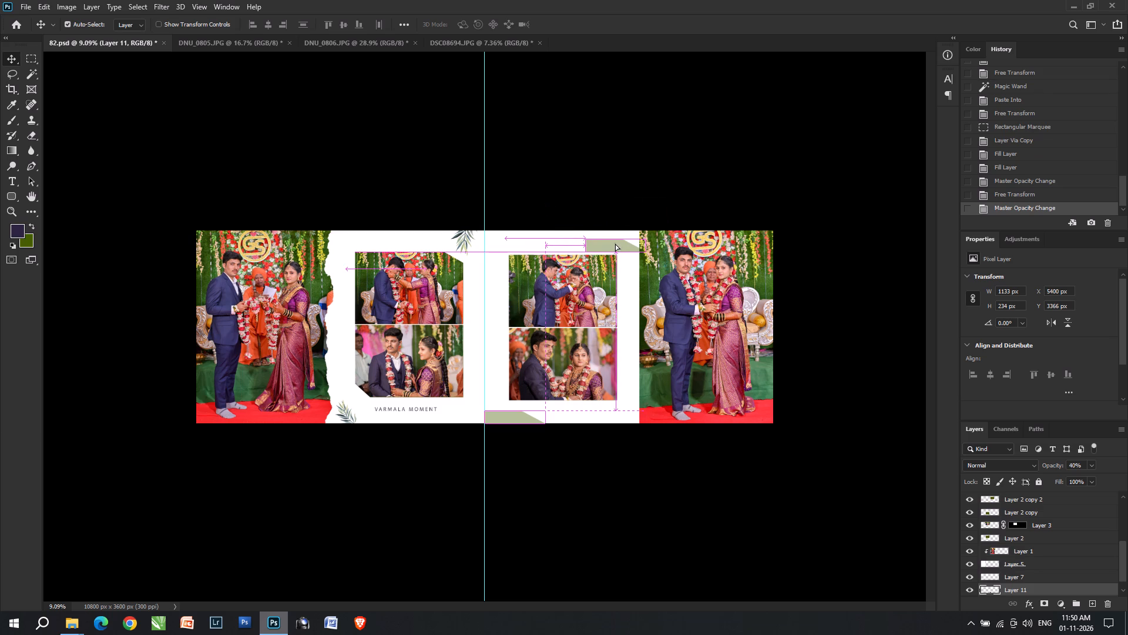
pyautogui.hotkey('ctrl', 't')
pyautogui.rightClick(615, 243)
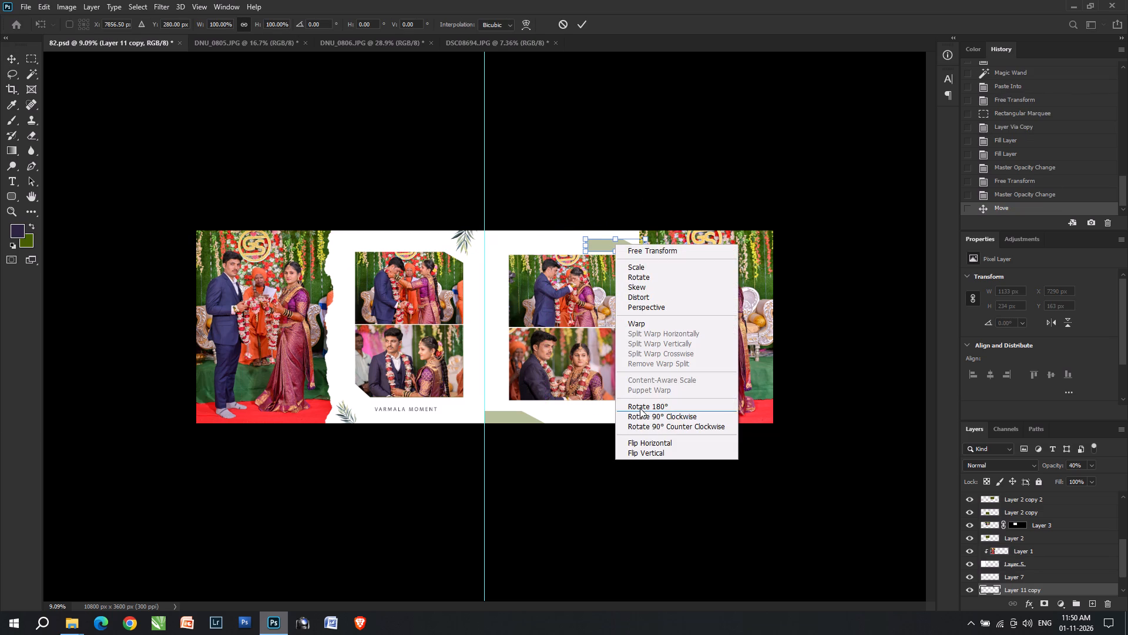
pyautogui.click(640, 408)
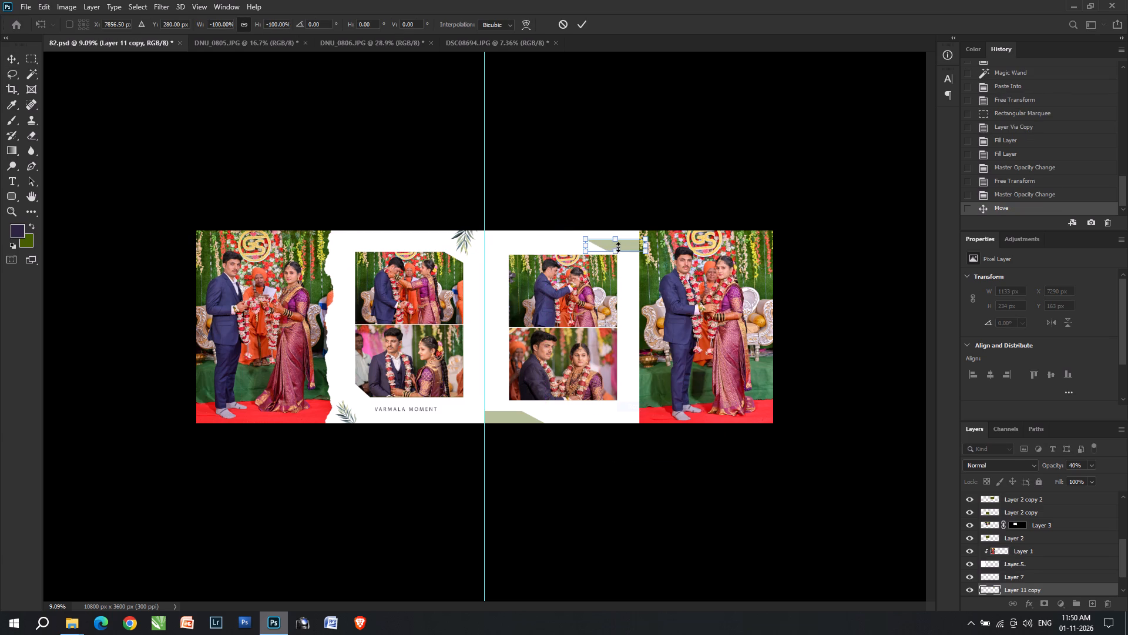
pyautogui.click(618, 247)
pyautogui.moveTo(625, 246); pyautogui.dragTo(619, 238)
pyautogui.doubleClick(619, 238)
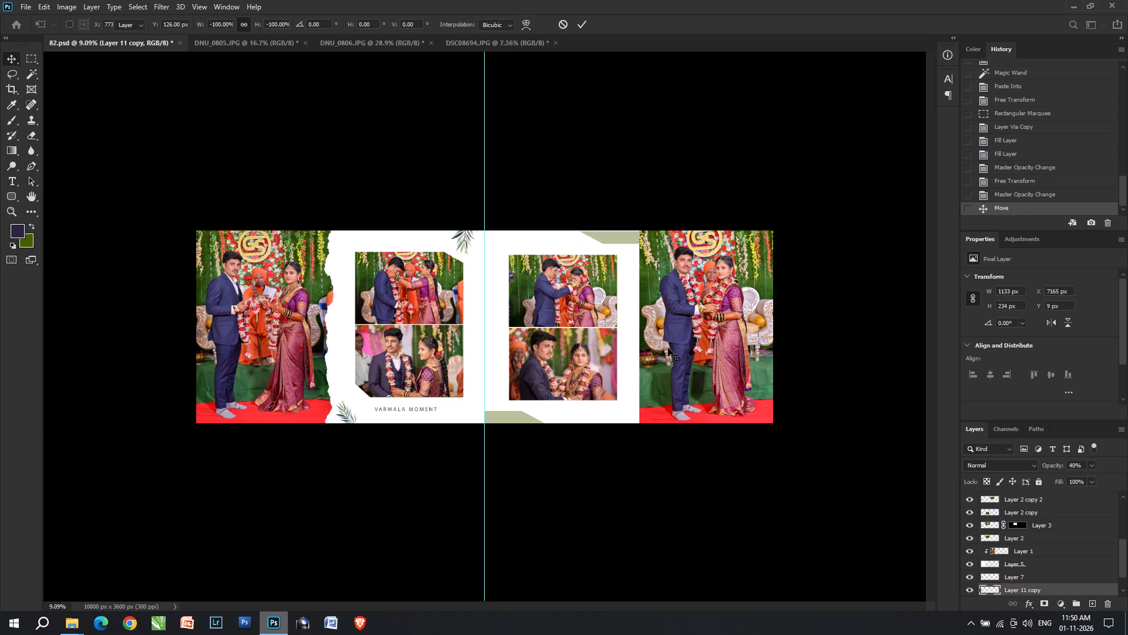
# Stretch the green shape at the sheet's bottom edge to about 136% width, away from the centre guide.
pyautogui.press('v')
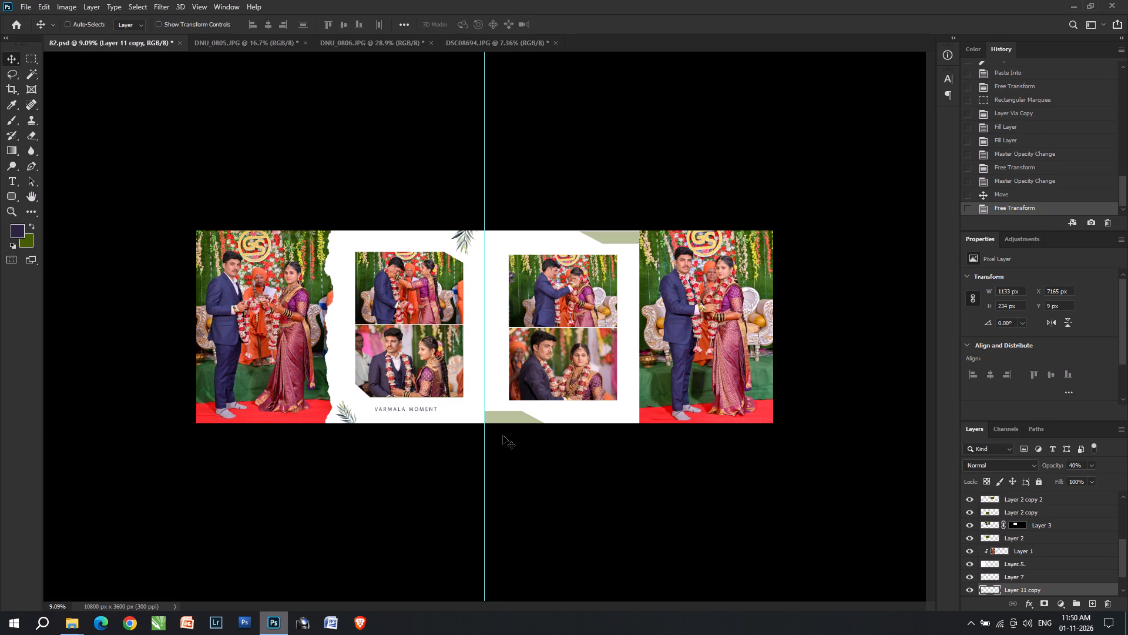
pyautogui.click(511, 415)
pyautogui.hotkey('ctrl', 't')
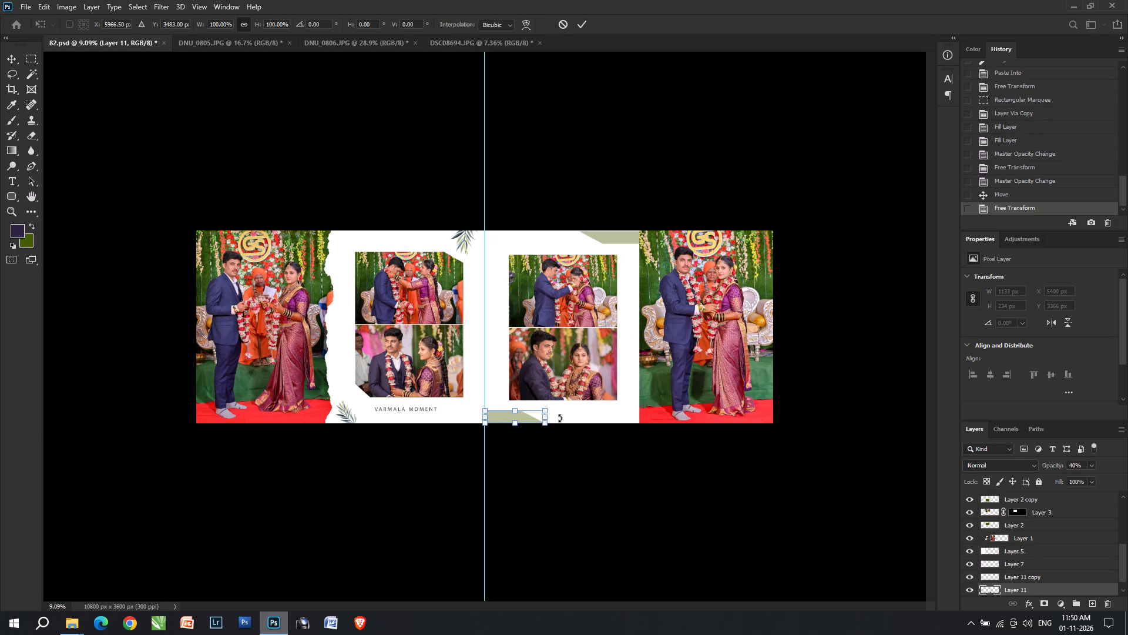
pyautogui.keyDown('shift'); pyautogui.moveTo(548, 416); pyautogui.dragTo(569, 417); pyautogui.keyUp('shift')
pyautogui.press('Return')
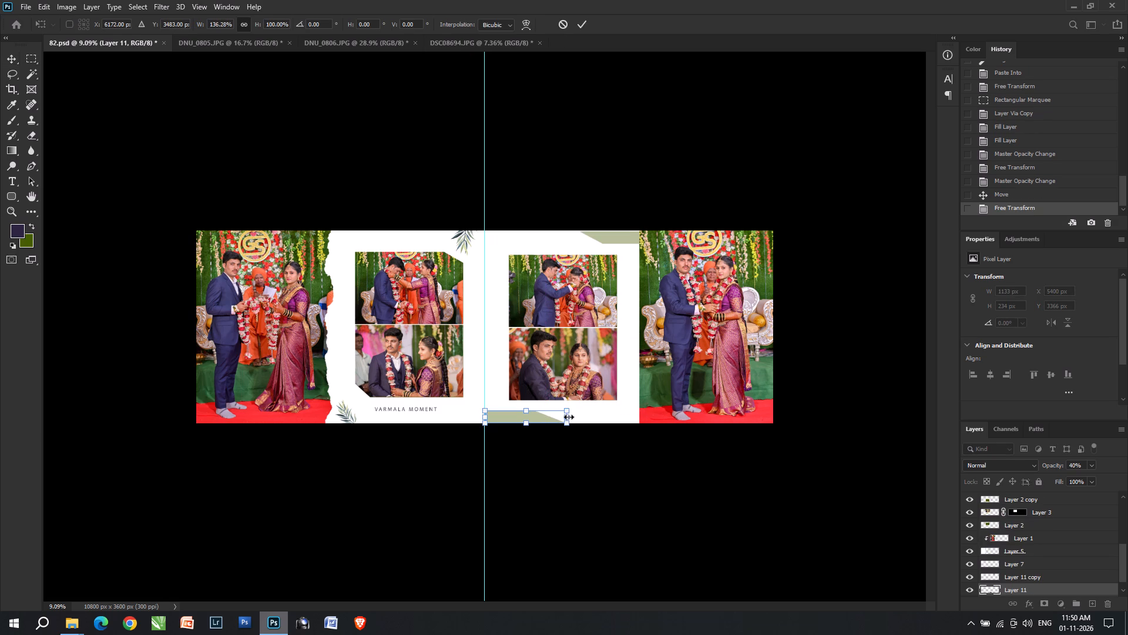
# Stretch the green shape at the sheet's top edge toward the centre guide to about 1435 px wide.
pyautogui.click(614, 237)
pyautogui.hotkey('ctrl', 't')
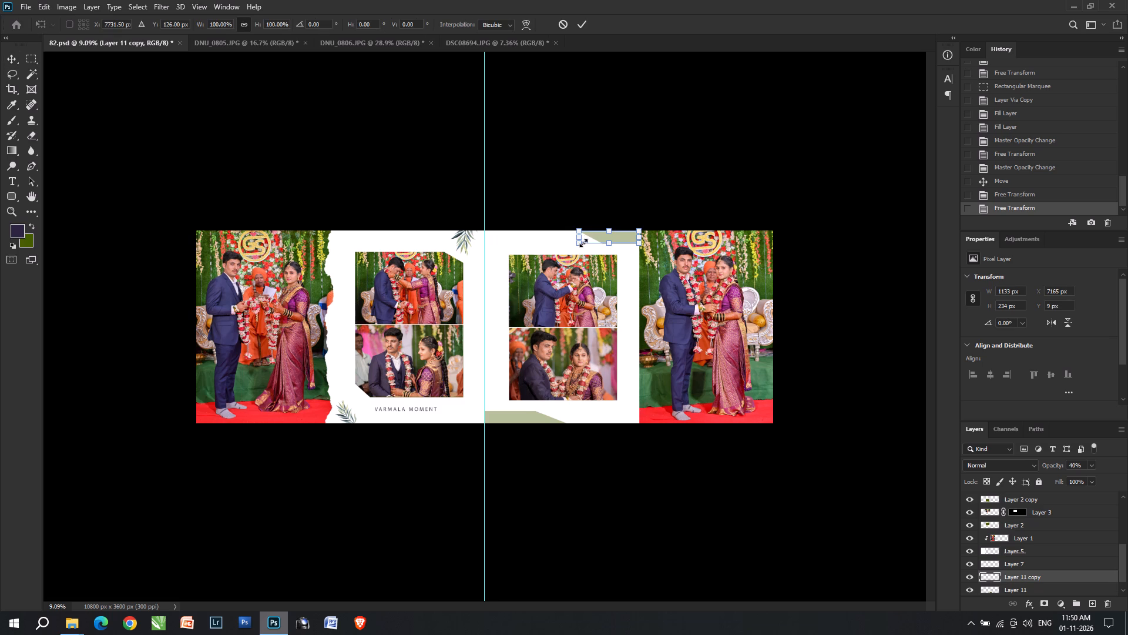
pyautogui.keyDown('shift'); pyautogui.moveTo(578, 239); pyautogui.dragTo(560, 237); pyautogui.keyUp('shift')
pyautogui.press('Return')
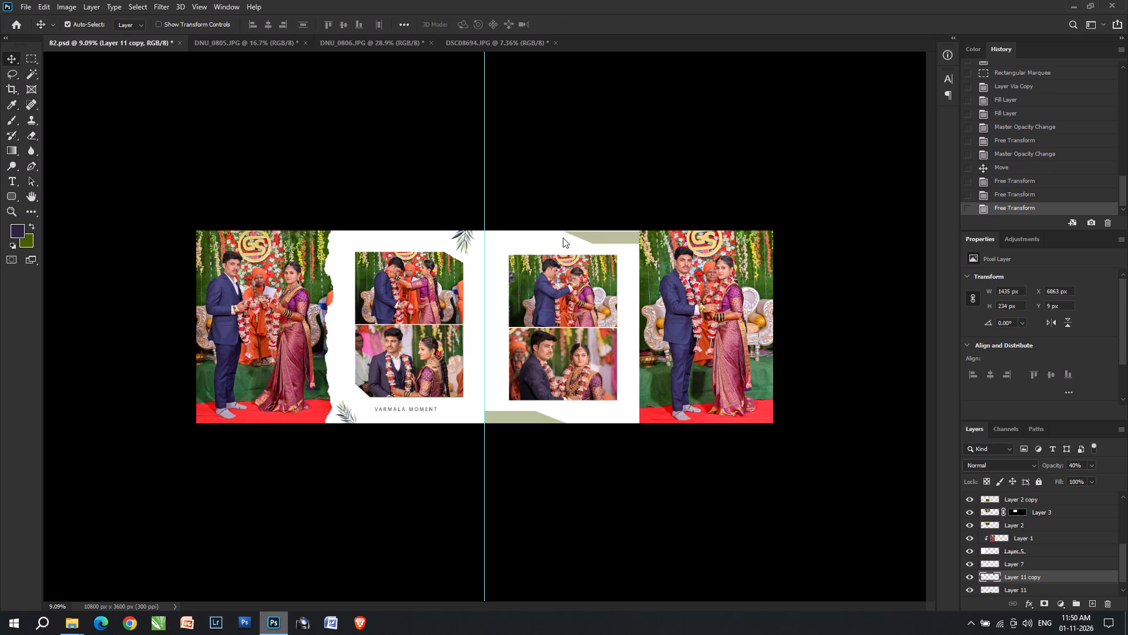
# Save the layered 82.psd.
pyautogui.hotkey('ctrl', 's')
pyautogui.hotkey('ctrl', 's')
pyautogui.hotkey('ctrl', 's')
# Merge all visible layers of the sheet into one.
pyautogui.hotkey('ctrl', 'shift', 'e')
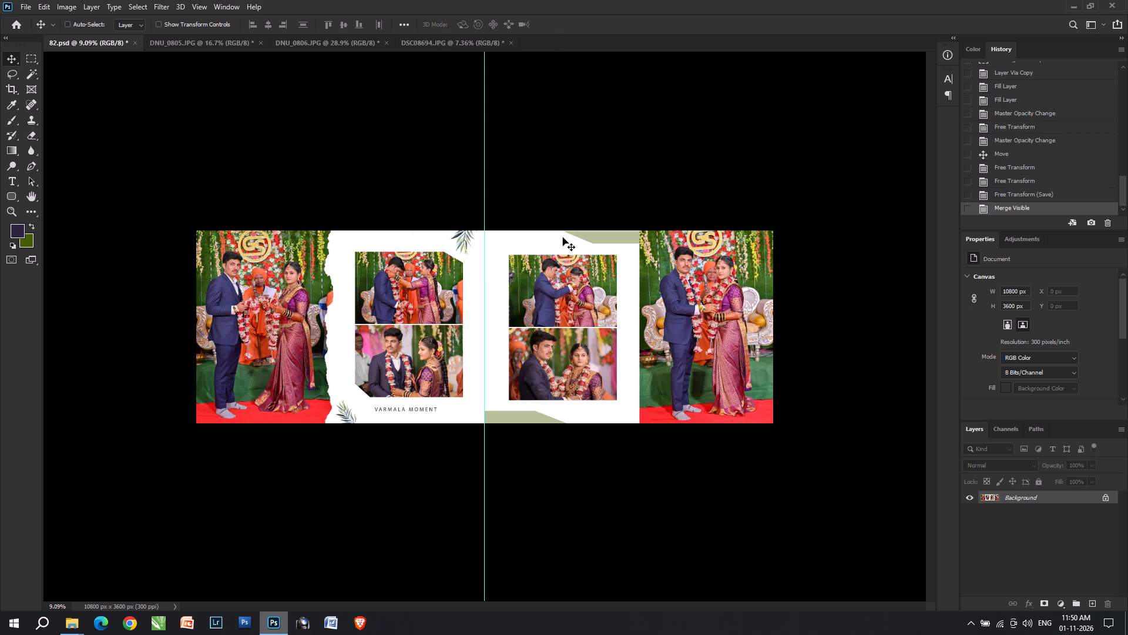
# Save the merged sheet as a JPEG named 82 in the JPEG subfolder at quality 12.
pyautogui.hotkey('ctrl', 'shift', 's')
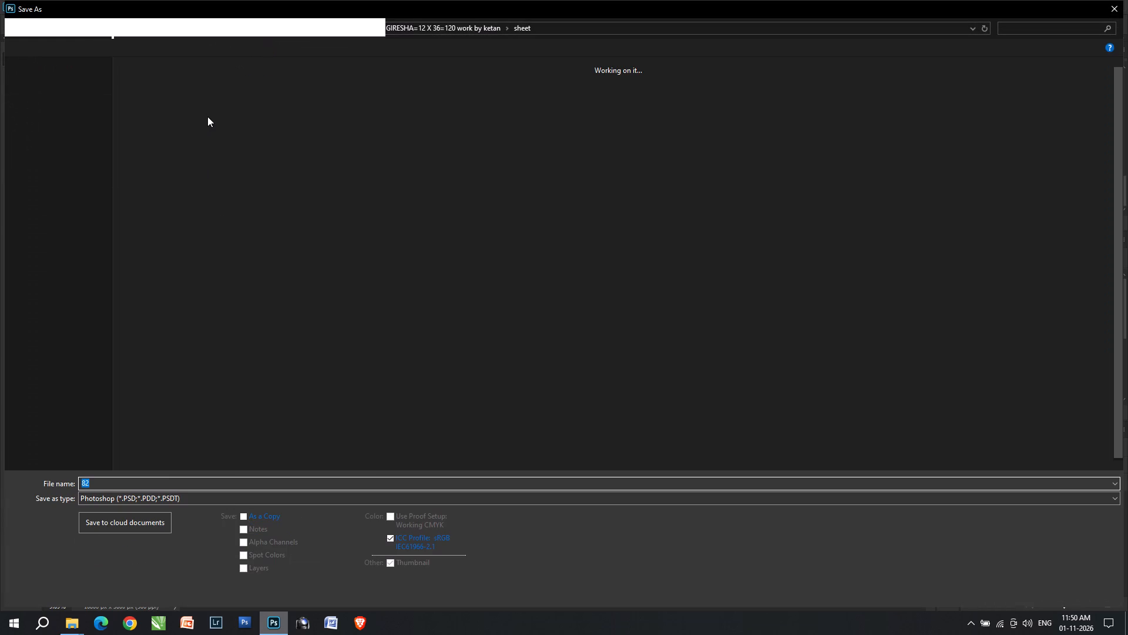
pyautogui.doubleClick(136, 101)
pyautogui.press('Tab')
pyautogui.press('Tab')
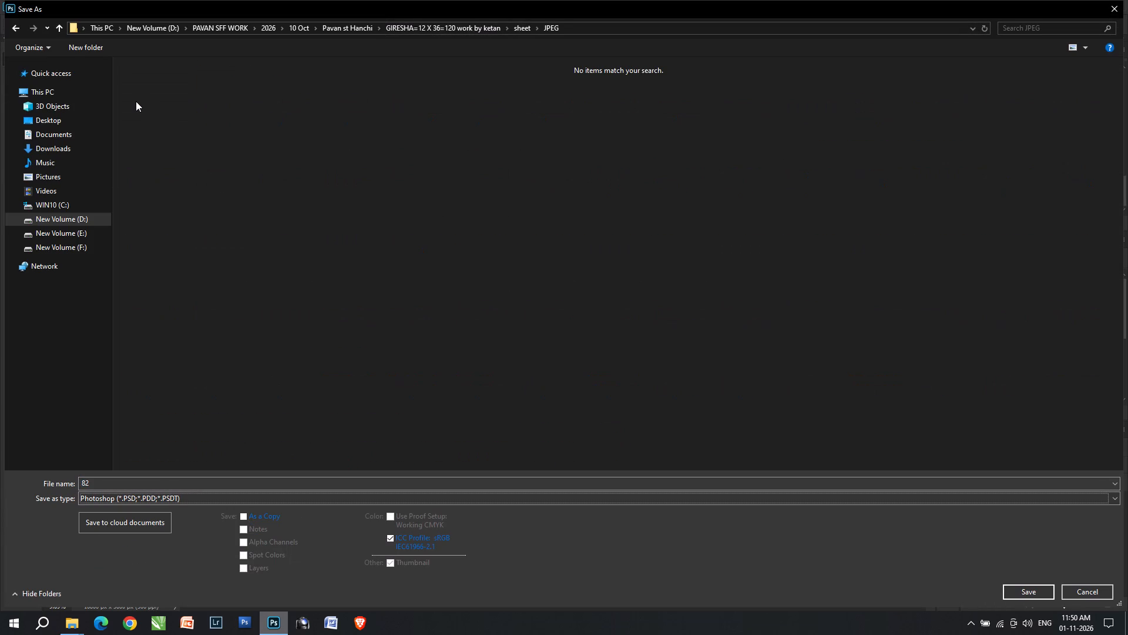
pyautogui.press('j')
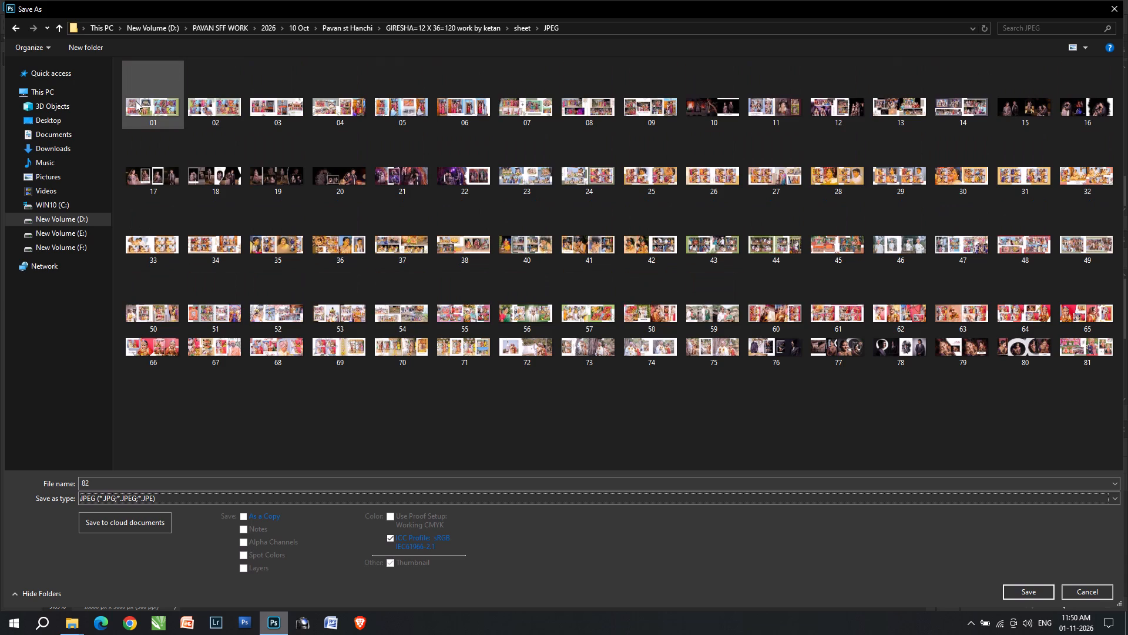
pyautogui.press('Return')
pyautogui.press('Return')
pyautogui.press('Return')
pyautogui.press('Return')
pyautogui.press('Return')
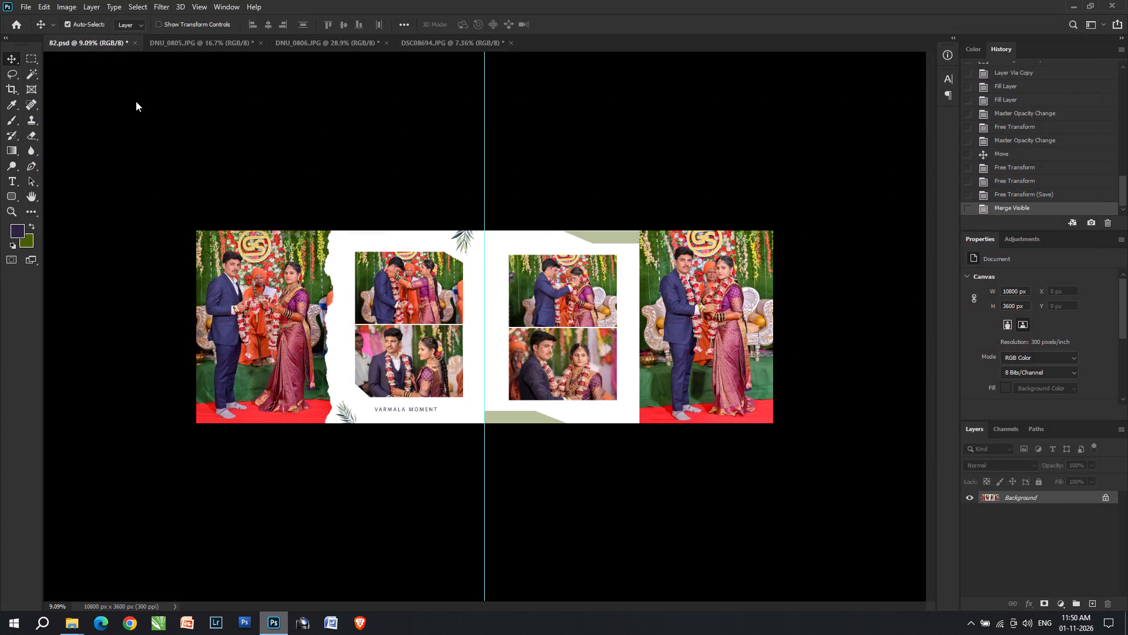
pyautogui.press('Return')
pyautogui.press('.')
pyautogui.press('Return')
pyautogui.press('Return')
pyautogui.press('Return')
pyautogui.press('Return')
pyautogui.press('Return')
pyautogui.press('Return')
pyautogui.press('Return')
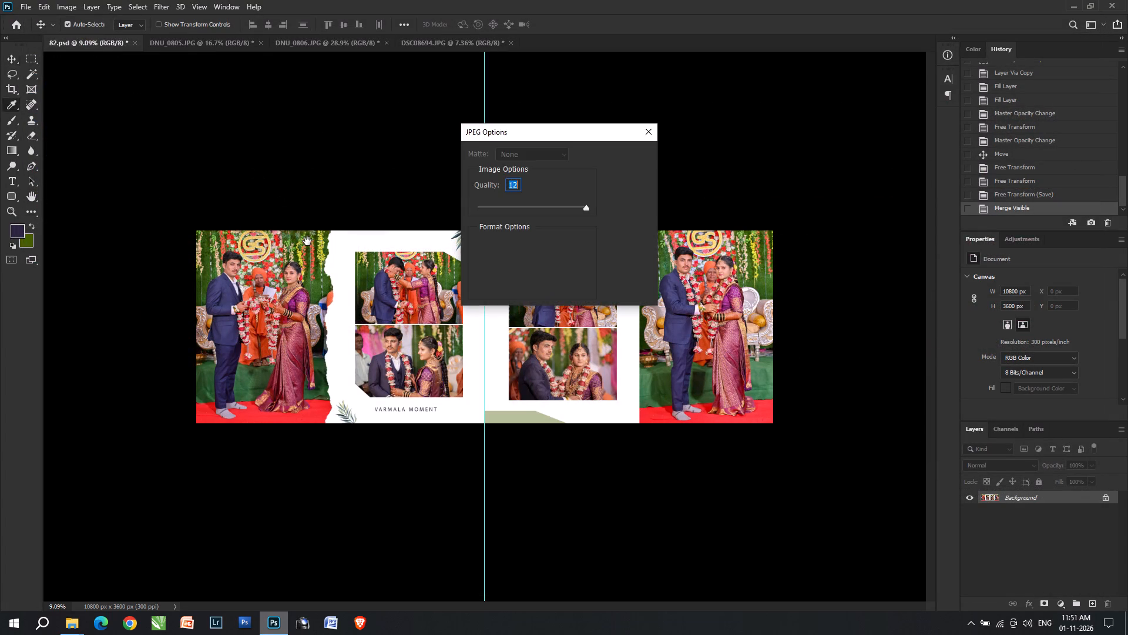
# Blank the merged sheet to white with Hue/Saturation, reusing the last settings of saturation +22 and lightness +100.
pyautogui.hotkey('ctrl', 'alt', 'u')
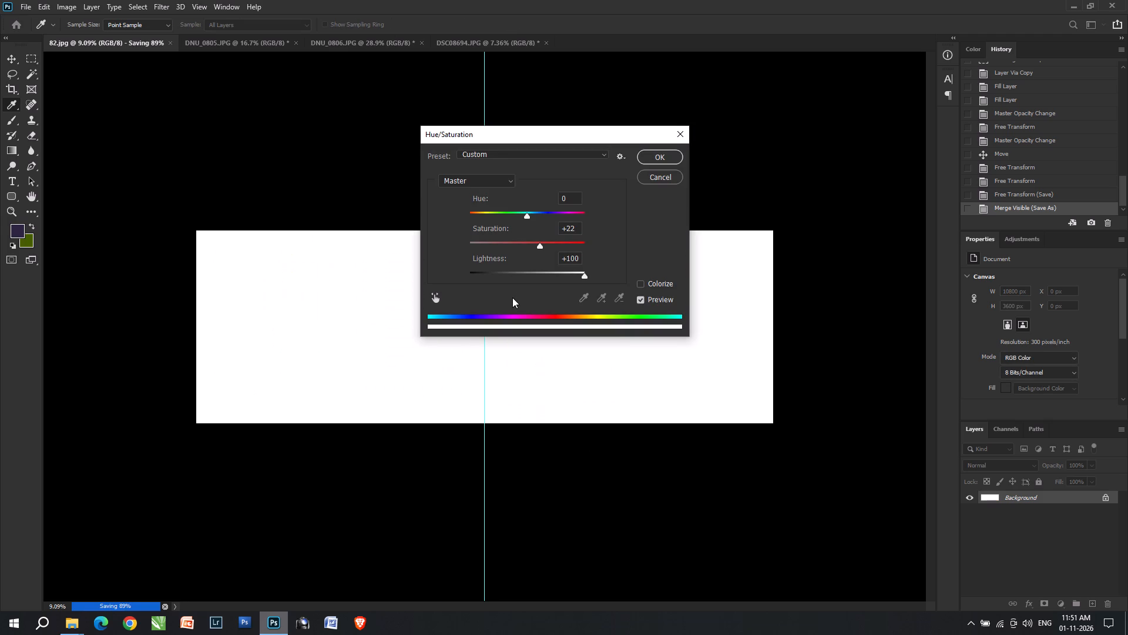
pyautogui.press('Return')
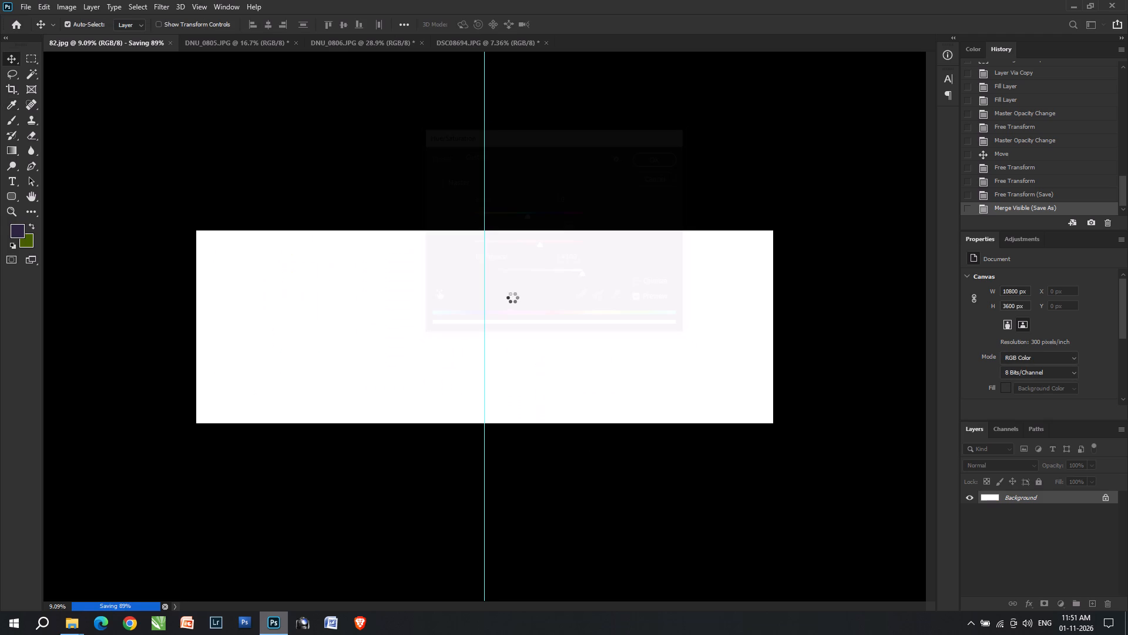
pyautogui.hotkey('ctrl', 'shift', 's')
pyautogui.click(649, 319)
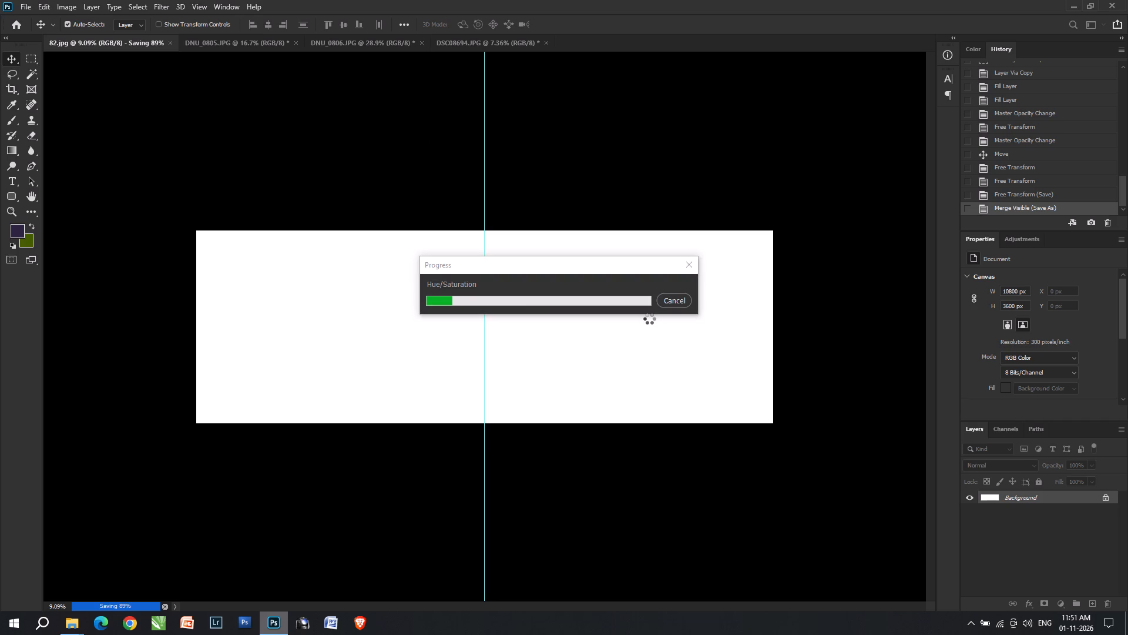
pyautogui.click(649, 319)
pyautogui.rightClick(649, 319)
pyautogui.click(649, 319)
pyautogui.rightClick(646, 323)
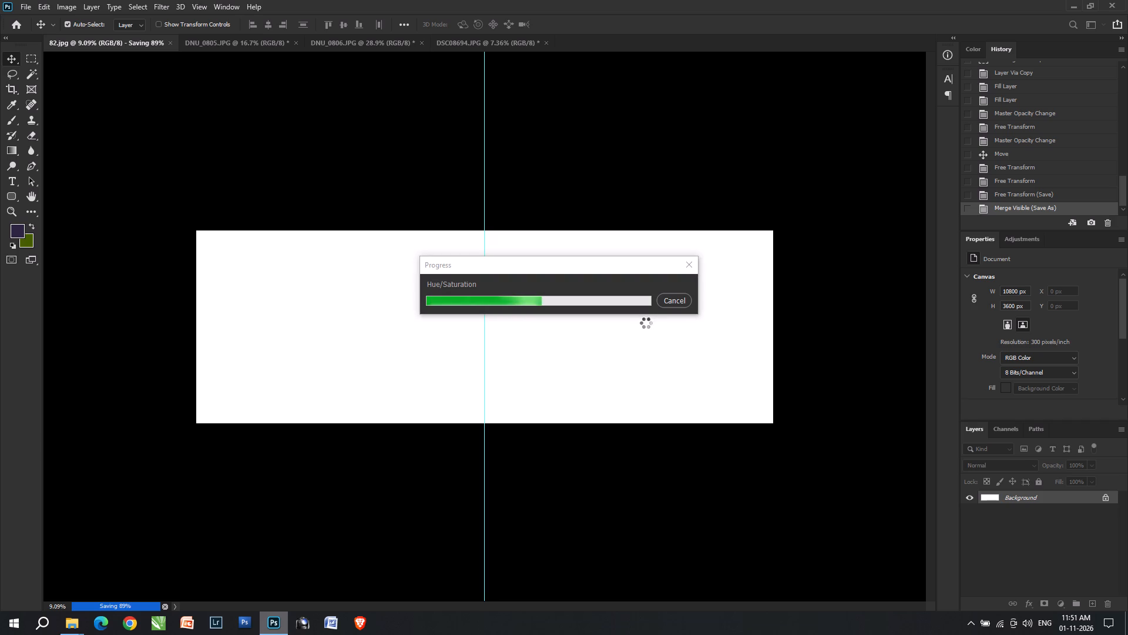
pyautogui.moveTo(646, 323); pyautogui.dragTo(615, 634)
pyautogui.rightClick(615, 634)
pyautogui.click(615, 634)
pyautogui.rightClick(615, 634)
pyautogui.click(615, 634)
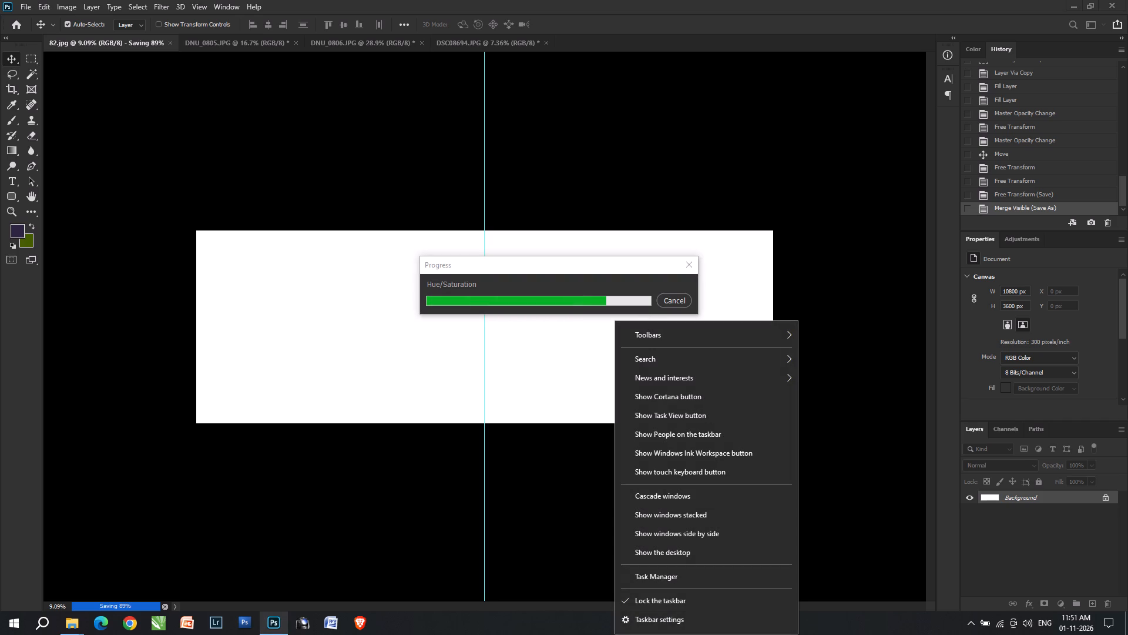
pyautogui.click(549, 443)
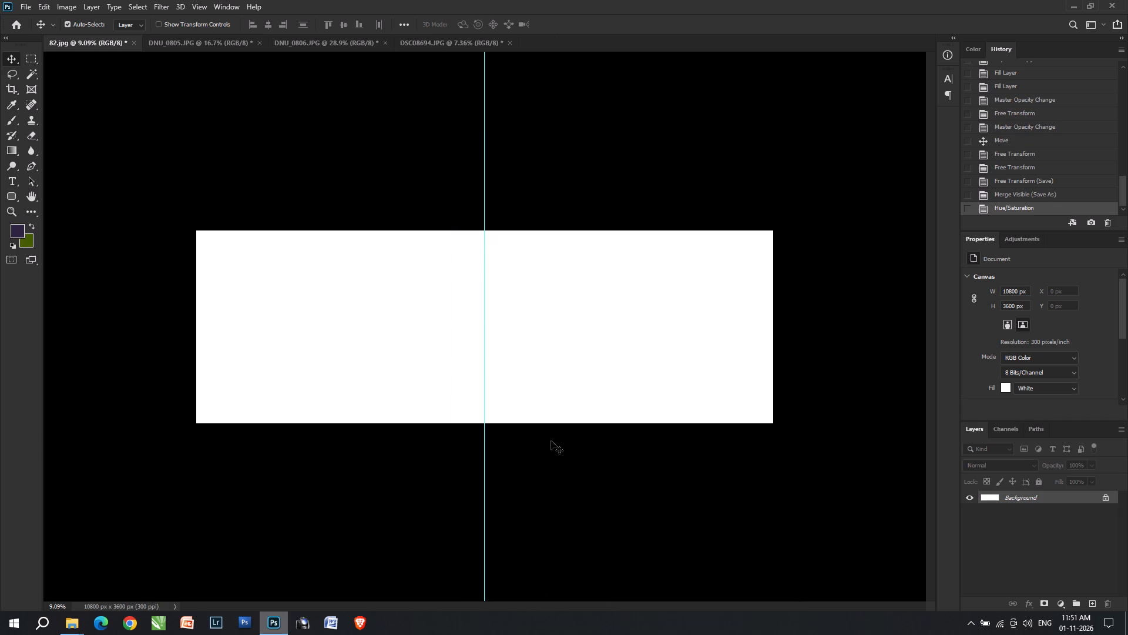
# Save the blank white sheet in Photoshop format as 83 in the sheet folder.
pyautogui.hotkey('ctrl', 'shift', 's')
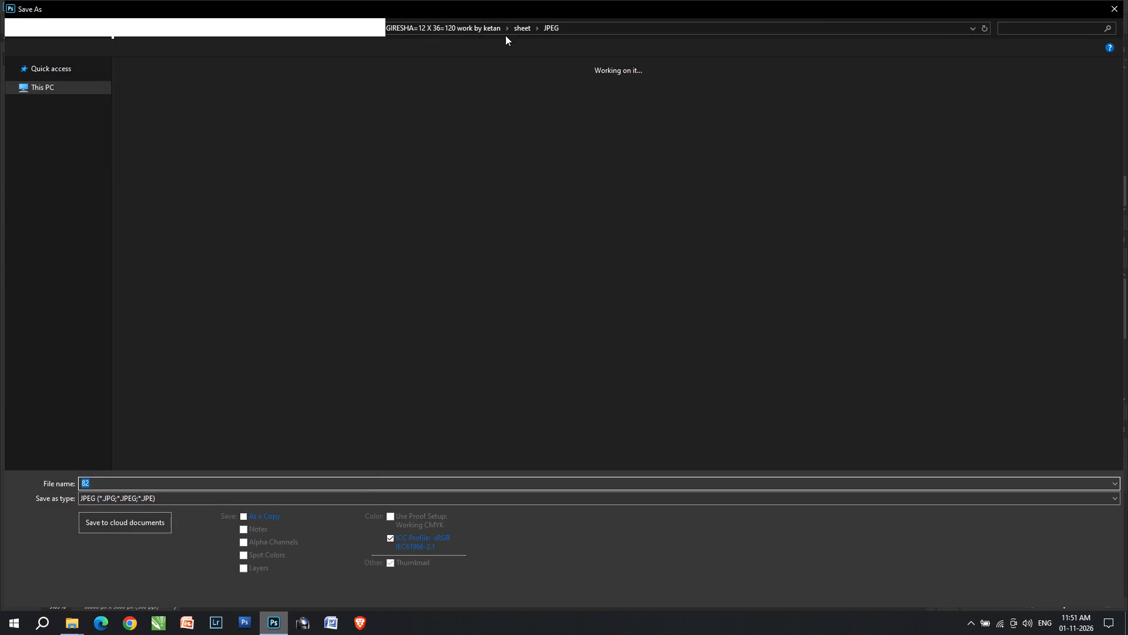
pyautogui.click(518, 29)
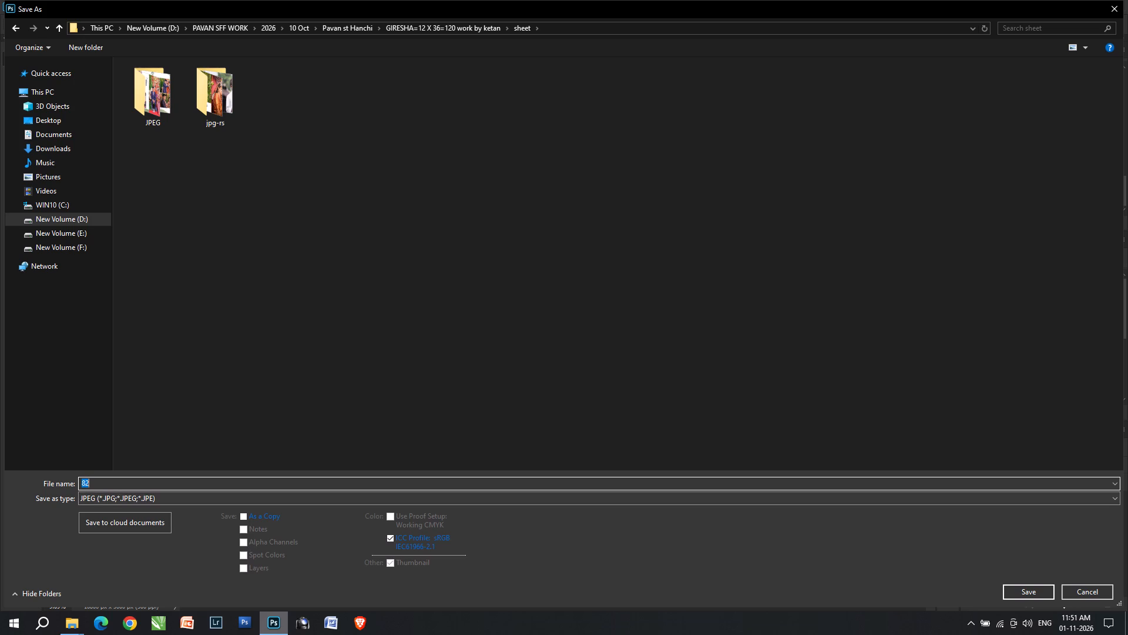
pyautogui.click(118, 499)
pyautogui.click(143, 304)
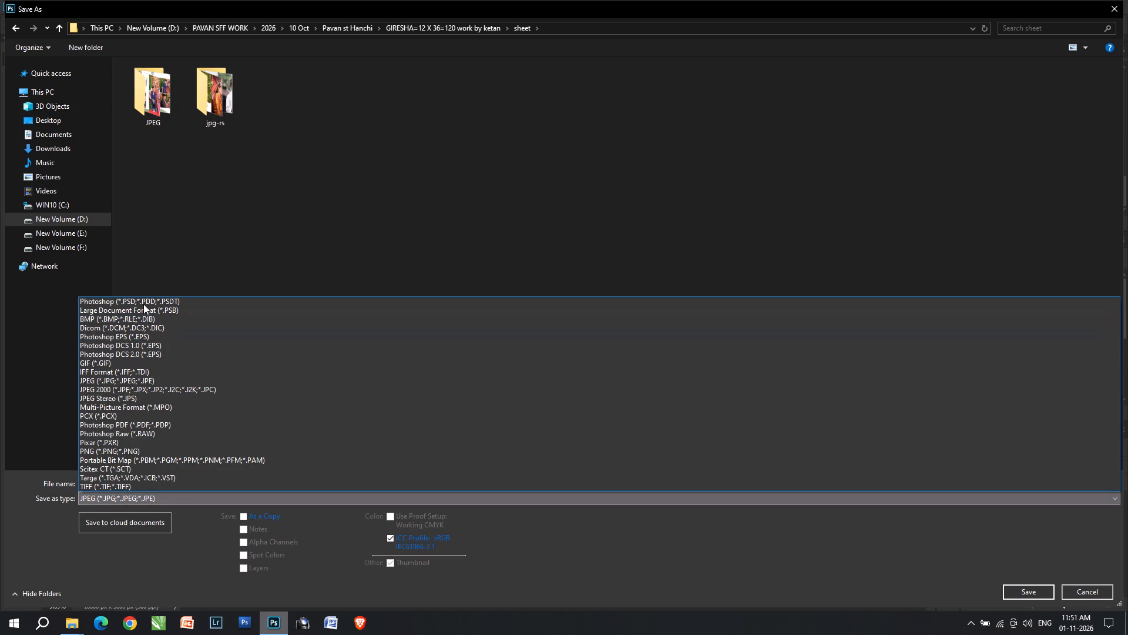
pyautogui.click(133, 483)
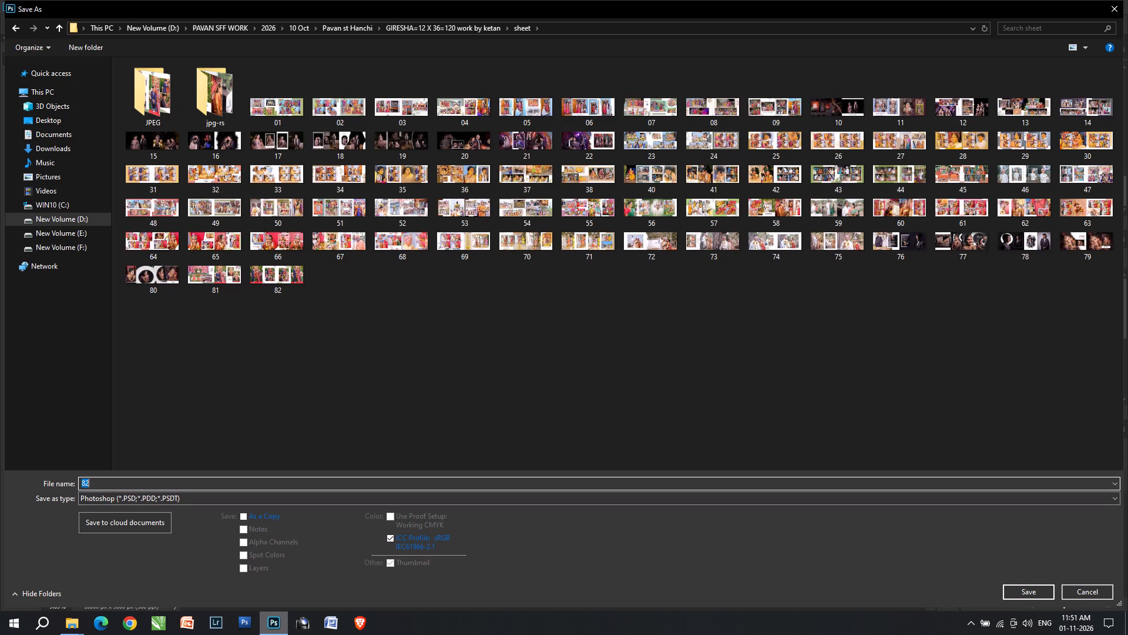
pyautogui.write('83')
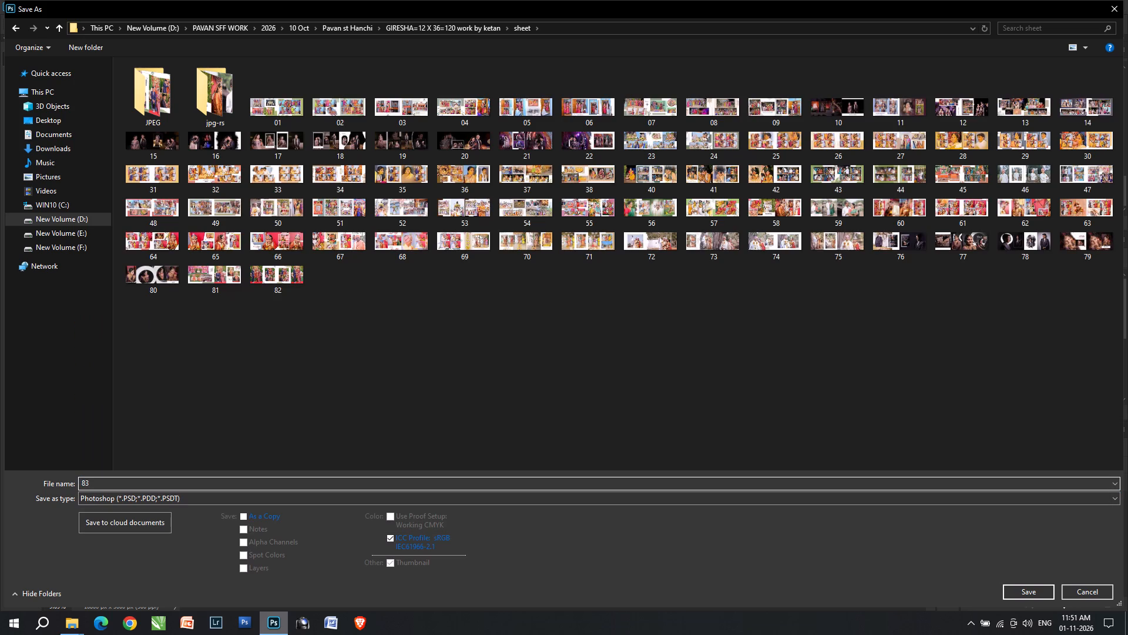
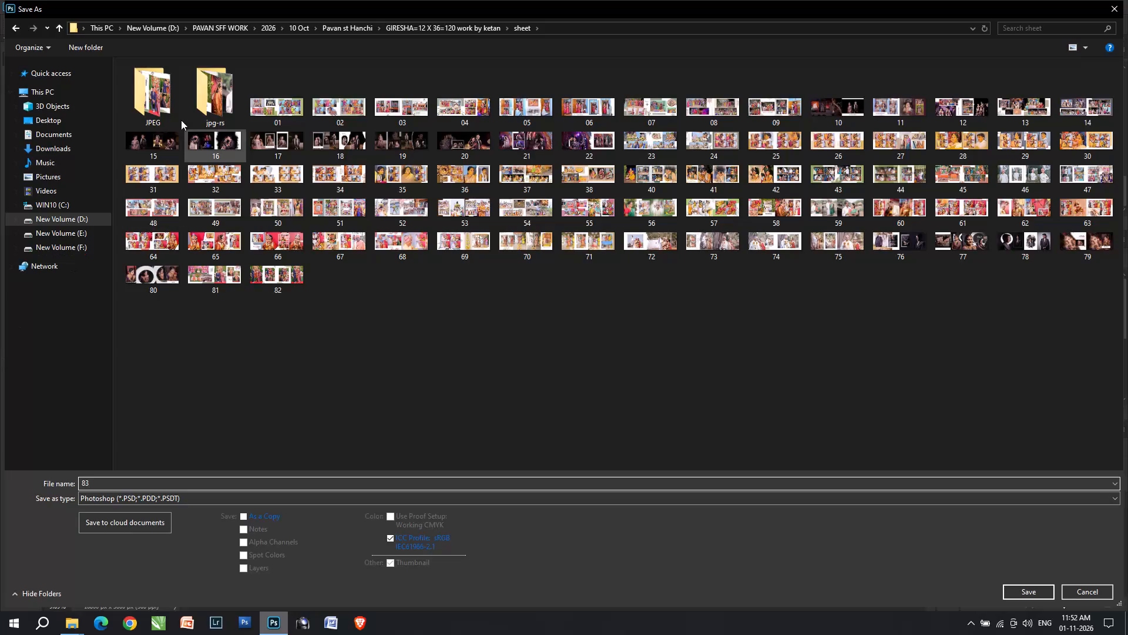
# Complete saving the blank white sheet in Photoshop format as 83 in the sheet folder.
pyautogui.press('Return')
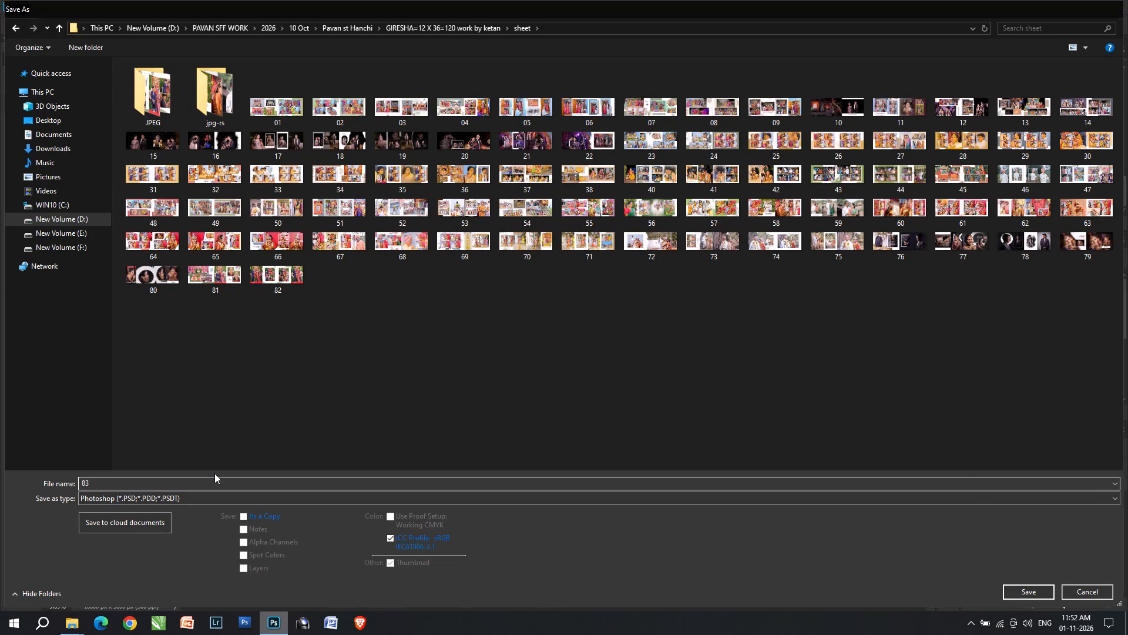
# Close the emptied source photos DSC08694, DNU_0806 and DNU_0805 without saving, leaving only 83.psd open.
pyautogui.hotkey('ctrl', 'Tab')
pyautogui.hotkey('ctrl', 'Tab')
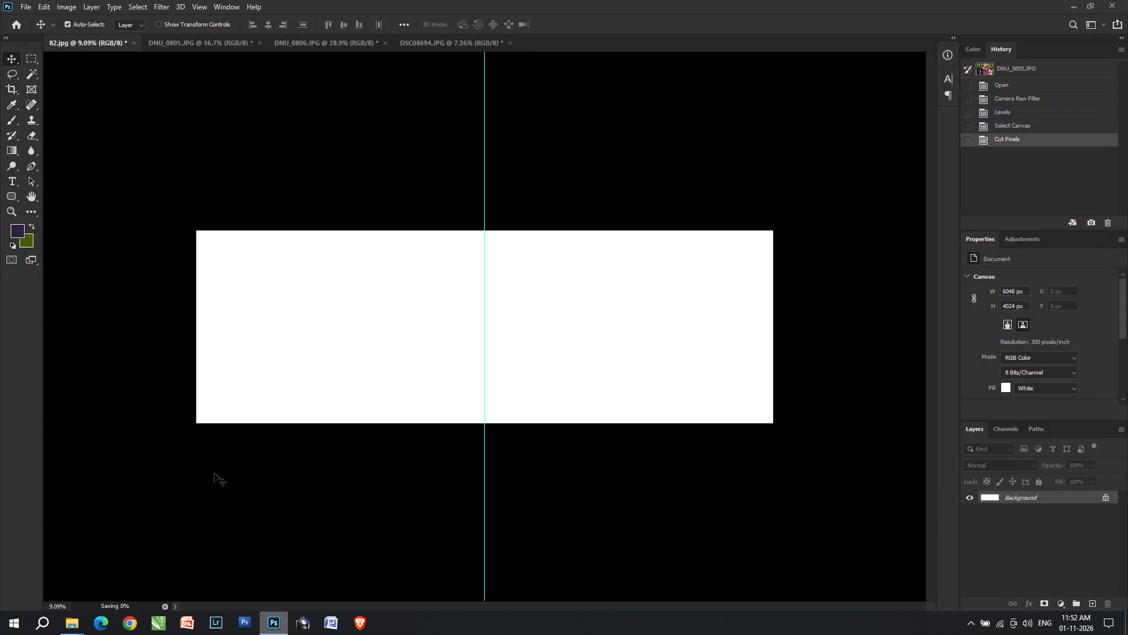
pyautogui.hotkey('ctrl', 'Tab')
pyautogui.hotkey('ctrl', 'Tab')
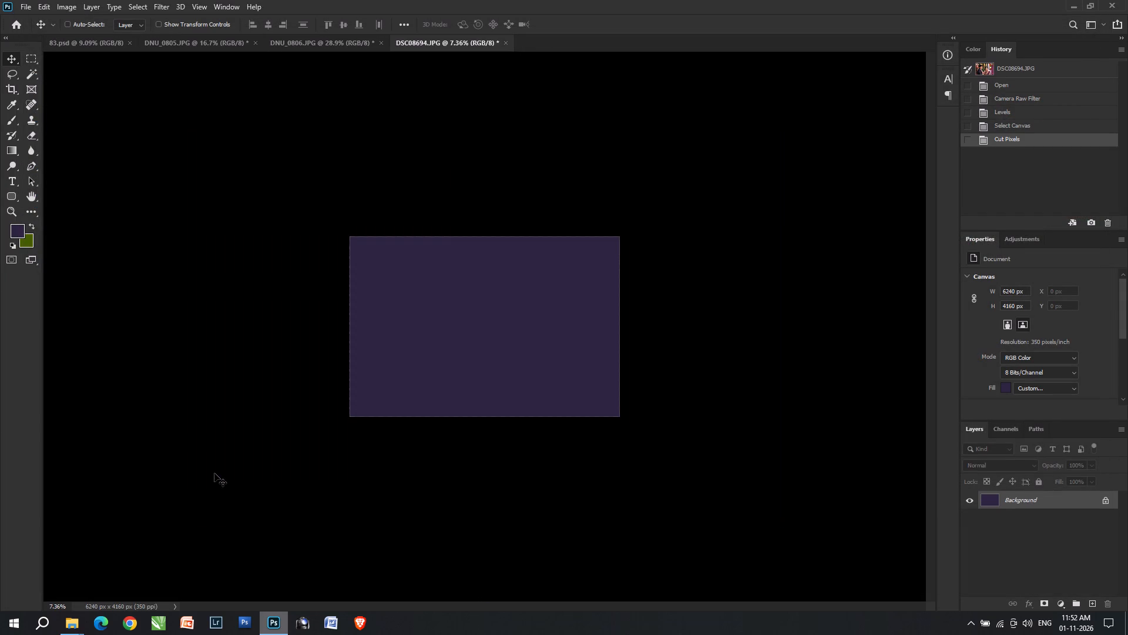
pyautogui.hotkey('ctrl', 'w')
pyautogui.press('Tab')
pyautogui.press('3')
pyautogui.press('Return')
pyautogui.press('Return')
pyautogui.hotkey('ctrl', 'w')
pyautogui.press('Tab')
pyautogui.press('Return')
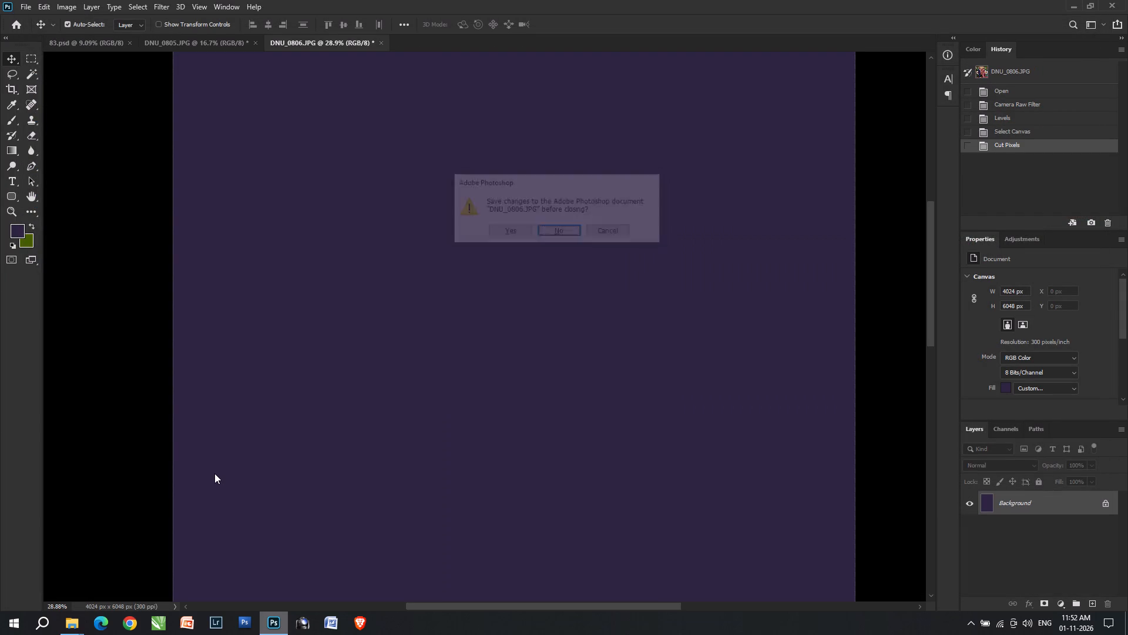
pyautogui.hotkey('ctrl', 'w')
pyautogui.press('Tab')
pyautogui.press('Return')
# Switch to File Explorer and move the used photo DSC08694 from the Candid folder into its done subfolder.
pyautogui.hotkey('alt', 'Tab')
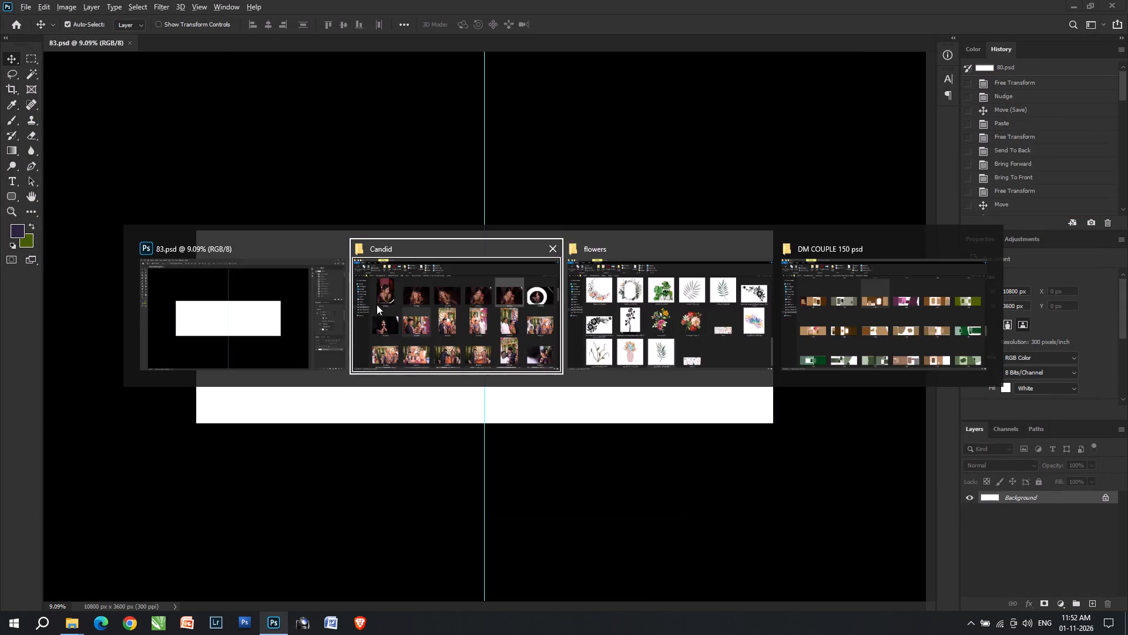
pyautogui.click(355, 389)
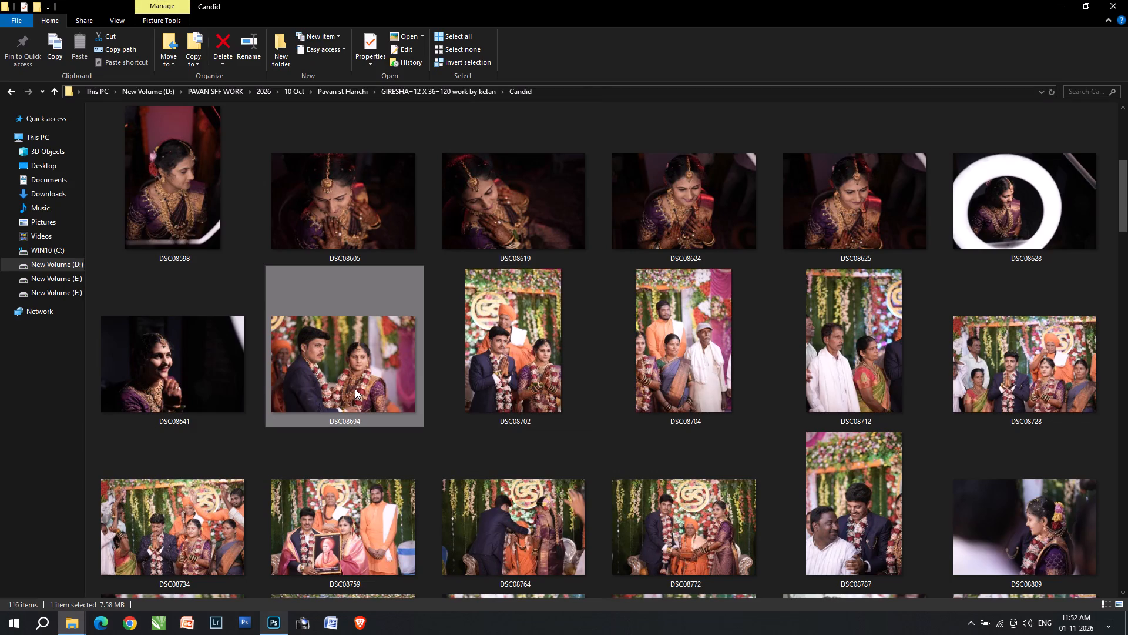
pyautogui.hotkey('ctrl', 'x')
pyautogui.scroll(7, 165, 262)
pyautogui.doubleClick(143, 220)
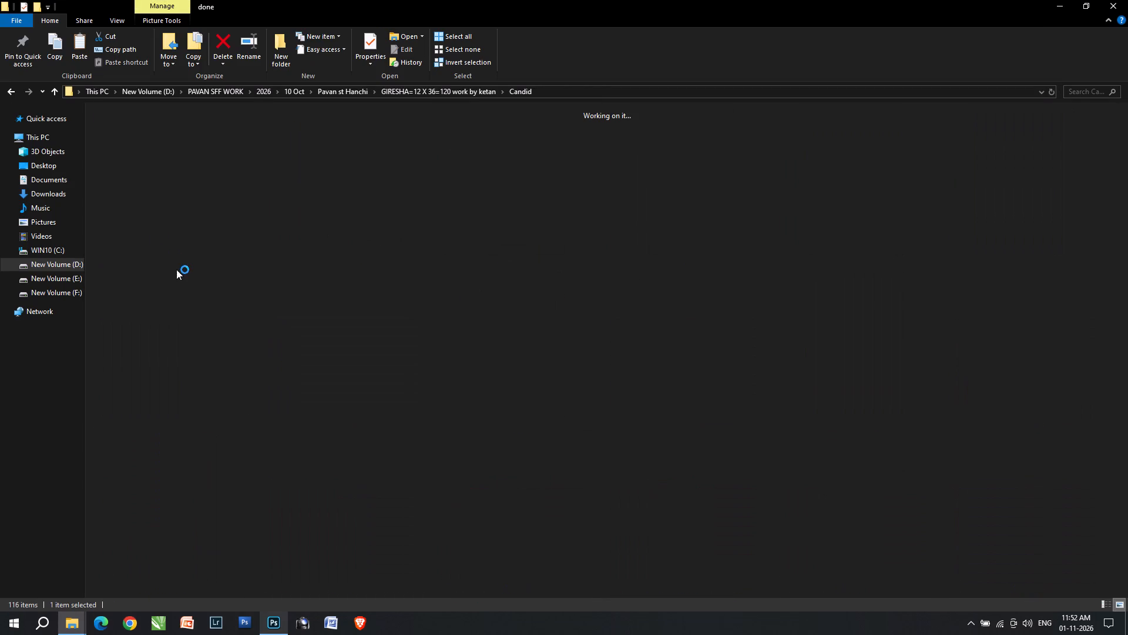
pyautogui.hotkey('ctrl', 'v')
pyautogui.press('BackSpace')
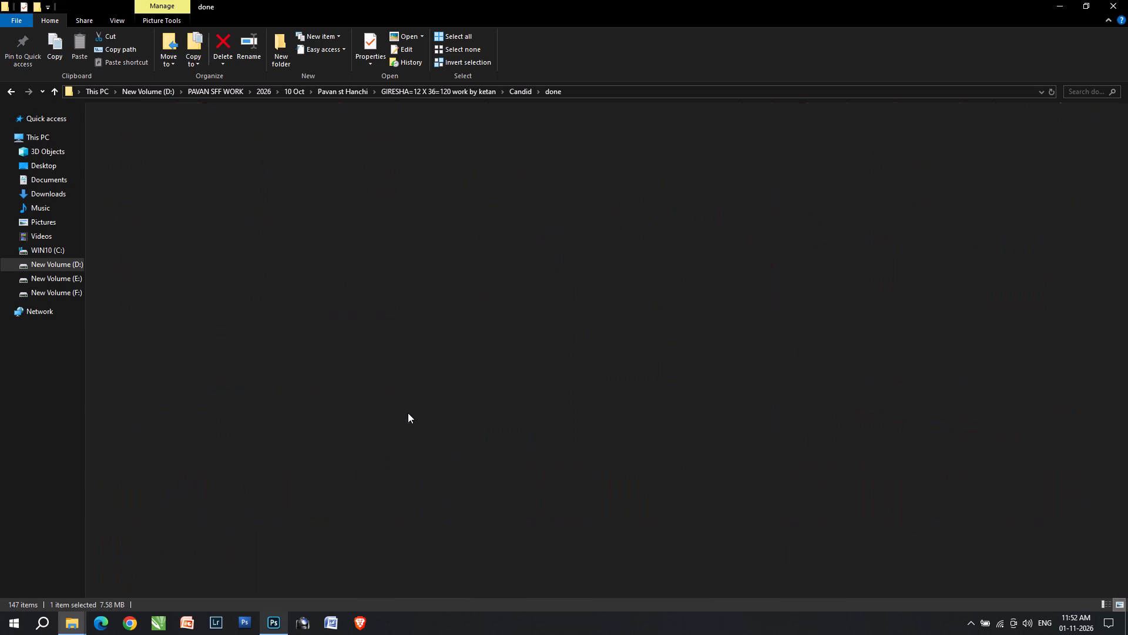
# View the Candid stage photos one by one in the photo viewer, from DSC08702 through DSC08832.
pyautogui.scroll(-1, 504, 466)
pyautogui.scroll(2, 505, 467)
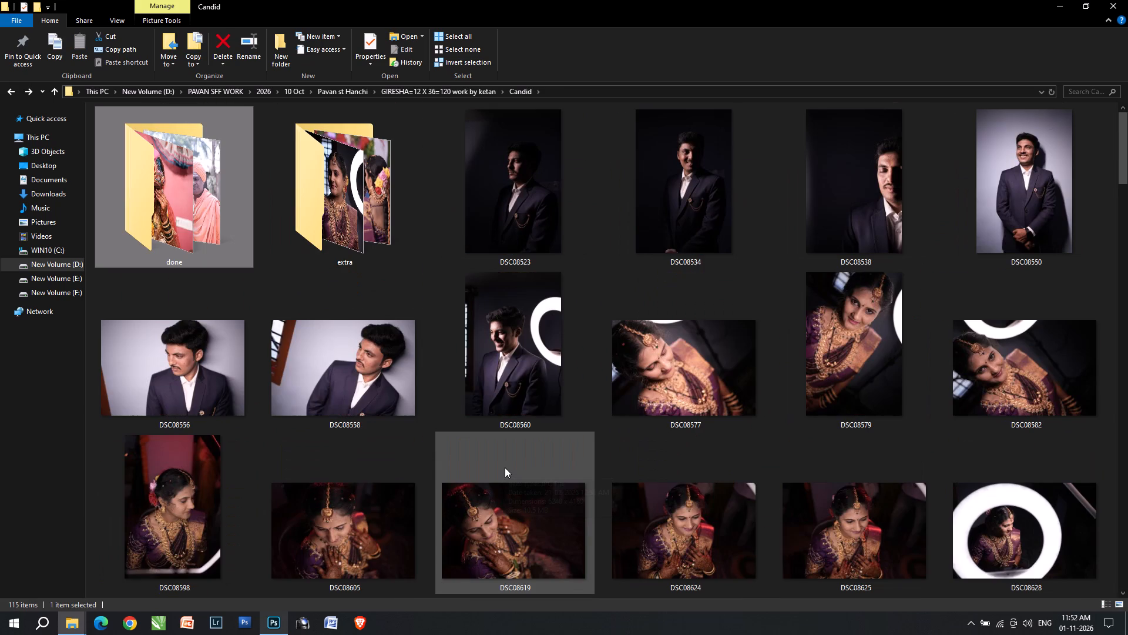
pyautogui.scroll(-1, 694, 402)
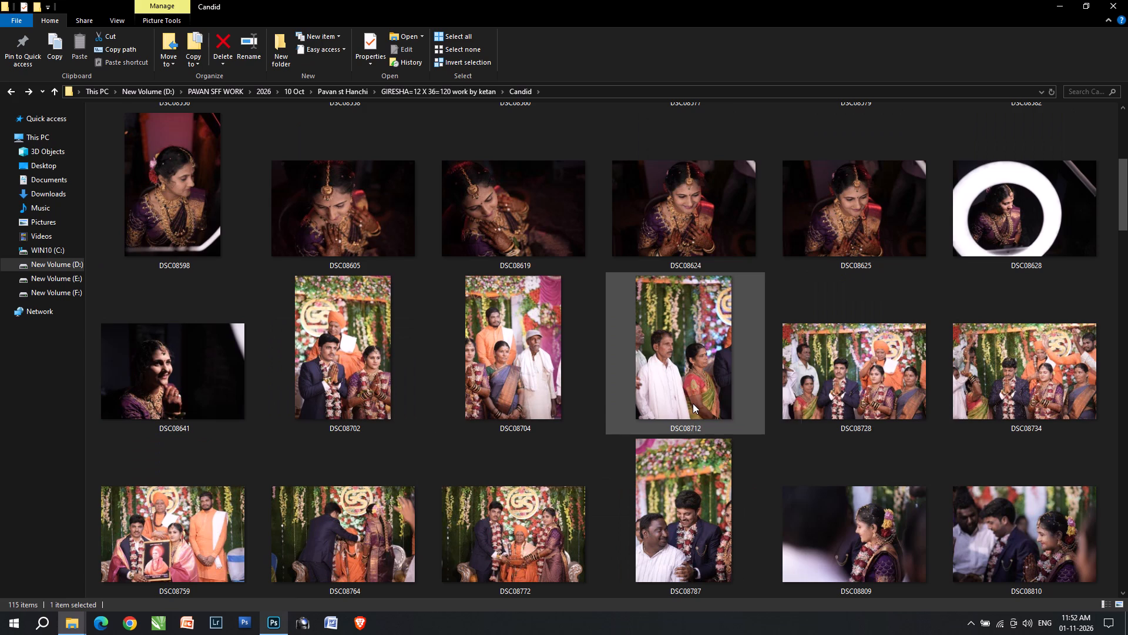
pyautogui.doubleClick(317, 393)
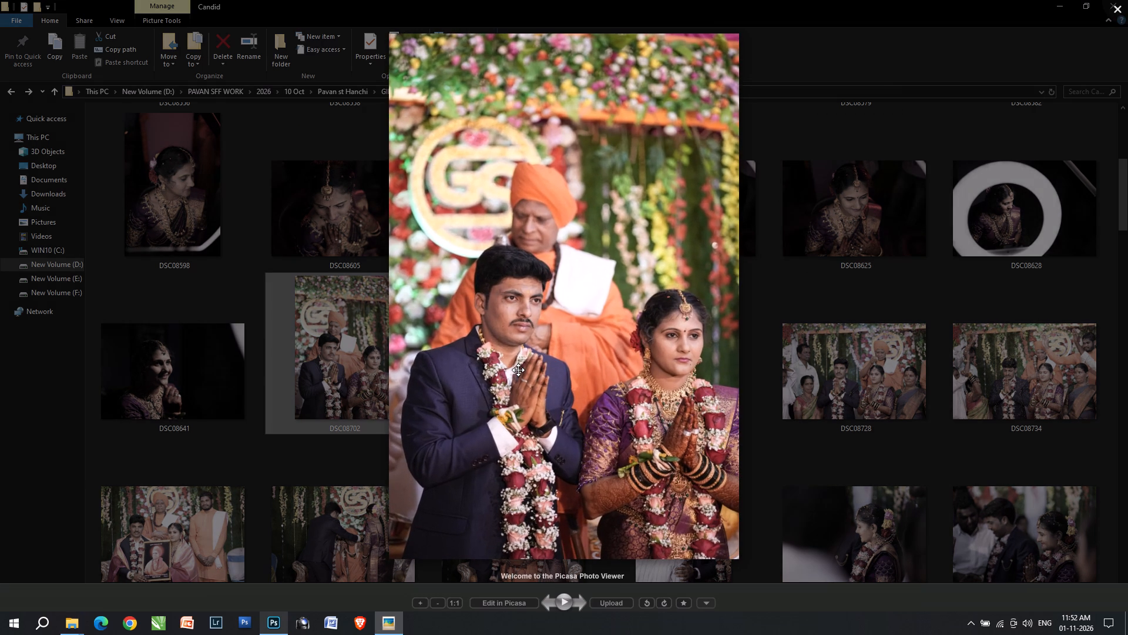
pyautogui.press('Right')
pyautogui.press('Right')
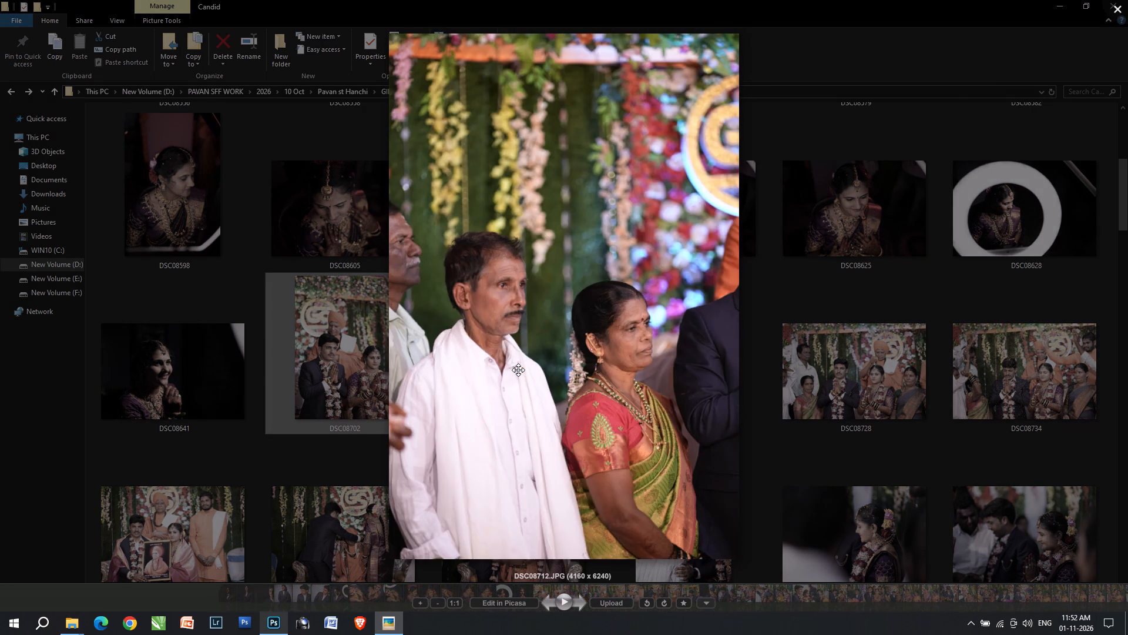
pyautogui.press('Right')
pyautogui.press('Right')
pyautogui.press('Right')
pyautogui.press('Right')
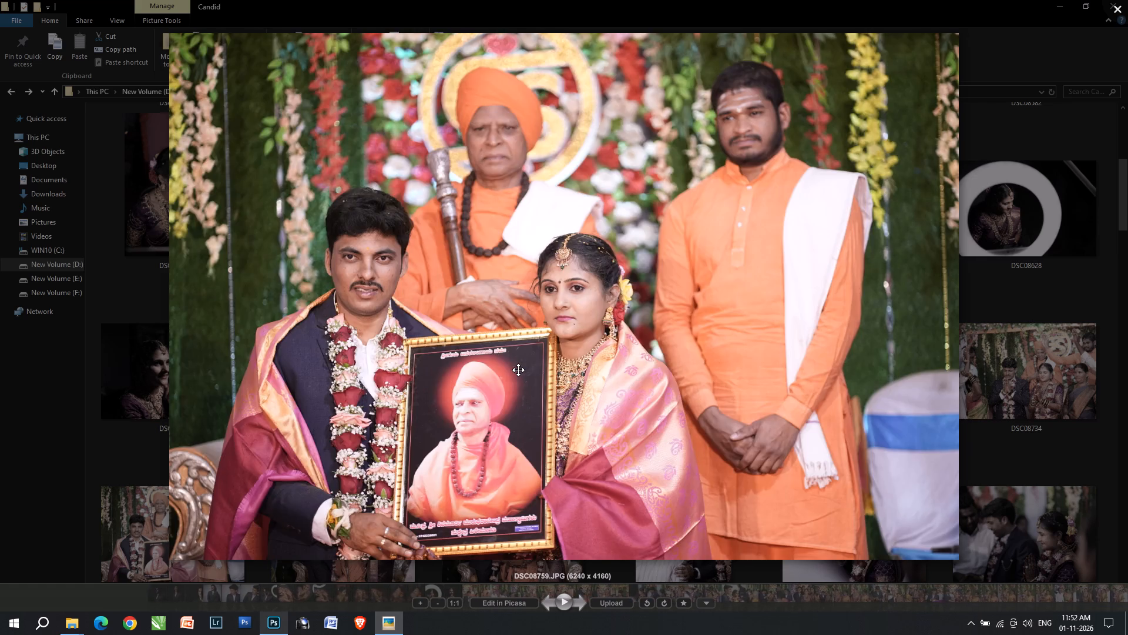
pyautogui.press('Right')
pyautogui.press('Right')
pyautogui.press('Right')
pyautogui.press('Right')
pyautogui.press('Right')
pyautogui.press('Right')
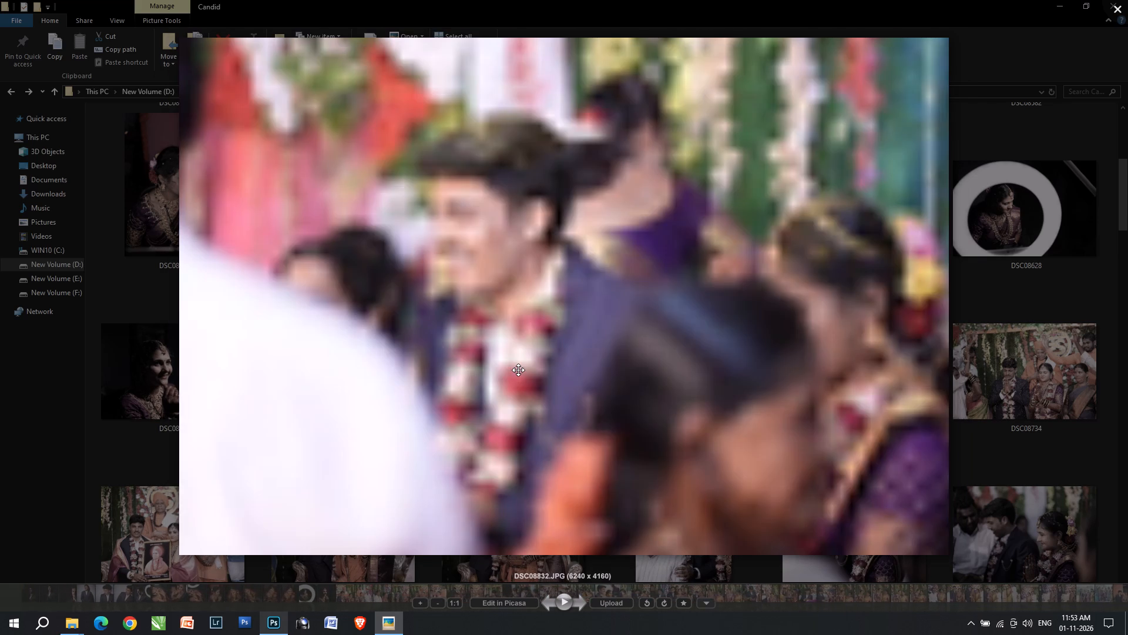
pyautogui.click(1127, 0)
# Look through the thumbnails in the rest of the Candid folder for photos for the next sheet.
pyautogui.scroll(-2, 521, 460)
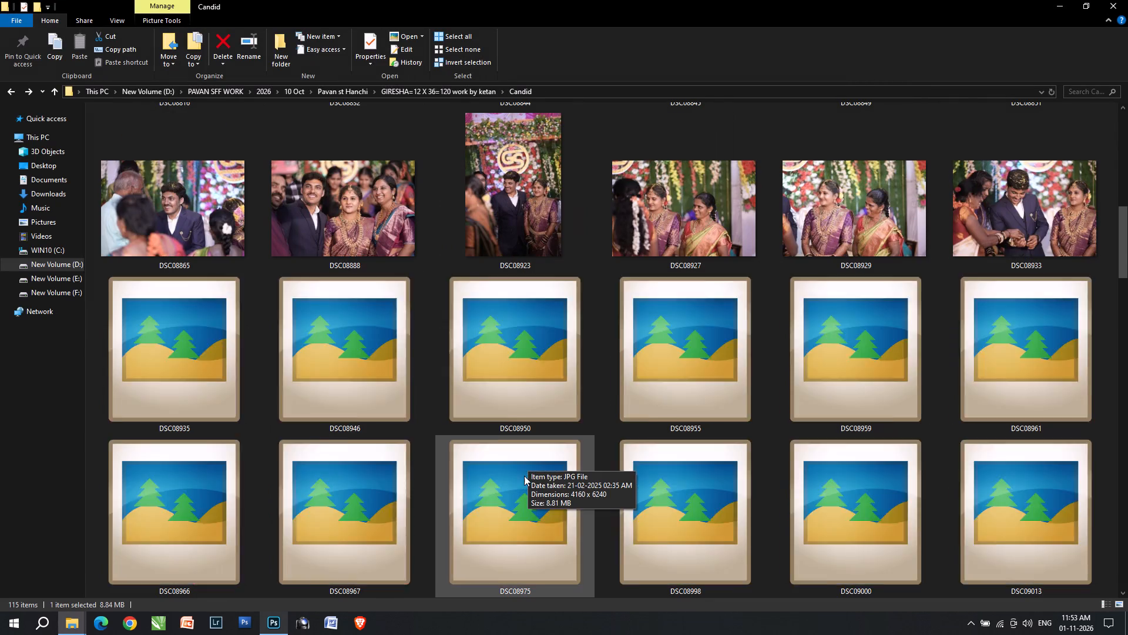
pyautogui.scroll(-2, 526, 477)
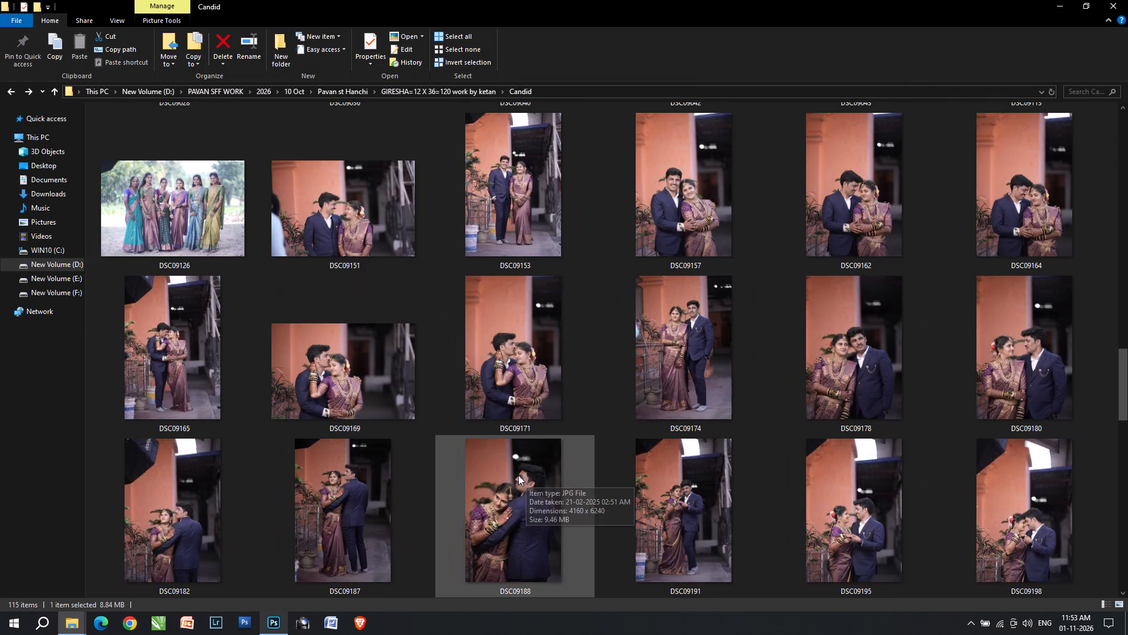
pyautogui.scroll(1, 498, 444)
pyautogui.scroll(2, 427, 425)
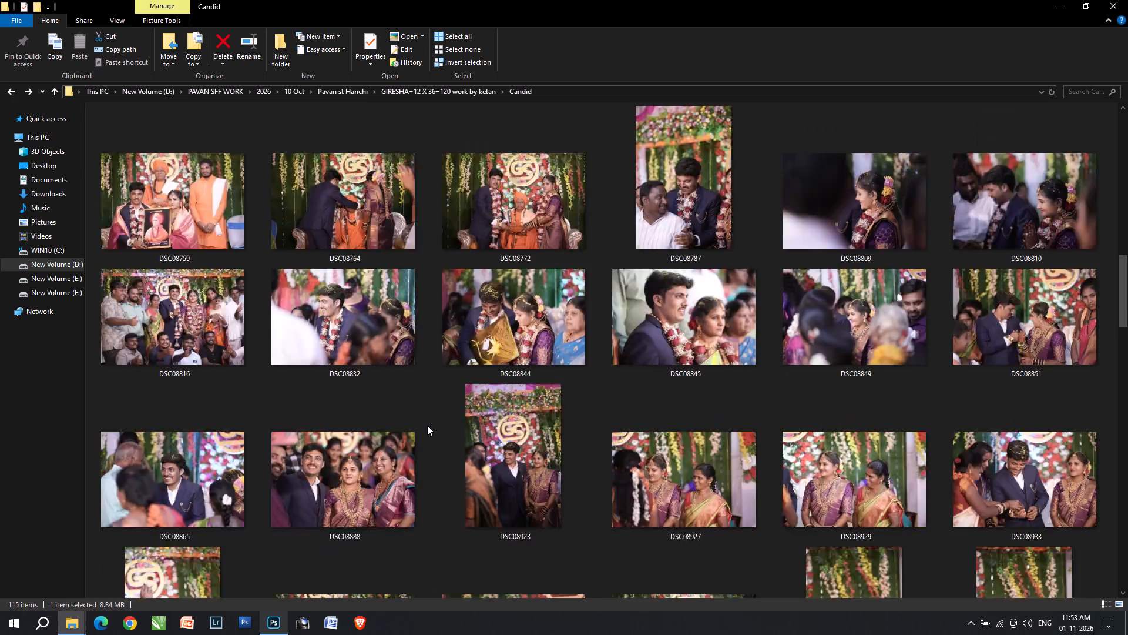
pyautogui.scroll(1, 427, 425)
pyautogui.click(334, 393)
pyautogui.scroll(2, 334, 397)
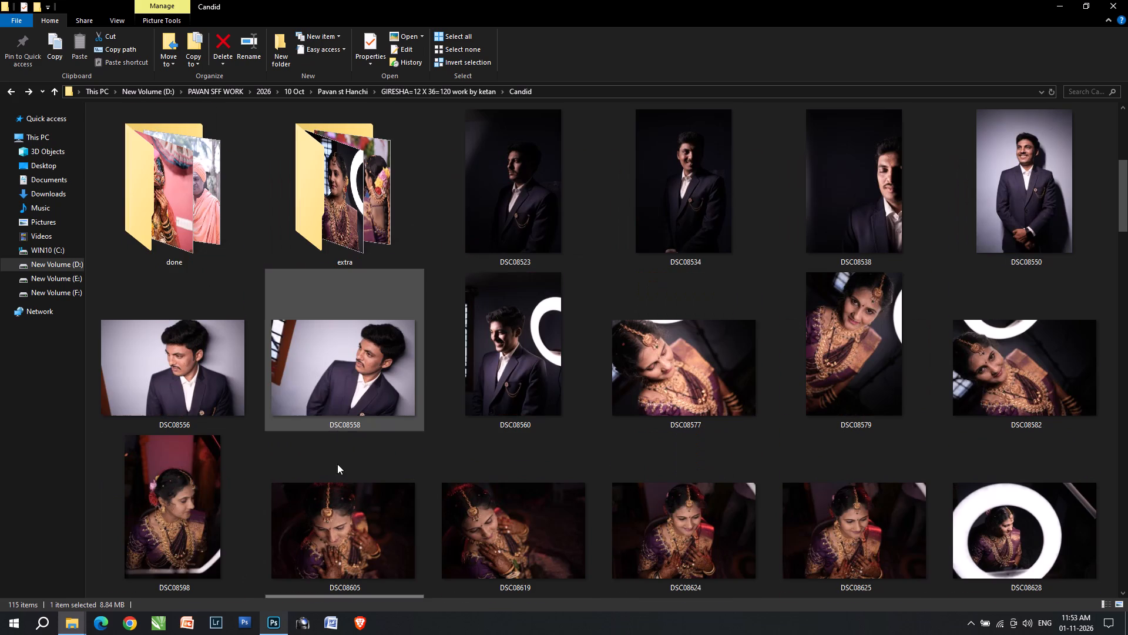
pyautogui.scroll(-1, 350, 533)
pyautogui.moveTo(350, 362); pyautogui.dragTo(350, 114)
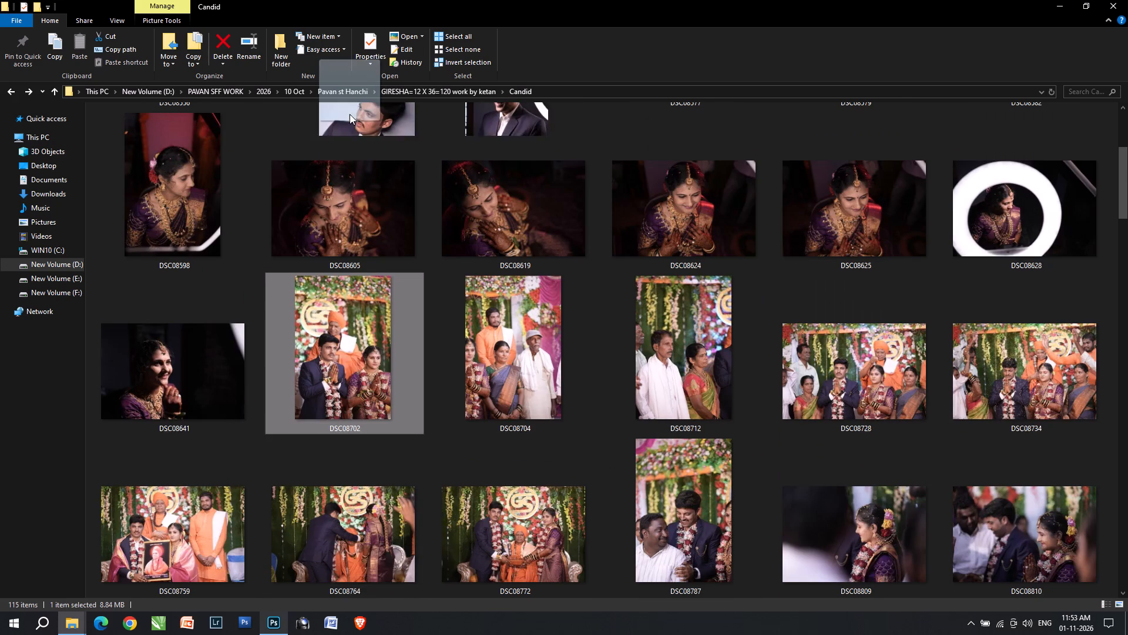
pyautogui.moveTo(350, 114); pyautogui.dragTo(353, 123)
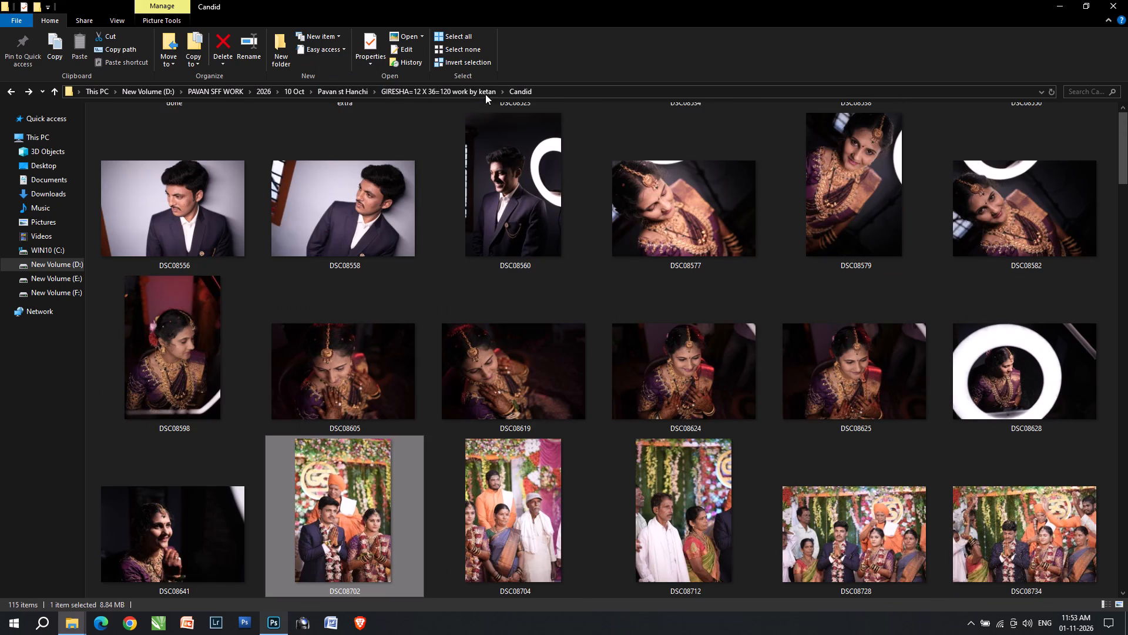
# In the 02 Wedding folder, move the used photos DNU_0805 and DNU_0806 into the done subfolder.
pyautogui.click(478, 86)
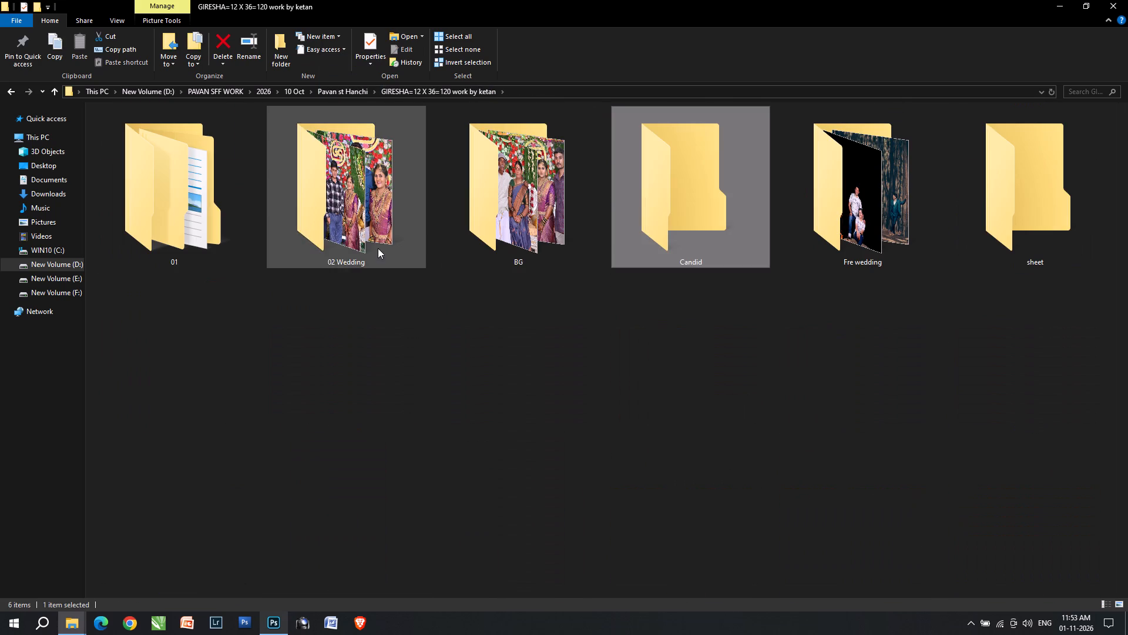
pyautogui.doubleClick(378, 248)
pyautogui.click(387, 246)
pyautogui.click(485, 245)
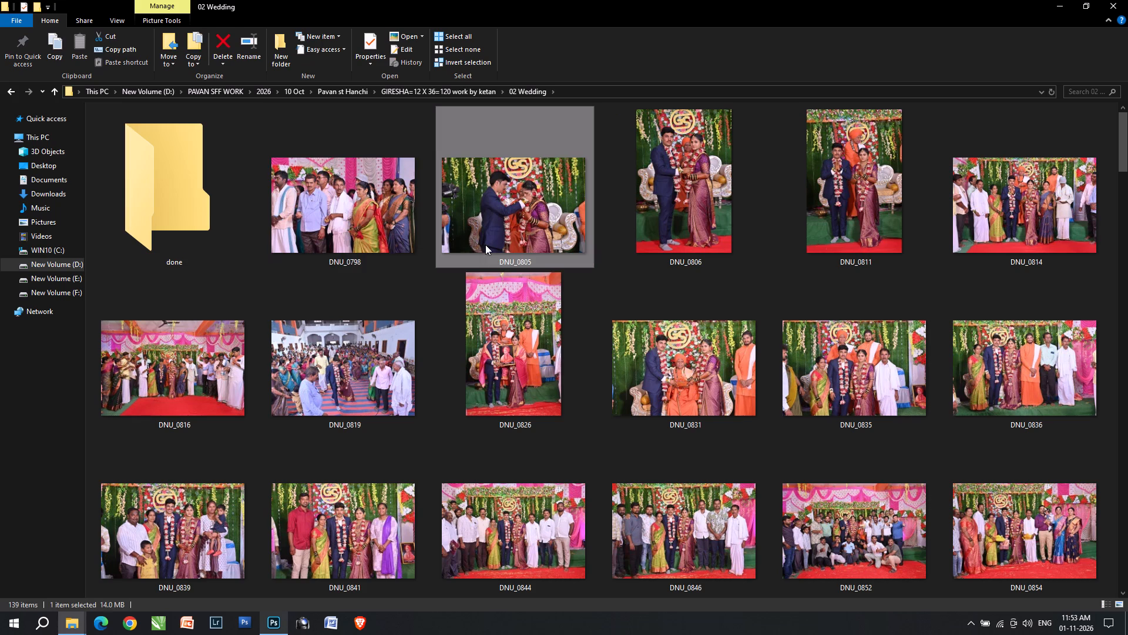
pyautogui.click(346, 232)
pyautogui.click(493, 239)
pyautogui.click(343, 228)
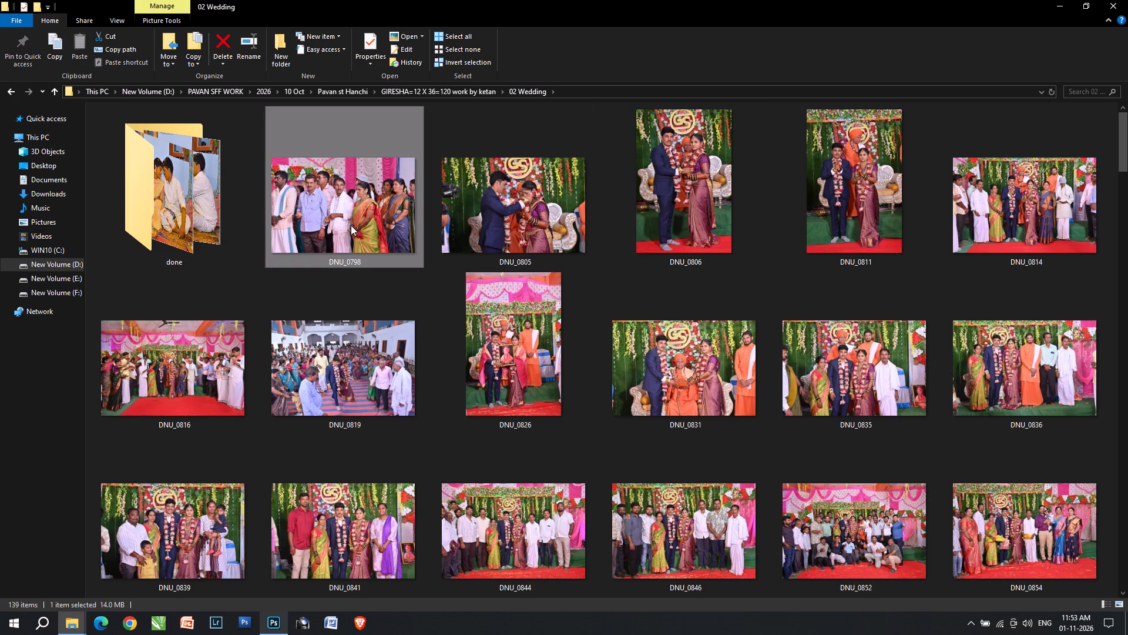
pyautogui.click(559, 222)
pyautogui.keyDown('ctrl'); pyautogui.click(660, 230); pyautogui.keyUp('ctrl')
pyautogui.moveTo(636, 203); pyautogui.dragTo(126, 210)
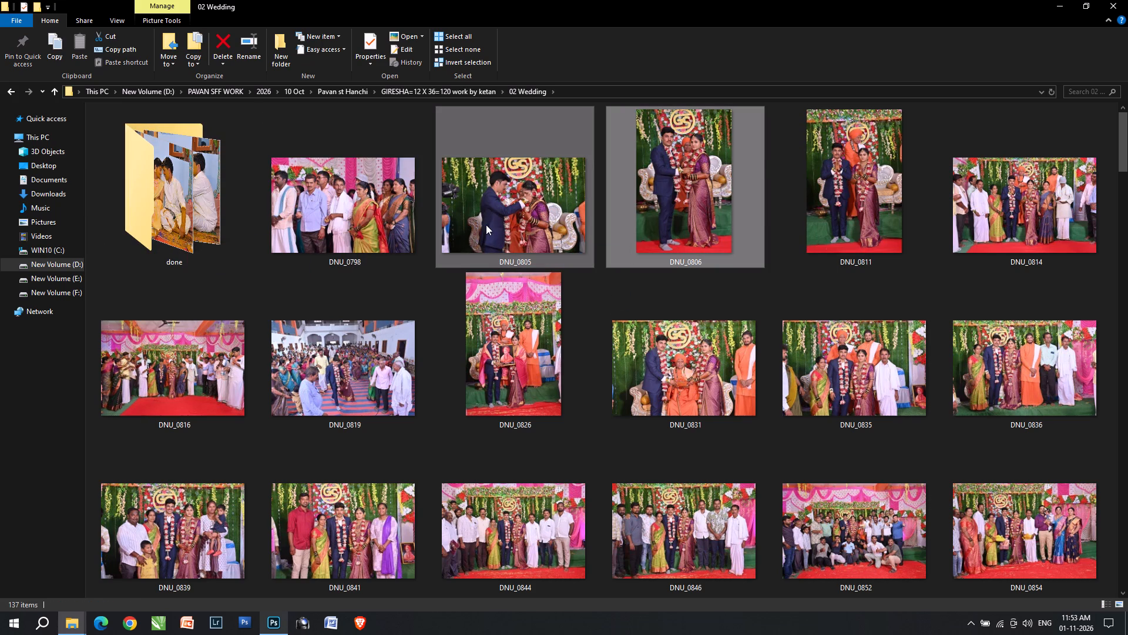
# Open the photos DNU_0798, DNU_0811 and DNU_0814 from the 02 Wedding folder in Photoshop.
pyautogui.click(408, 227)
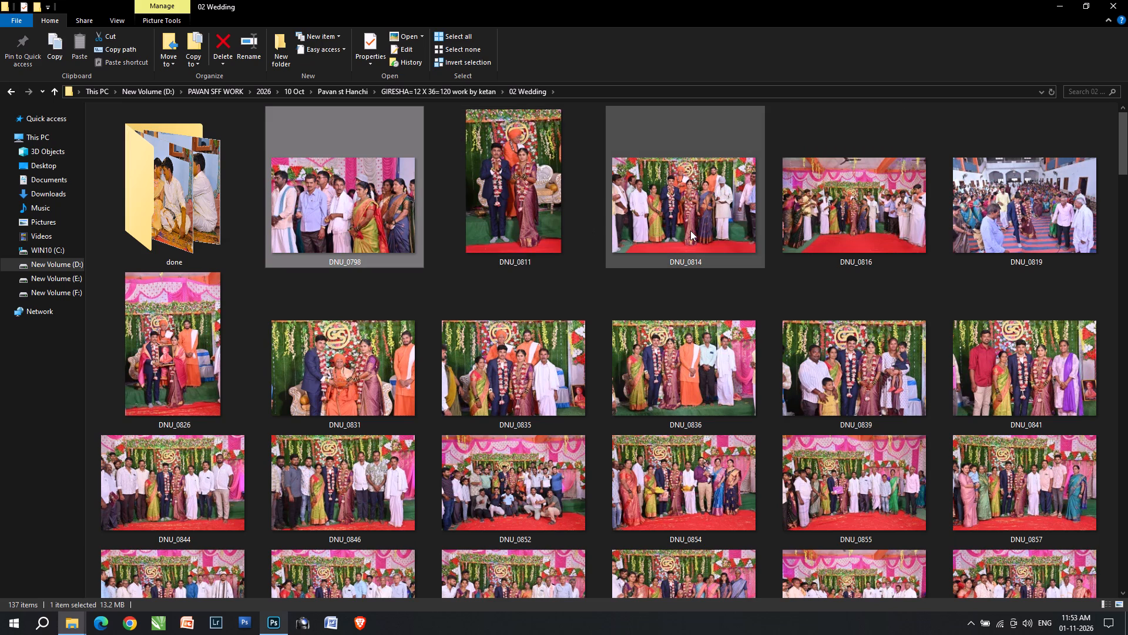
pyautogui.keyDown('shift'); pyautogui.click(690, 230); pyautogui.keyUp('shift')
pyautogui.moveTo(485, 262); pyautogui.dragTo(476, 154)
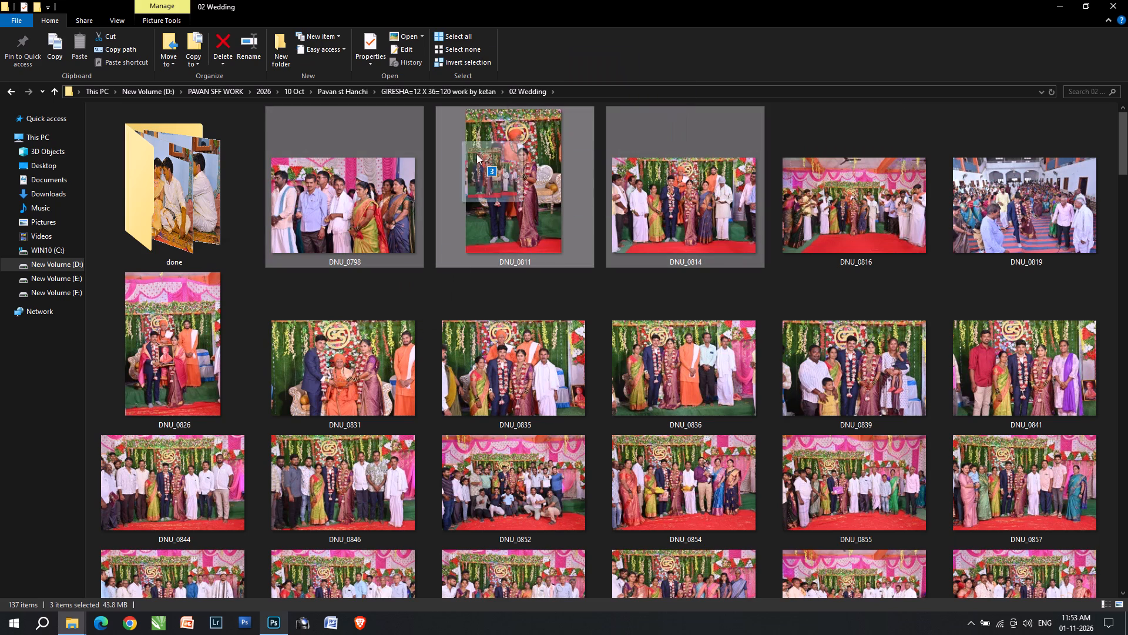
pyautogui.moveTo(476, 154); pyautogui.dragTo(546, 213)
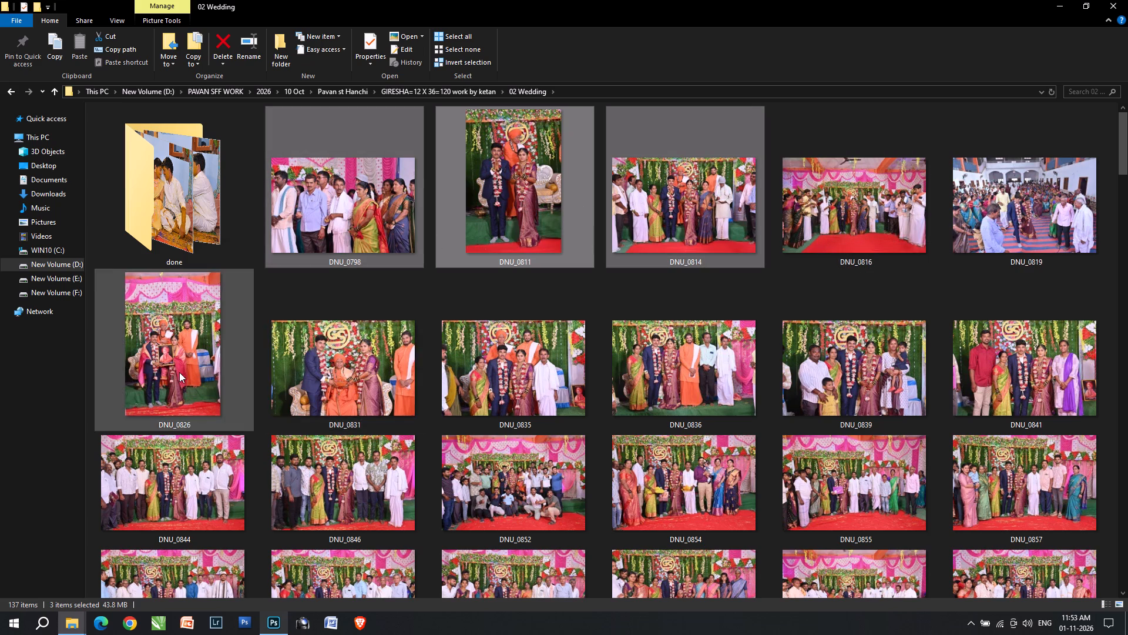
pyautogui.moveTo(504, 234); pyautogui.dragTo(546, 66)
pyautogui.hotkey('alt', 'Tab')
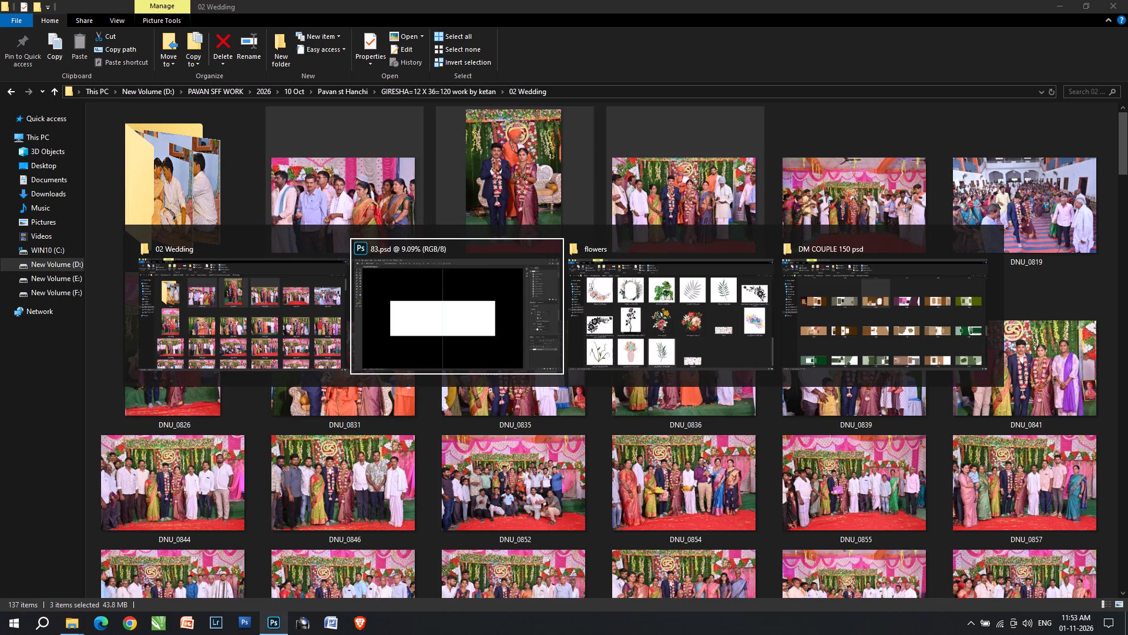
pyautogui.moveTo(546, 66); pyautogui.dragTo(545, 11)
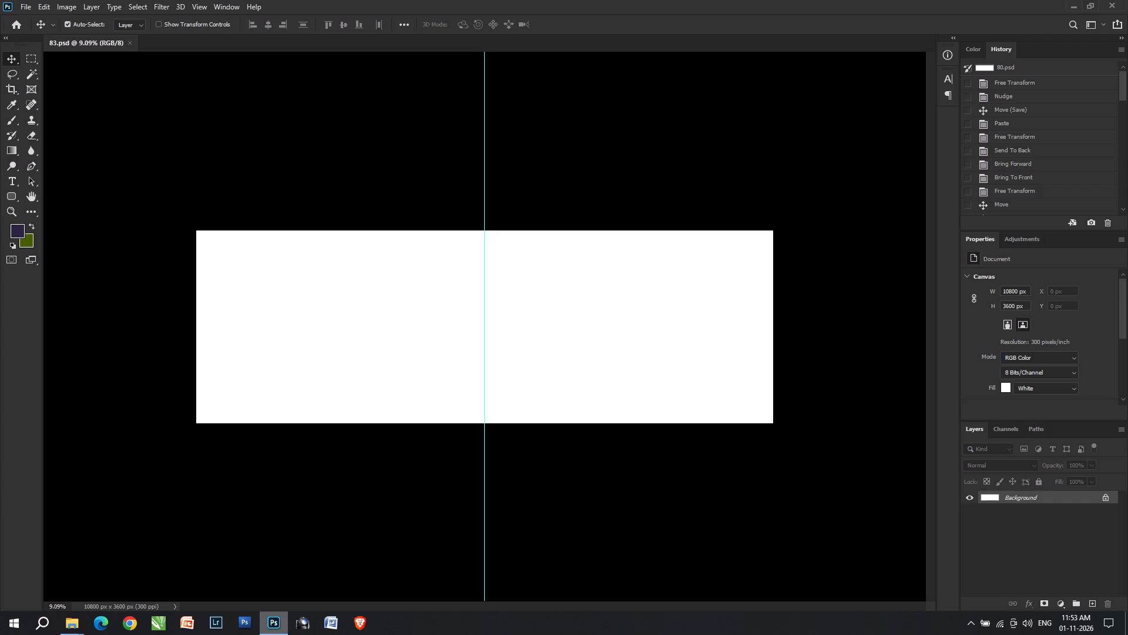
pyautogui.moveTo(545, 11); pyautogui.dragTo(545, 39)
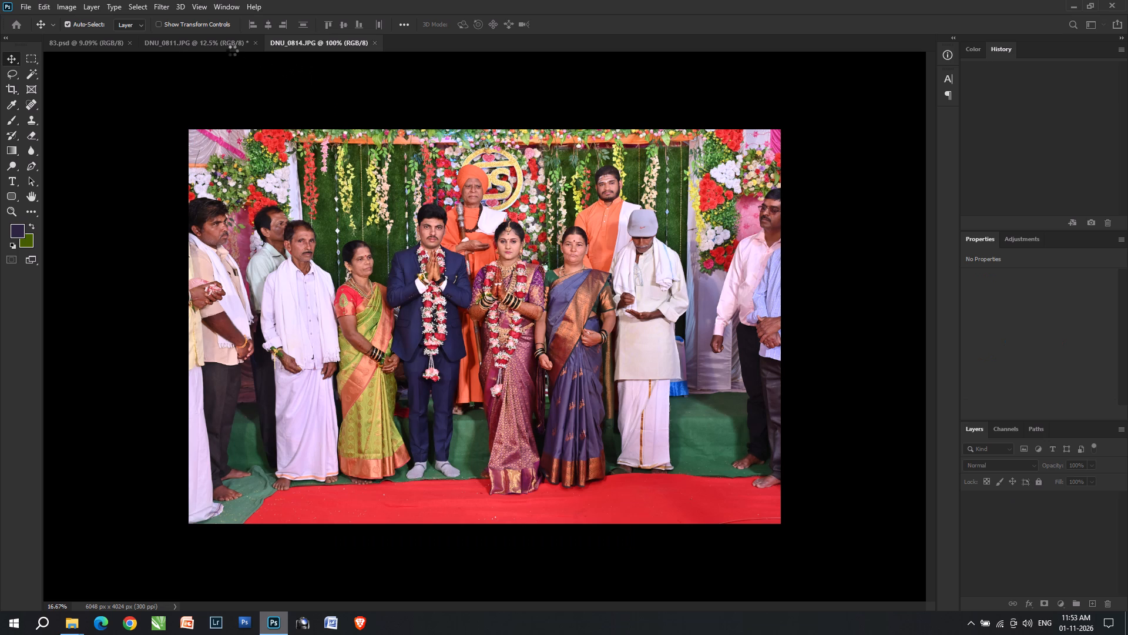
# Apply the Camera Raw Filter to DNU_0811 with temperature +3, exposure +0.50, contrast +5, highlights -61, shadows +24, blacks -27 and dehaze +8.
pyautogui.click(224, 42)
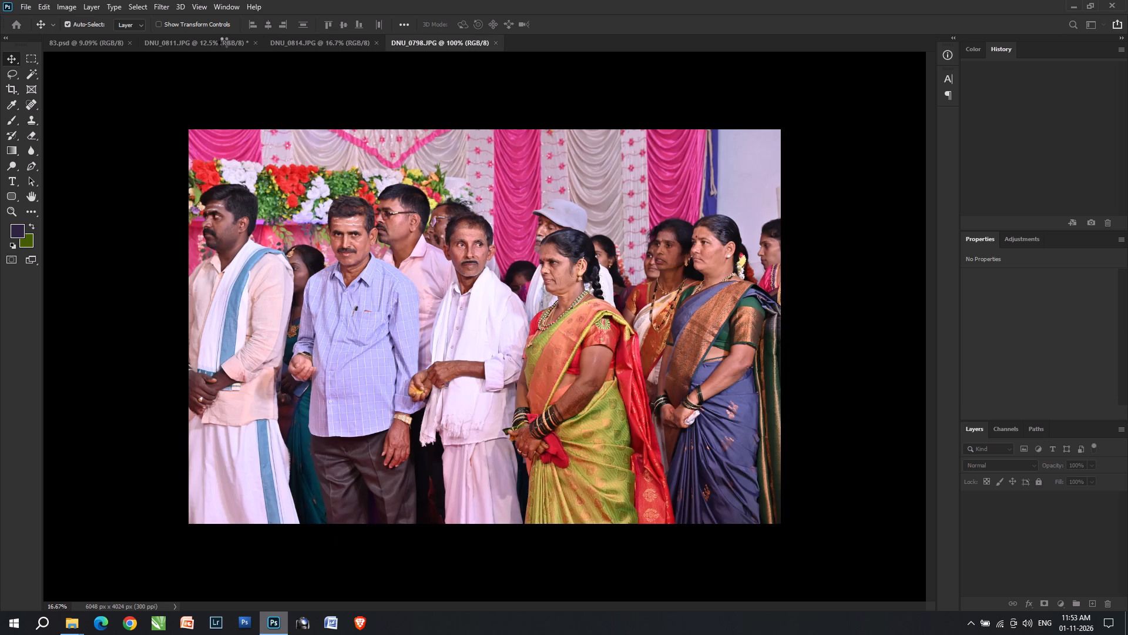
pyautogui.hotkey('ctrl', 'shift', 'a')
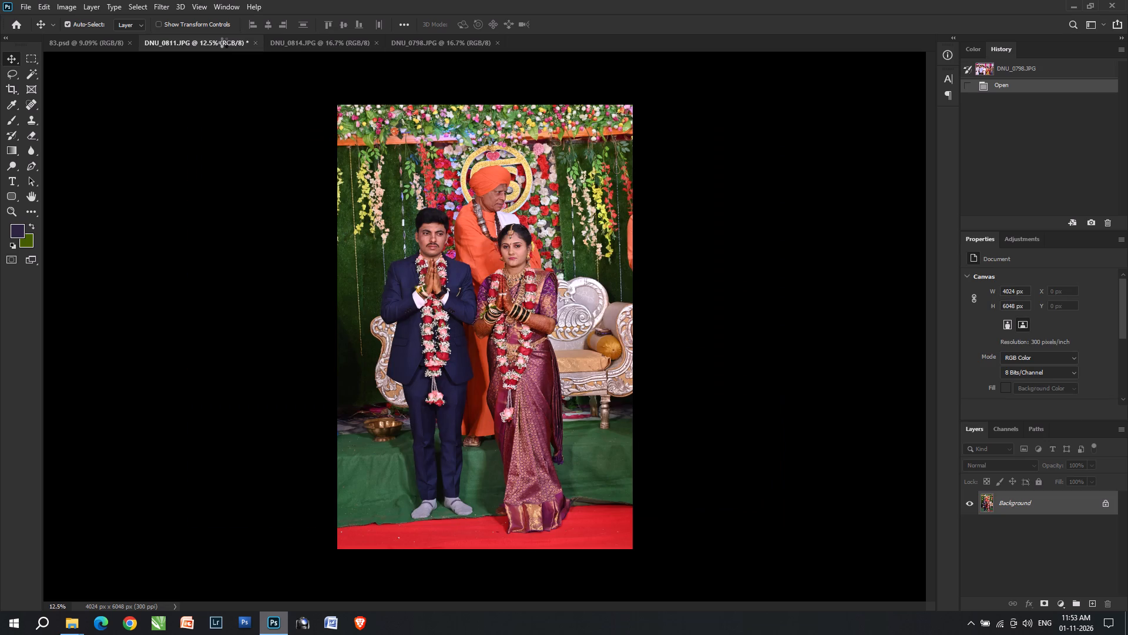
pyautogui.hotkey('ctrl', 'shift', 'a')
pyautogui.hotkey('ctrl', 'shift', 'a')
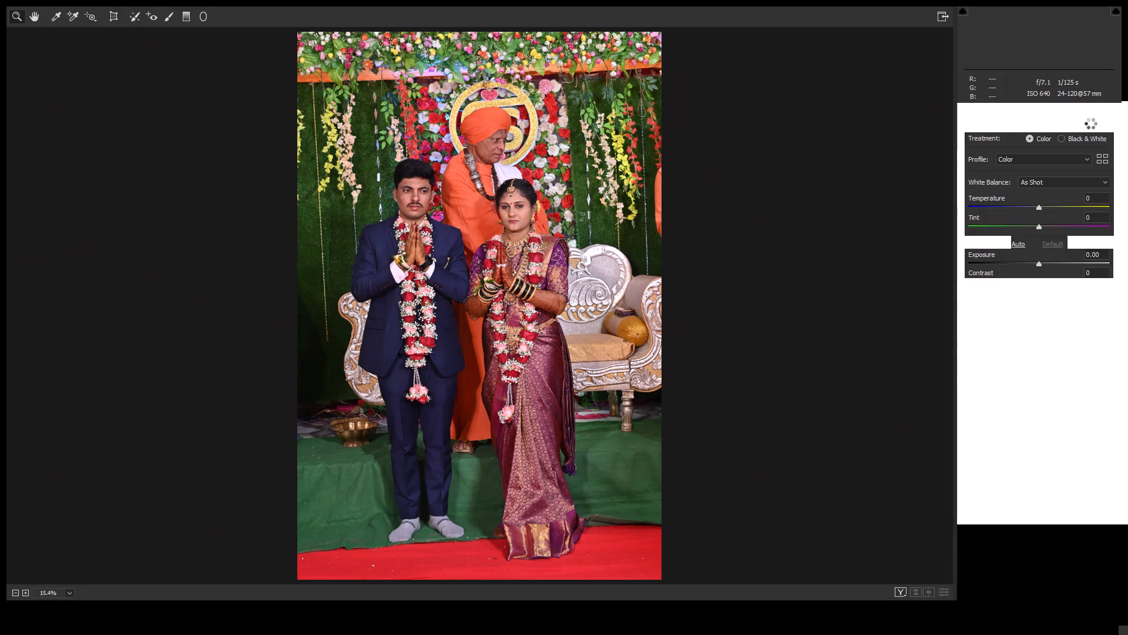
pyautogui.click(1117, 124)
pyautogui.click(1100, 156)
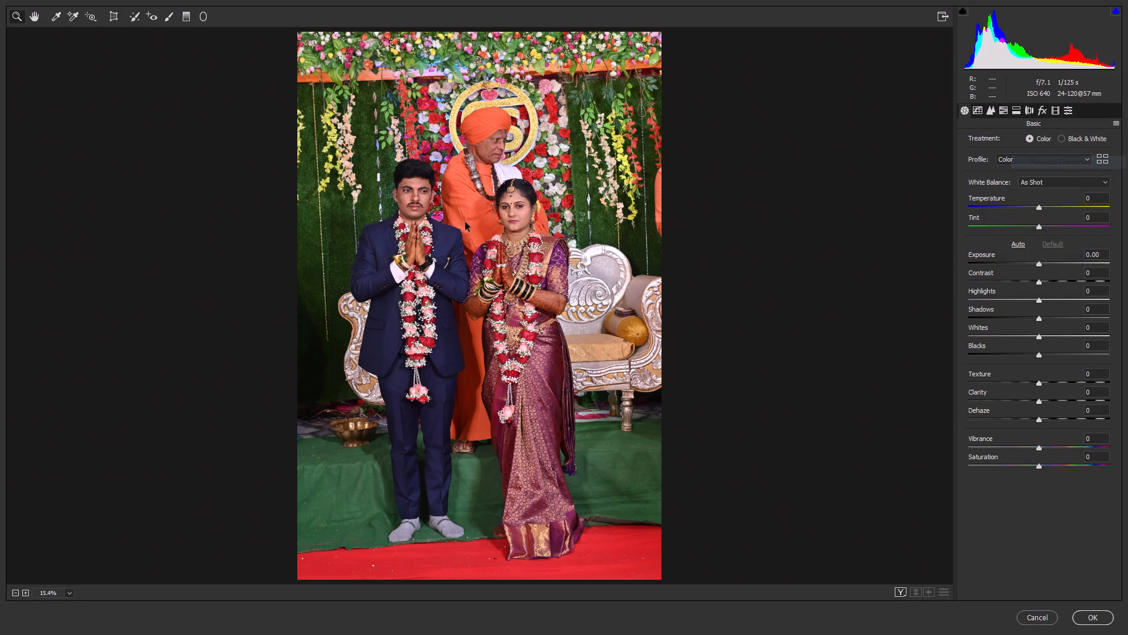
pyautogui.moveTo(451, 223); pyautogui.dragTo(489, 270)
pyautogui.press('Return')
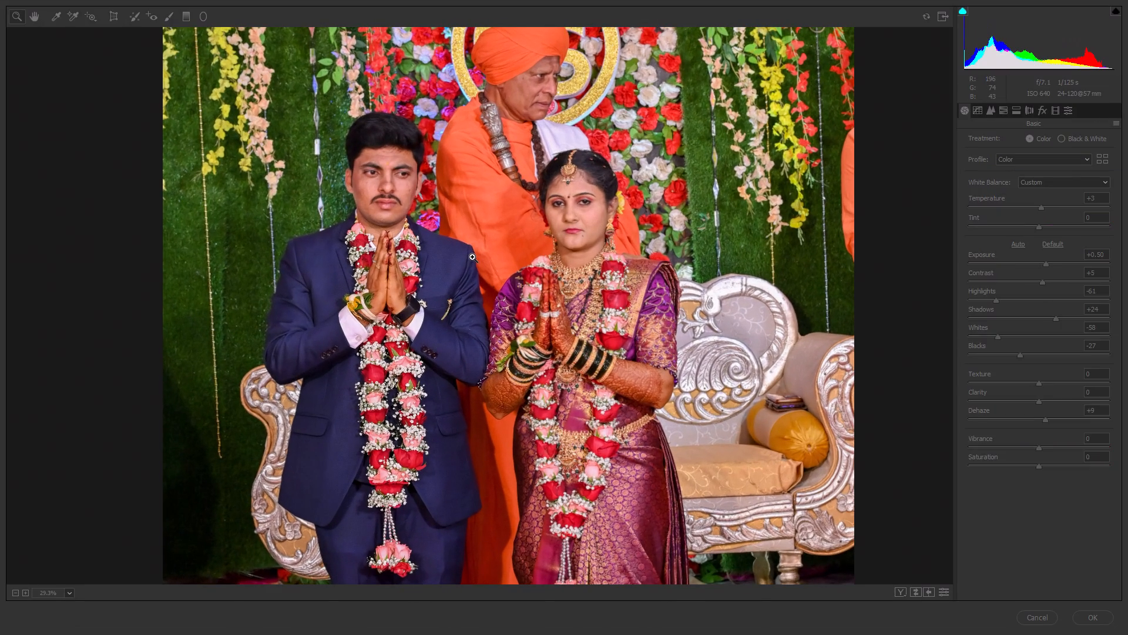
# Apply Levels to DNU_0811 with the midtone input at 1.18 and the white input at 247.
pyautogui.hotkey('ctrl', 'l')
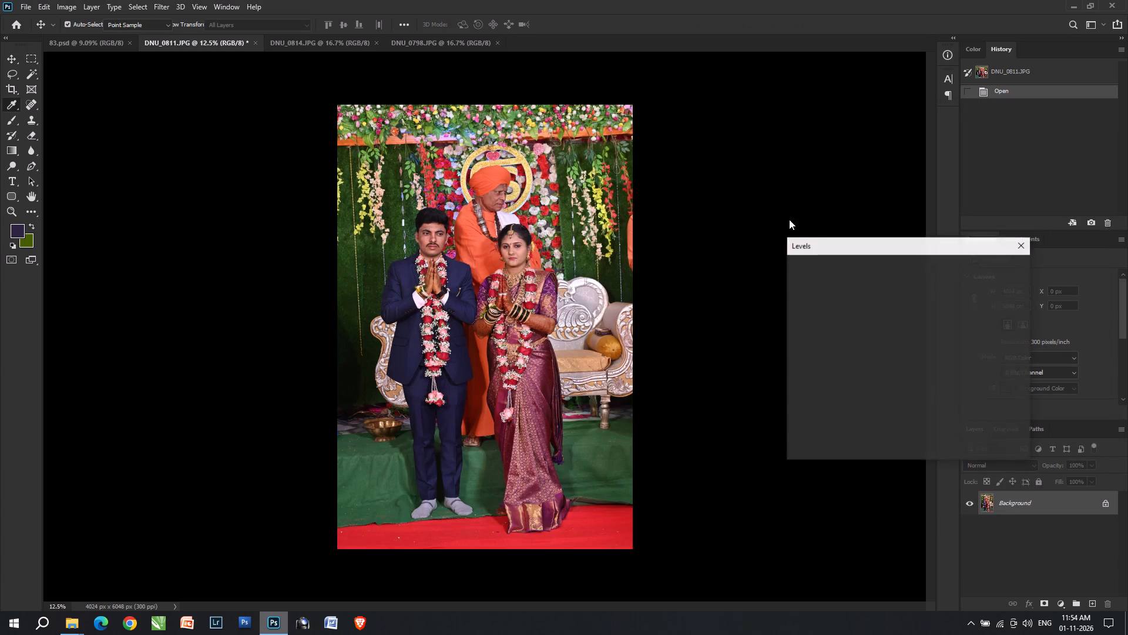
pyautogui.click(867, 372)
pyautogui.click(868, 375)
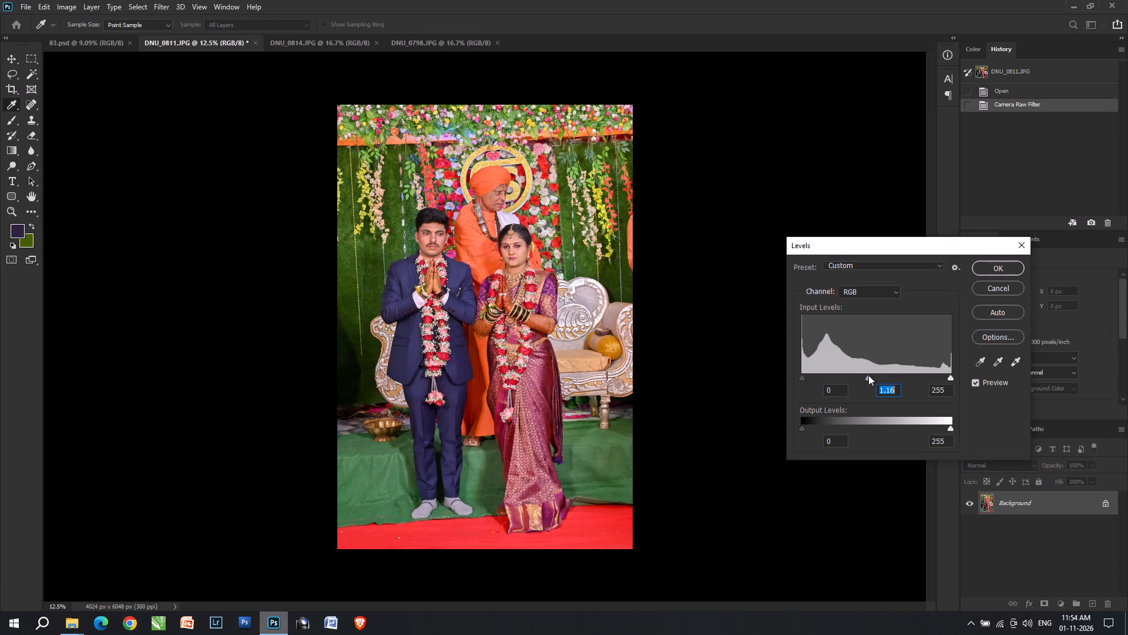
pyautogui.scroll(2, 985, 375)
pyautogui.doubleClick(948, 373)
pyautogui.click(991, 268)
# Brighten the groom's head and chest in DNU_0811 with a feathered rectangular selection and a Levels midtone of 1.05.
pyautogui.scroll(9, 409, 239)
pyautogui.press('m')
pyautogui.press('m')
pyautogui.moveTo(347, 157); pyautogui.dragTo(424, 297)
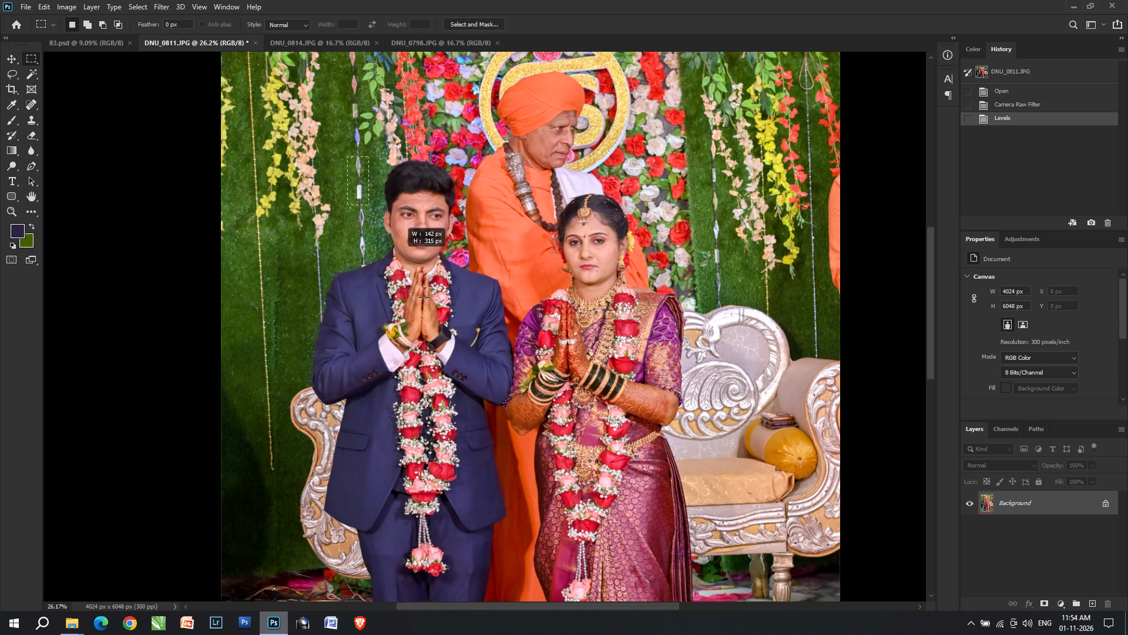
pyautogui.moveTo(424, 297); pyautogui.dragTo(465, 370)
pyautogui.hotkey('ctrl', 'alt', 'd')
pyautogui.press('Return')
pyautogui.hotkey('ctrl', 'l')
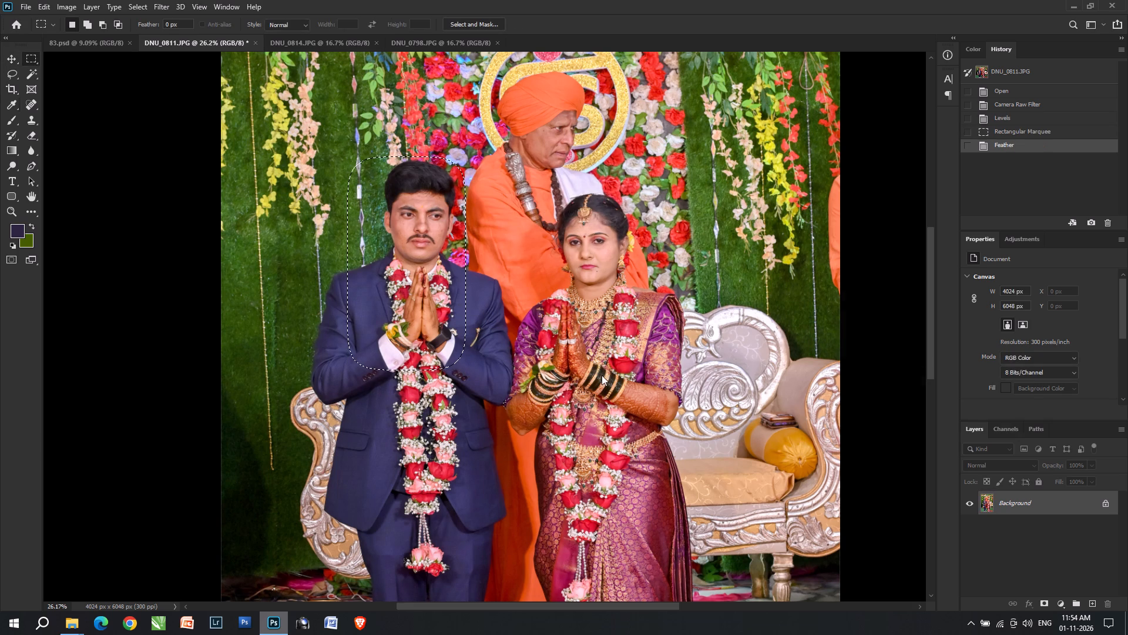
pyautogui.click(871, 379)
pyautogui.scroll(2, 875, 379)
pyautogui.press('Return')
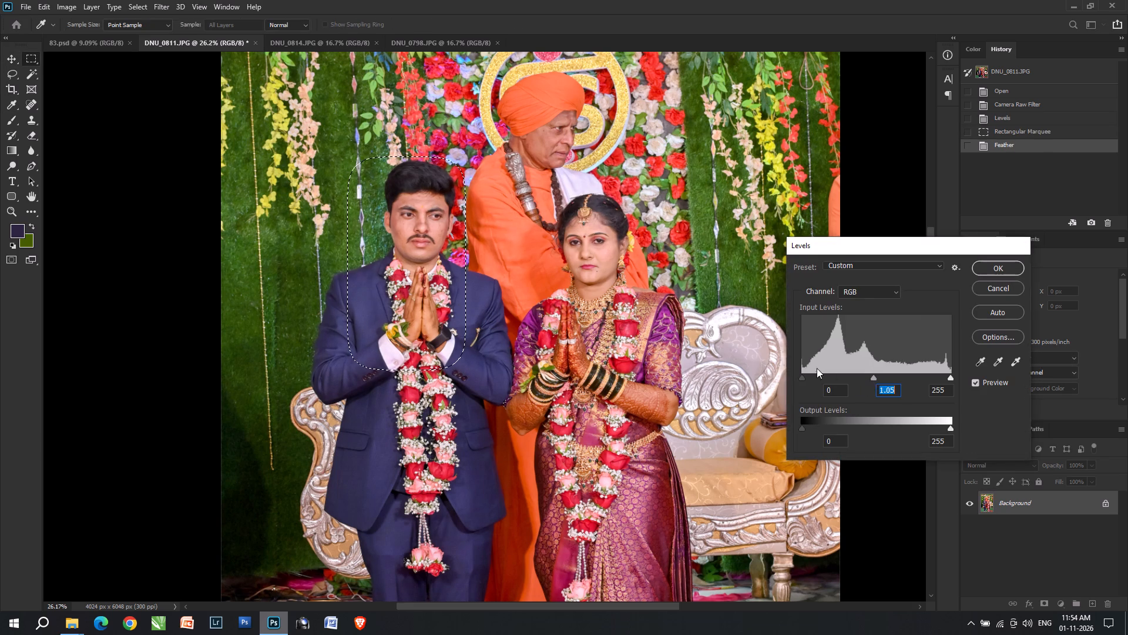
# Cut the whole DNU_0811 image, paste it into 83.psd as a new layer and switch the sheet to CMYK proof view.
pyautogui.keyDown('alt'); pyautogui.scroll(-9, 689, 276); pyautogui.keyUp('alt')
pyautogui.hotkey('ctrl', 'a')
pyautogui.hotkey('ctrl', 'x')
pyautogui.press('v')
pyautogui.press('v')
pyautogui.click(90, 43)
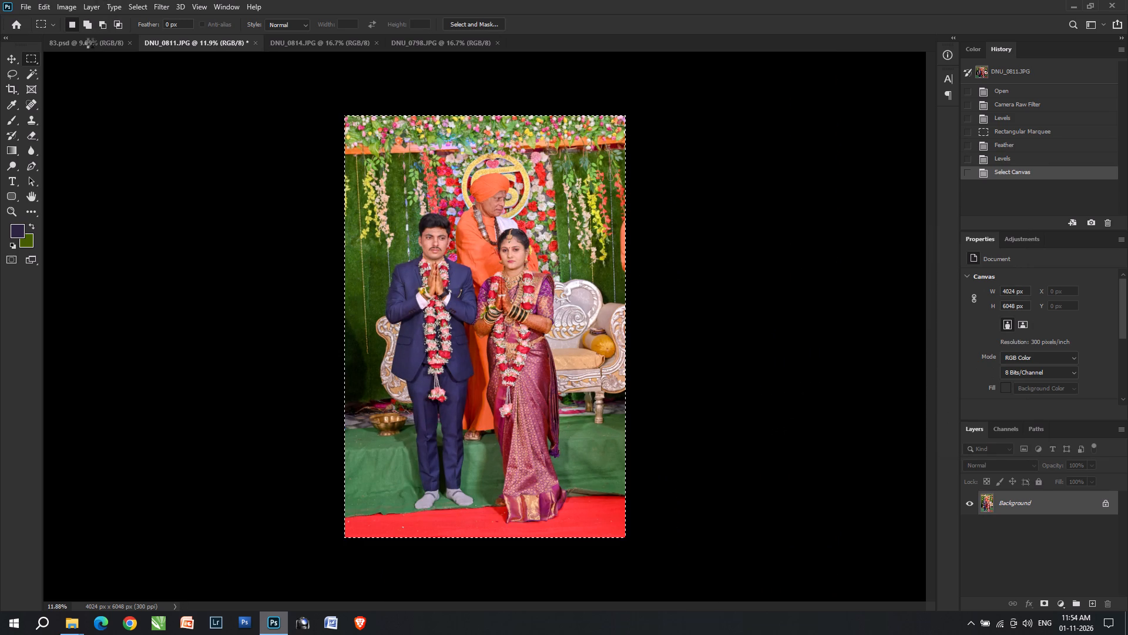
pyautogui.hotkey('ctrl', 'v')
pyautogui.hotkey('ctrl', 'y')
# Scale the pasted couple photo to about 65.55% and place it at the left end of the sheet, covering its full height.
pyautogui.hotkey('ctrl', 't')
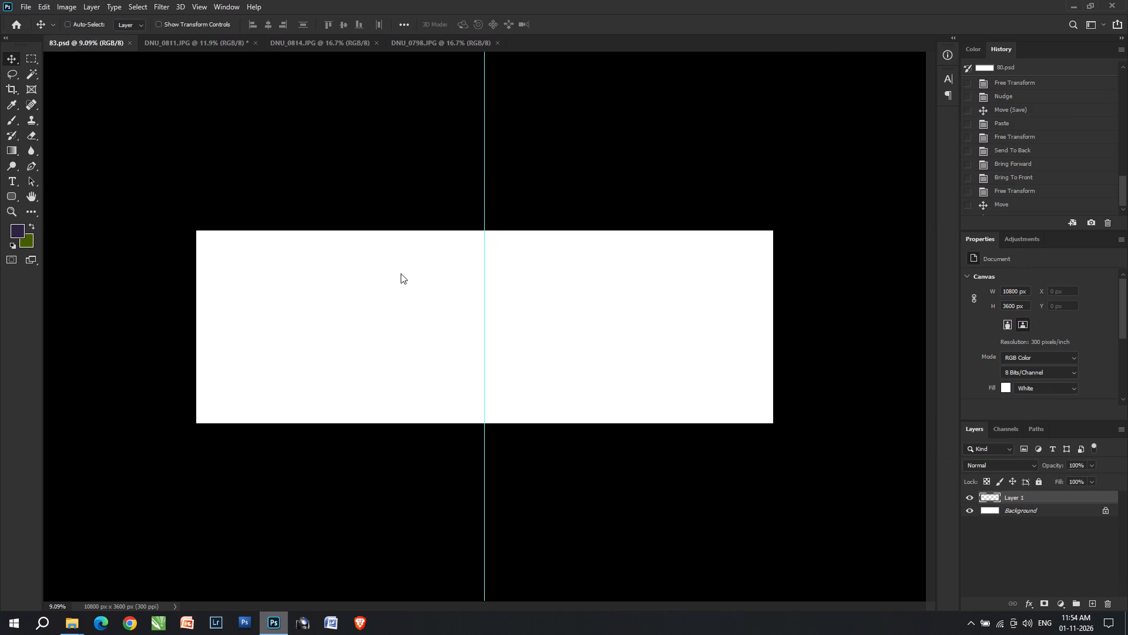
pyautogui.moveTo(592, 389); pyautogui.dragTo(550, 381)
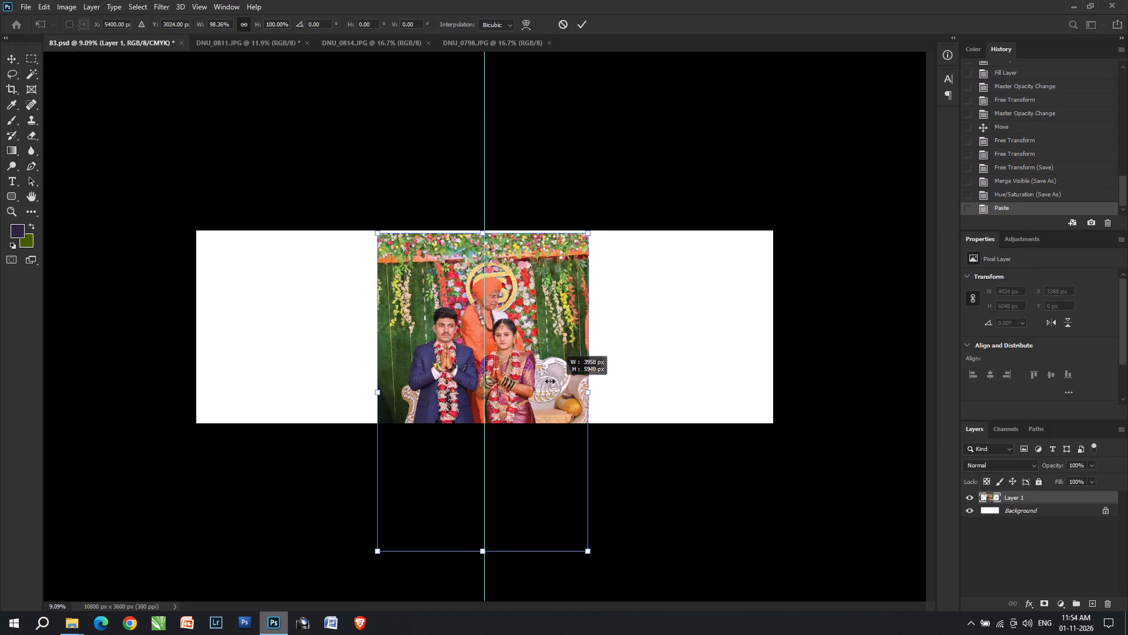
pyautogui.moveTo(550, 381); pyautogui.dragTo(509, 365)
pyautogui.moveTo(441, 365); pyautogui.dragTo(253, 299)
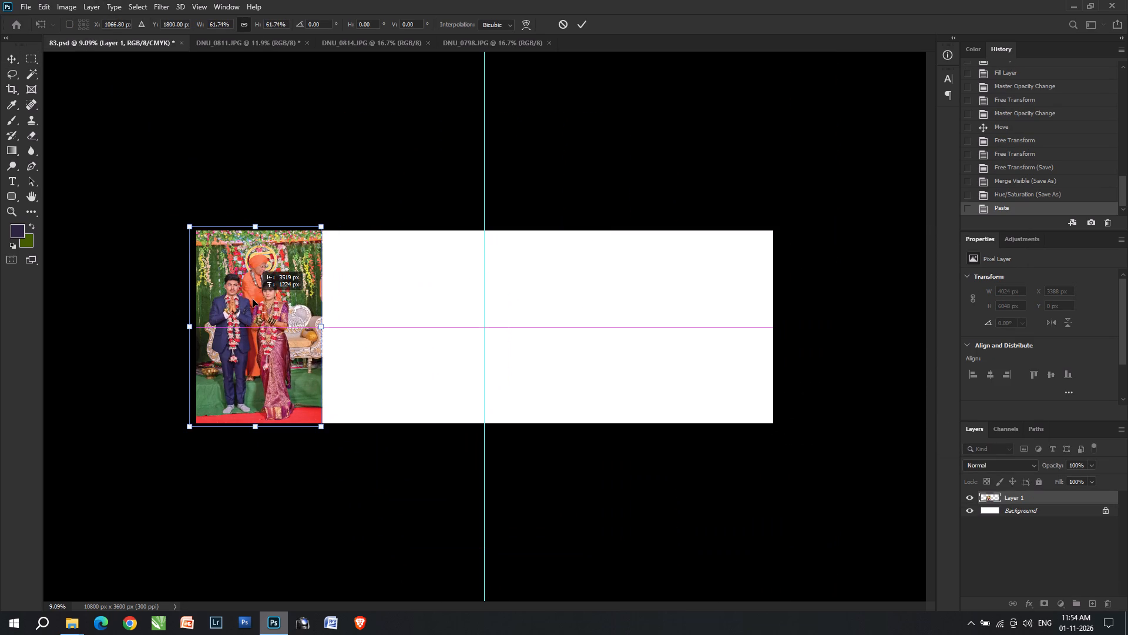
pyautogui.moveTo(253, 299); pyautogui.dragTo(252, 295)
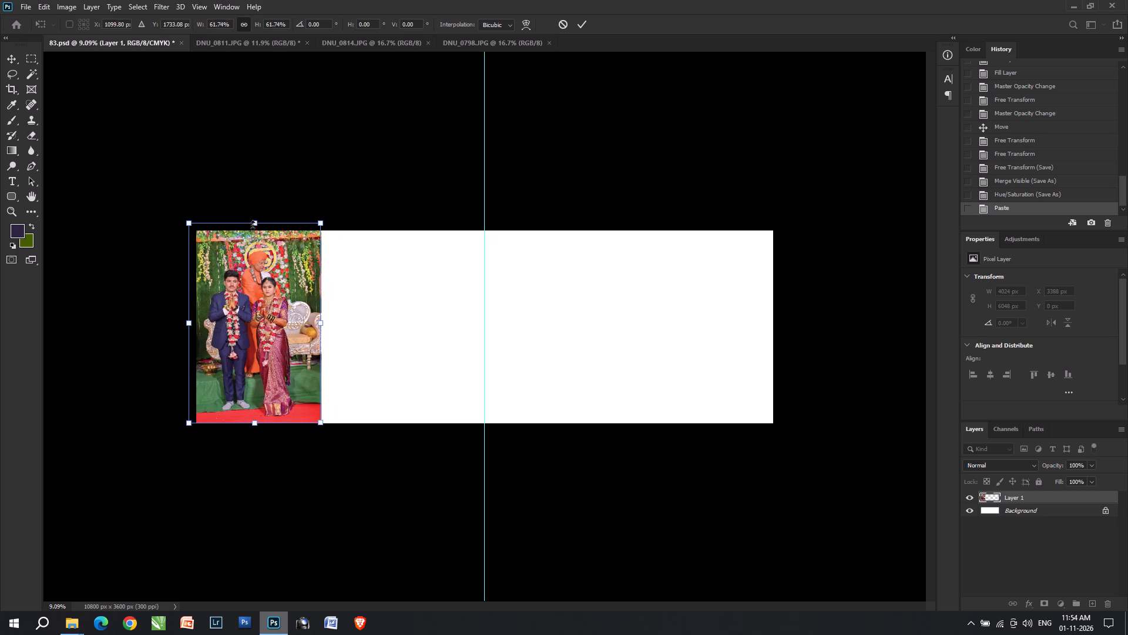
pyautogui.moveTo(253, 225); pyautogui.dragTo(260, 213)
pyautogui.press('Return')
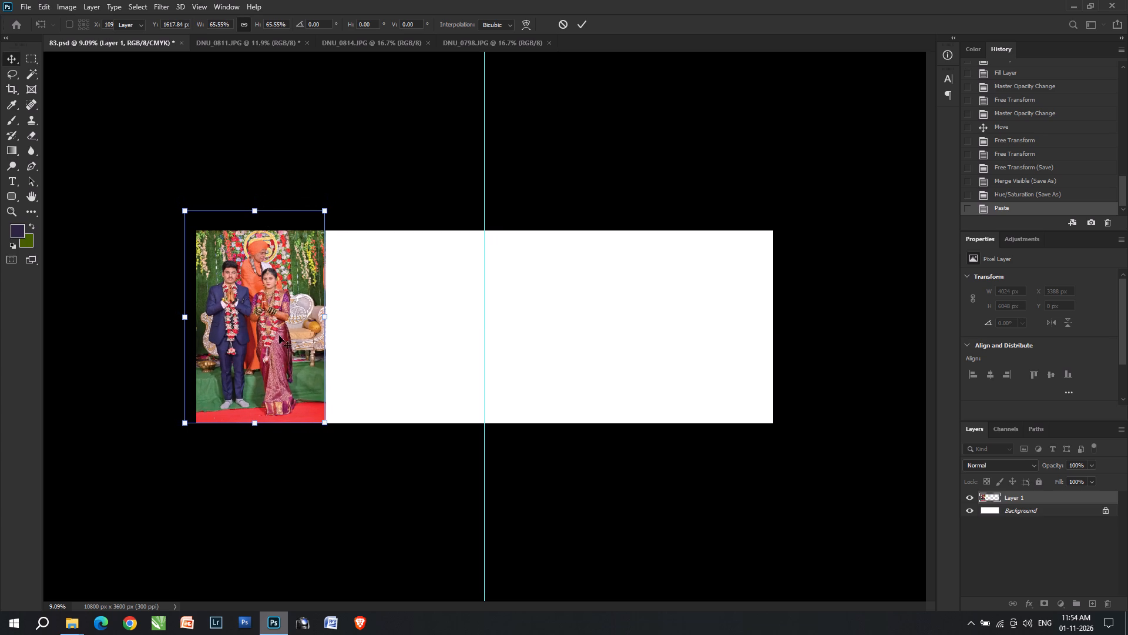
# Enlarge the couple photo to about 103.88%, tilt it about 2.7° clockwise, and shift it up and right so its slanted edge faces the blank area.
pyautogui.keyDown('alt'); pyautogui.scroll(8, 228, 447); pyautogui.keyUp('alt')
pyautogui.hotkey('ctrl', 't')
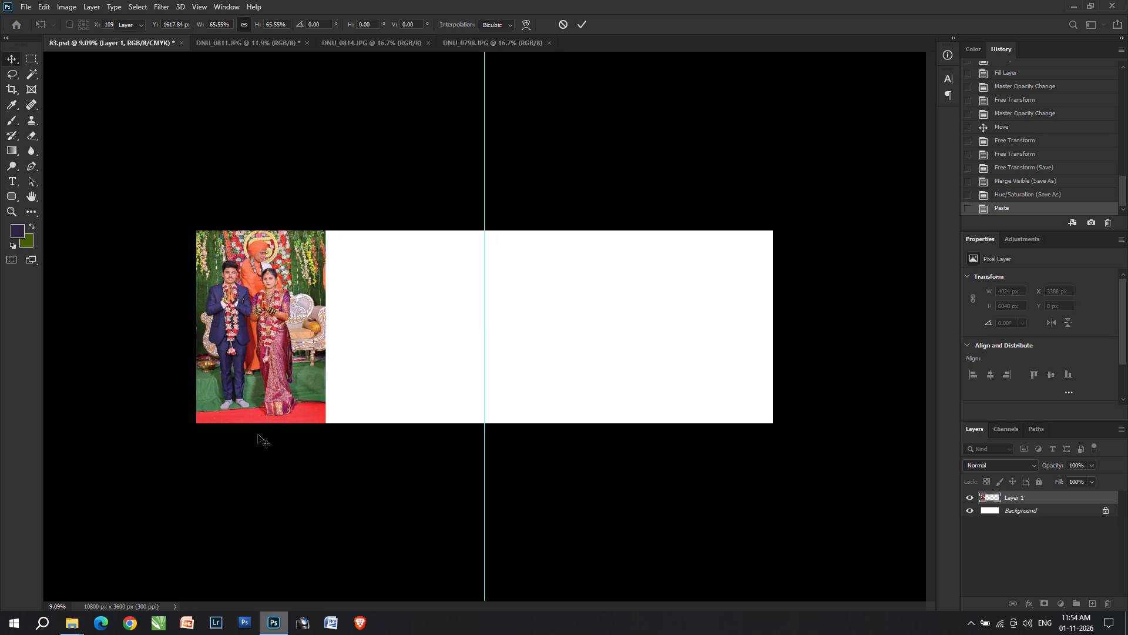
pyautogui.press('Right')
pyautogui.moveTo(257, 426); pyautogui.dragTo(257, 434)
pyautogui.press('Up')
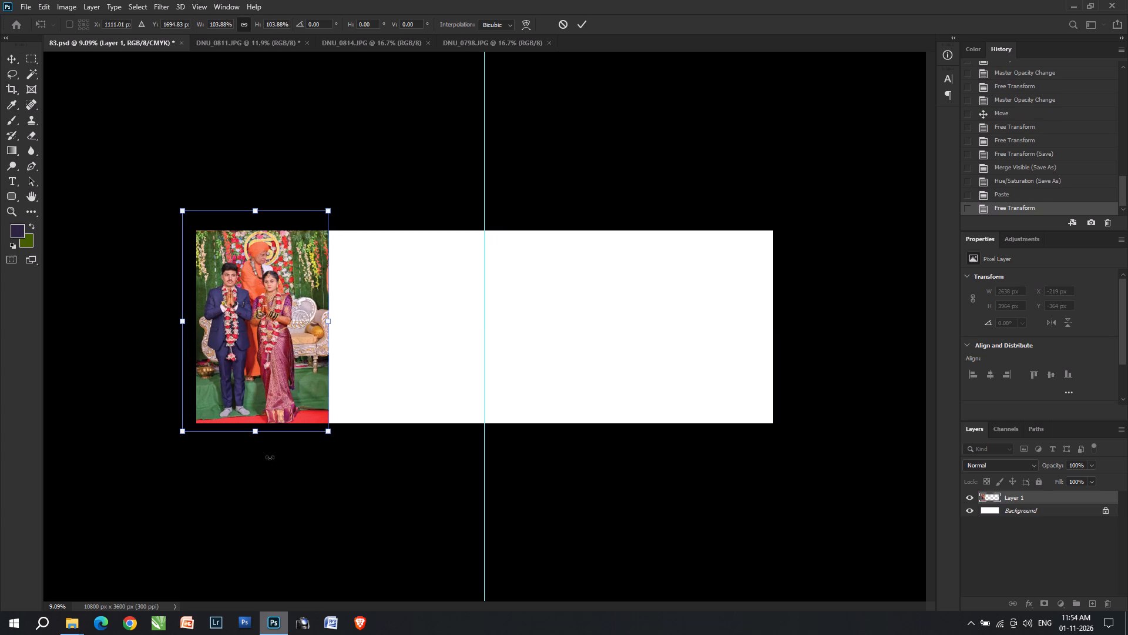
pyautogui.press('Up')
pyautogui.press('Up')
pyautogui.press('Up')
pyautogui.press('Up')
pyautogui.click(284, 459)
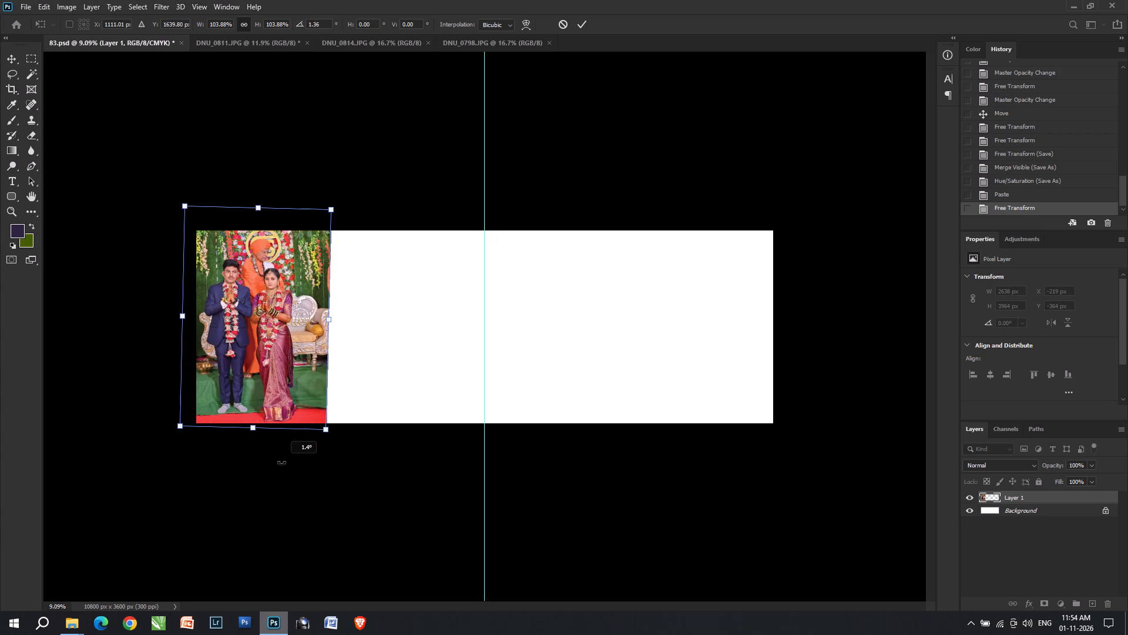
pyautogui.press('Right')
pyautogui.press('Right')
pyautogui.click(284, 455)
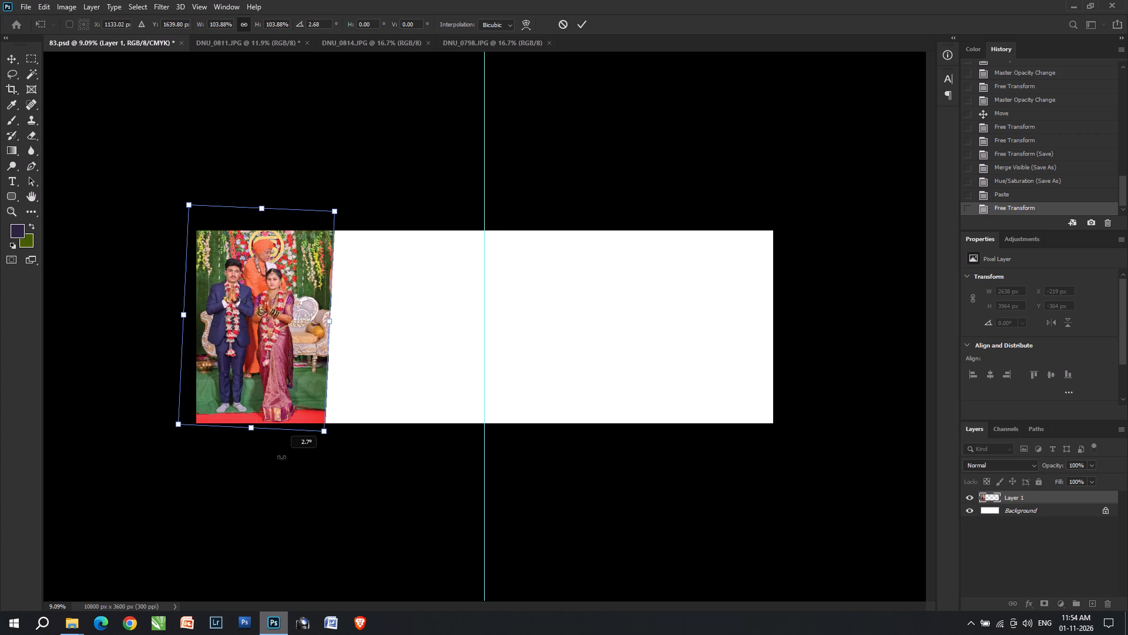
pyautogui.press('Right')
pyautogui.press('Right')
pyautogui.press('Right')
pyautogui.press('Right')
pyautogui.press('Right')
pyautogui.press('Right')
pyautogui.press('Right')
pyautogui.press('Right')
pyautogui.press('Right')
pyautogui.press('Right')
pyautogui.press('Right')
pyautogui.press('Right')
pyautogui.press('Right')
pyautogui.press('Right')
pyautogui.press('Right')
pyautogui.press('Right')
pyautogui.press('Return')
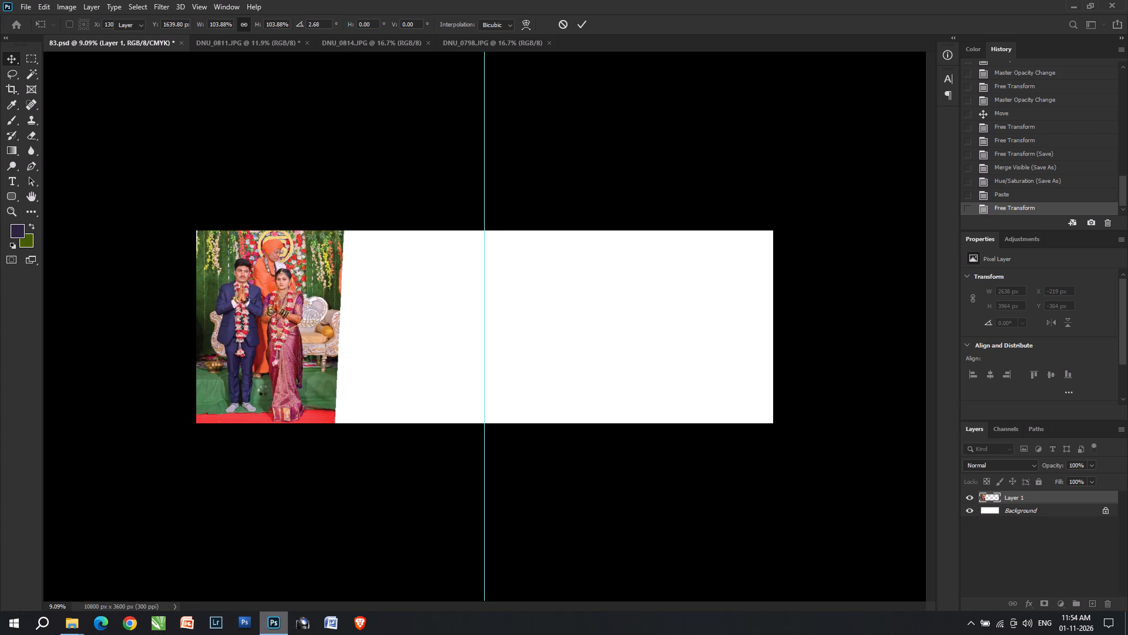
# Nudge the tilted couple photo left by about 35 px.
pyautogui.press('Menu')
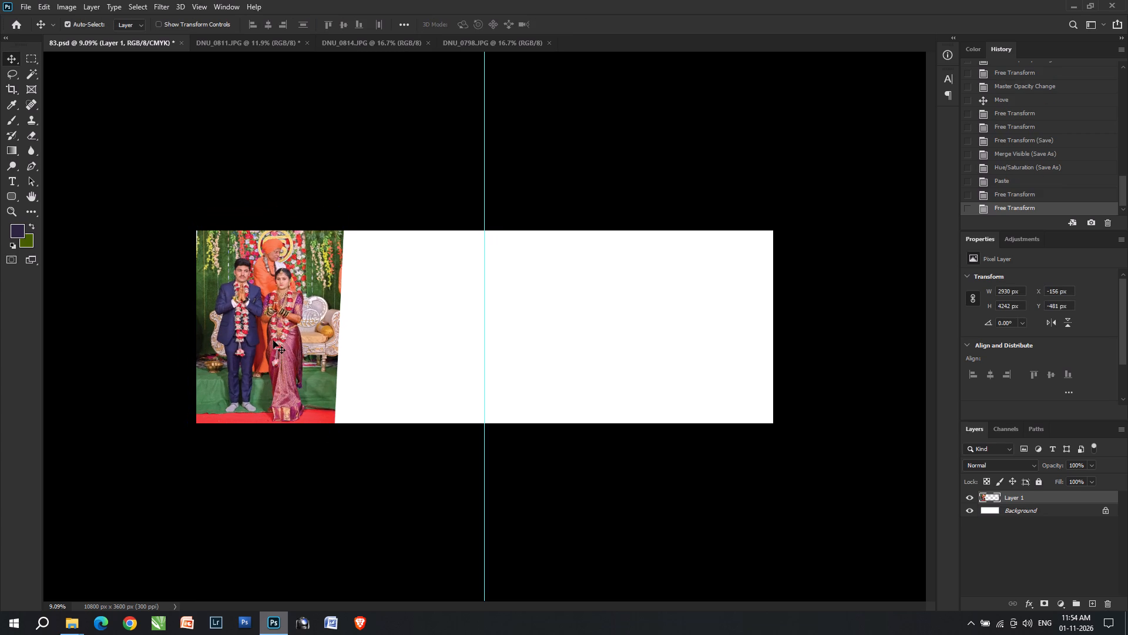
pyautogui.press('Left')
pyautogui.press('Left')
pyautogui.press('Left')
pyautogui.press('Left')
pyautogui.press('Left')
pyautogui.rightClick(264, 336)
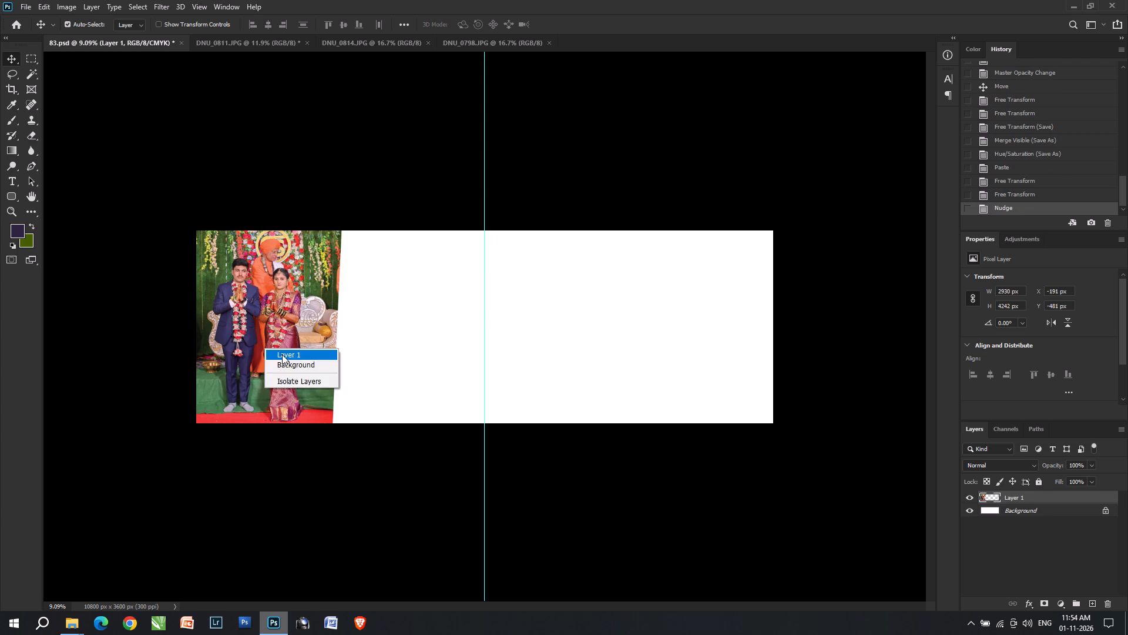
pyautogui.click(282, 355)
pyautogui.press('Left')
pyautogui.press('Right')
pyautogui.click(373, 357)
# Apply the Camera Raw Filter to DNU_0814 with temperature +3, exposure +0.50, contrast +5, highlights -61, shadows +24, whites -58, blacks -27 and dehaze +9.
pyautogui.hotkey('ctrl', 'Tab')
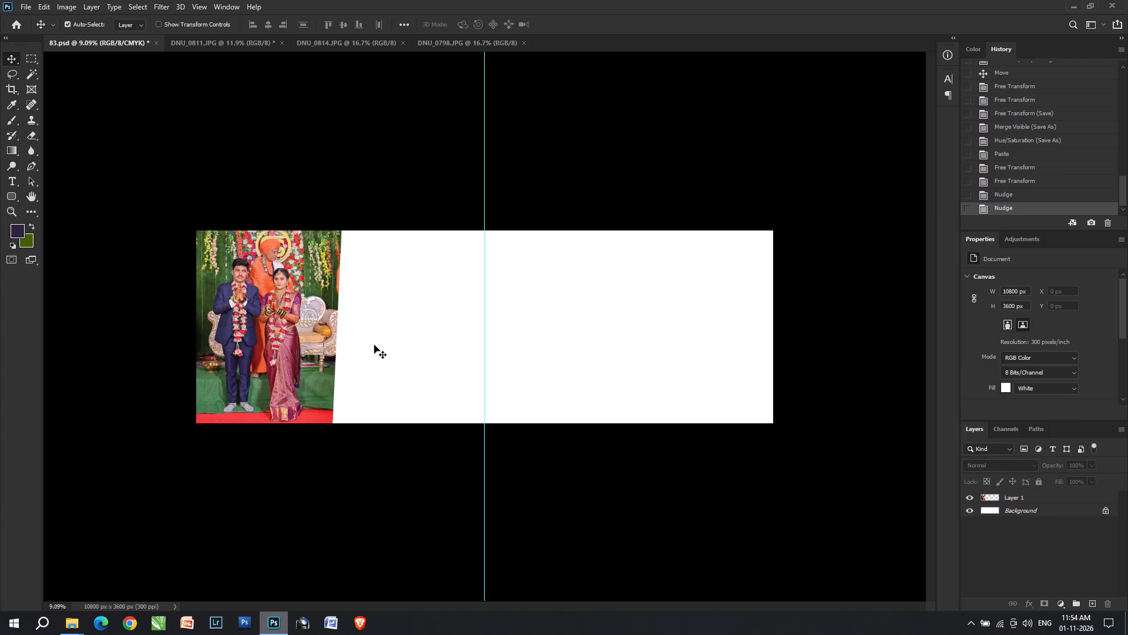
pyautogui.hotkey('ctrl', 'Tab')
pyautogui.hotkey('ctrl', 'shift', 'a')
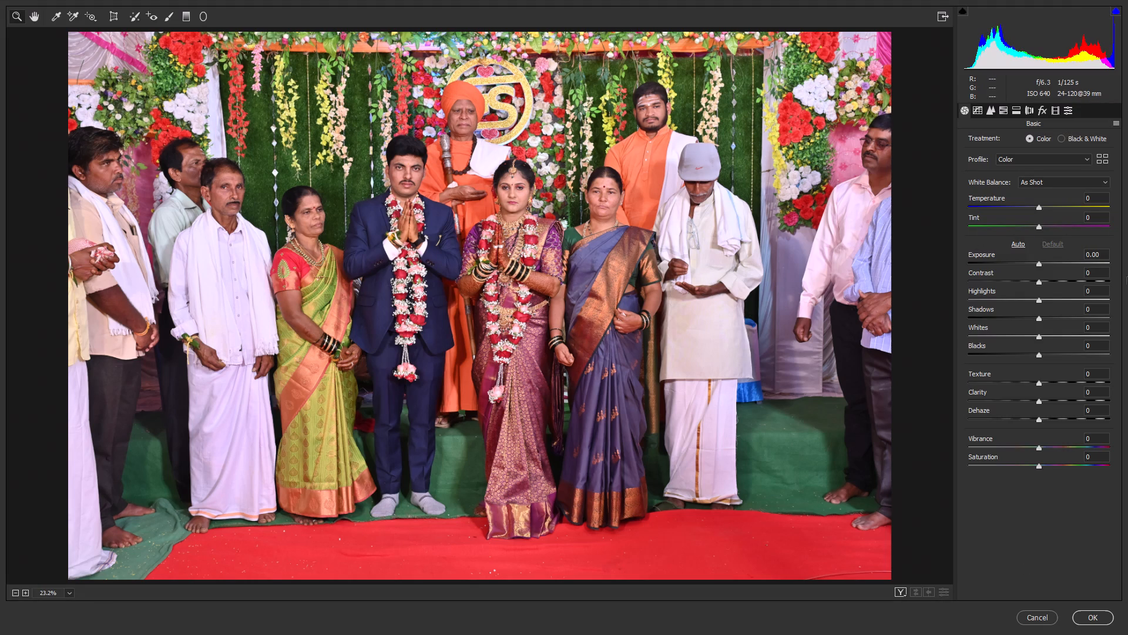
pyautogui.click(1113, 119)
pyautogui.moveTo(1103, 148); pyautogui.dragTo(1103, 161)
pyautogui.click(378, 146)
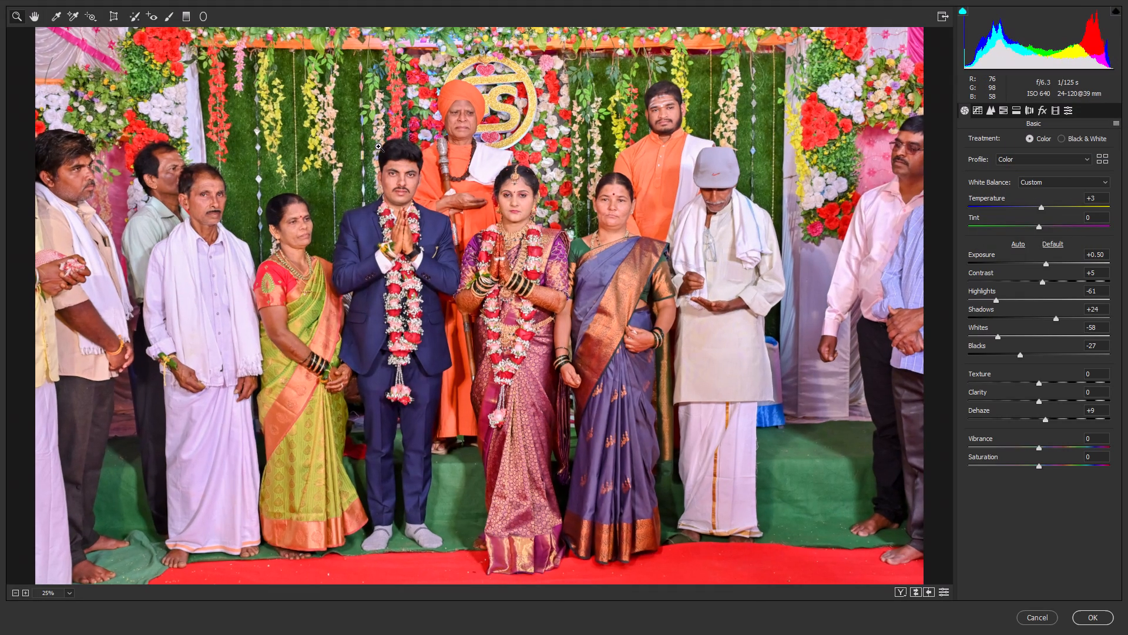
pyautogui.press('Return')
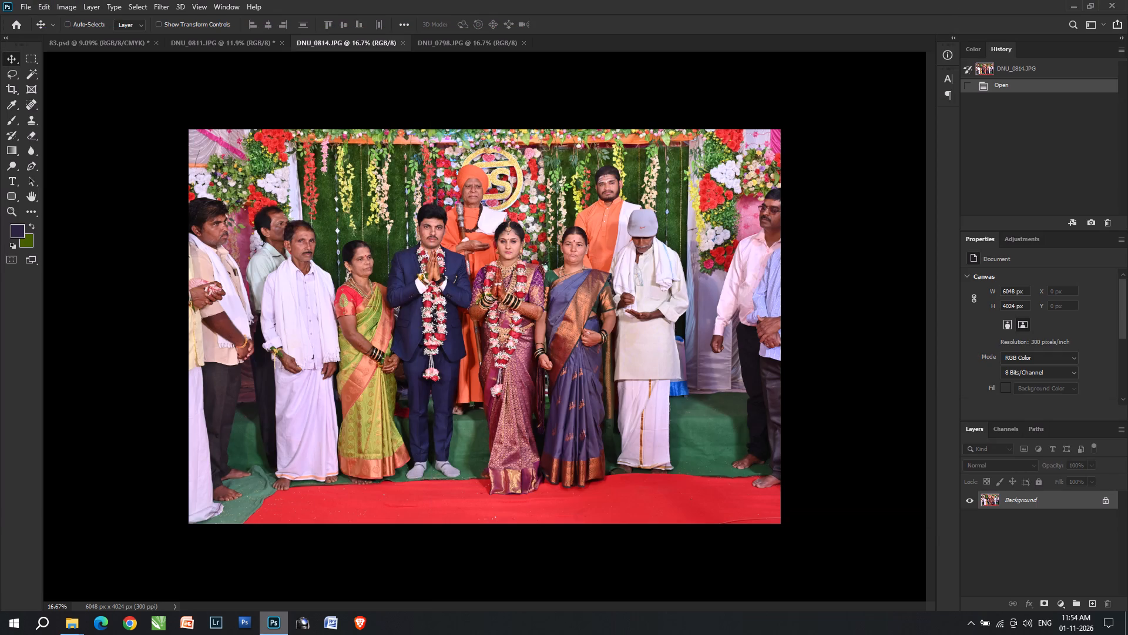
# Cut the whole DNU_0814 group photo and paste it into 83.psd above the couple photo.
pyautogui.hotkey('ctrl', 'a')
pyautogui.hotkey('ctrl', 'x')
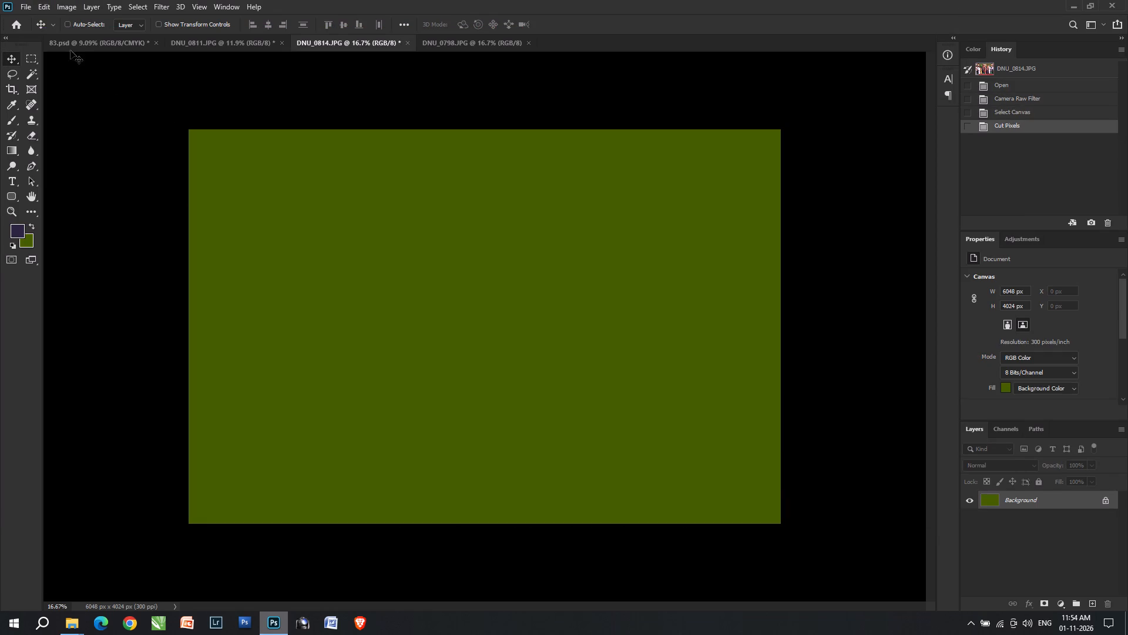
pyautogui.click(69, 43)
pyautogui.keyDown('alt'); pyautogui.scroll(9, 176, 367); pyautogui.keyUp('alt')
pyautogui.click(221, 285)
pyautogui.hotkey('ctrl', 'v')
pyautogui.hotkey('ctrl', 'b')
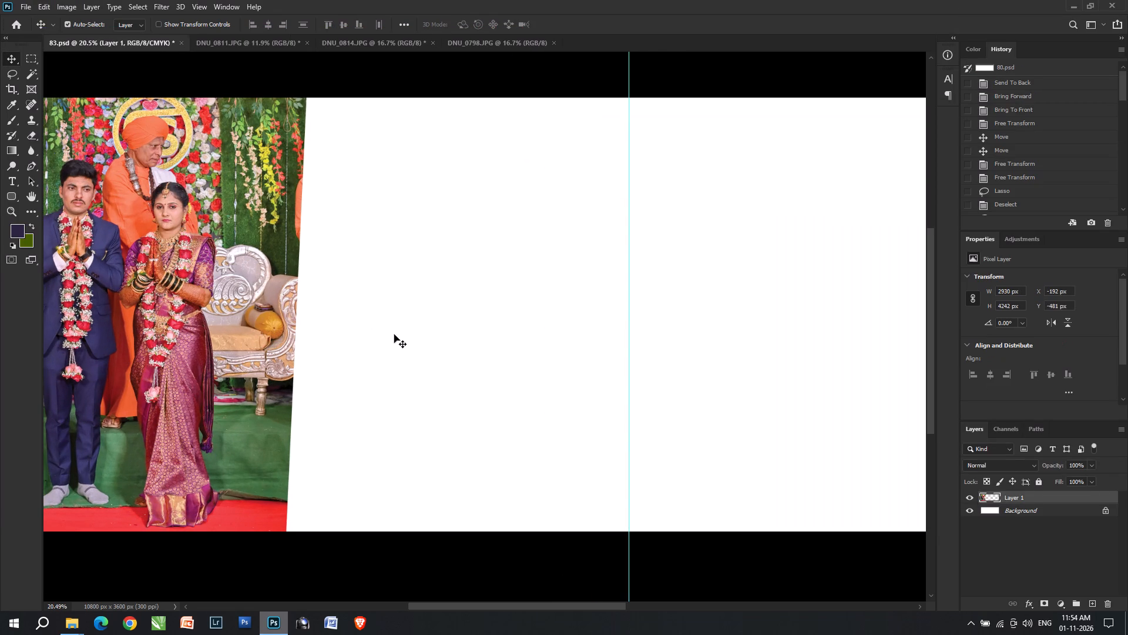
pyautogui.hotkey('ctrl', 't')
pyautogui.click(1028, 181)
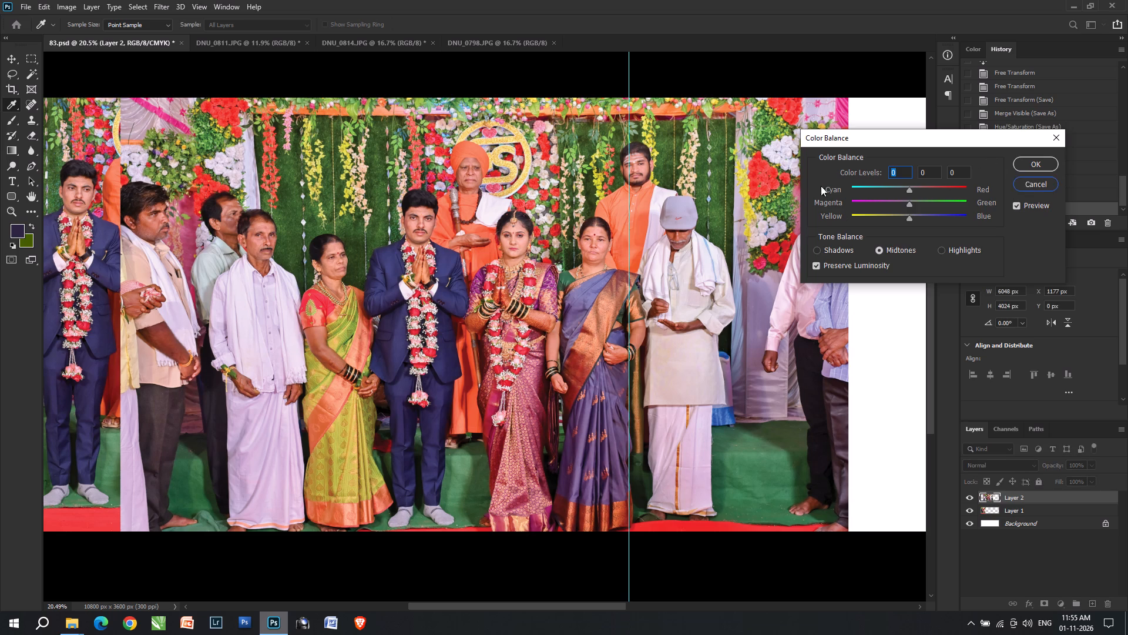
# Scale the group photo to about 36.54% and place it beside the upper part of the couple photo's slanted edge.
pyautogui.hotkey('ctrl', 't')
pyautogui.moveTo(484, 99); pyautogui.dragTo(484, 102)
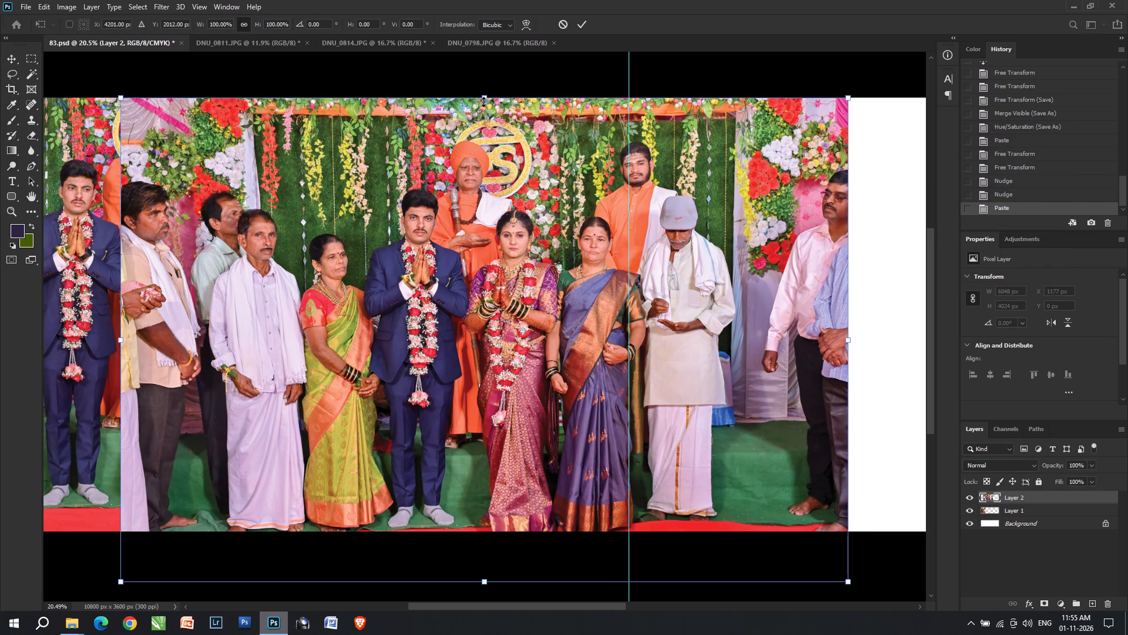
pyautogui.moveTo(484, 102); pyautogui.dragTo(485, 346)
pyautogui.moveTo(481, 393); pyautogui.dragTo(463, 167)
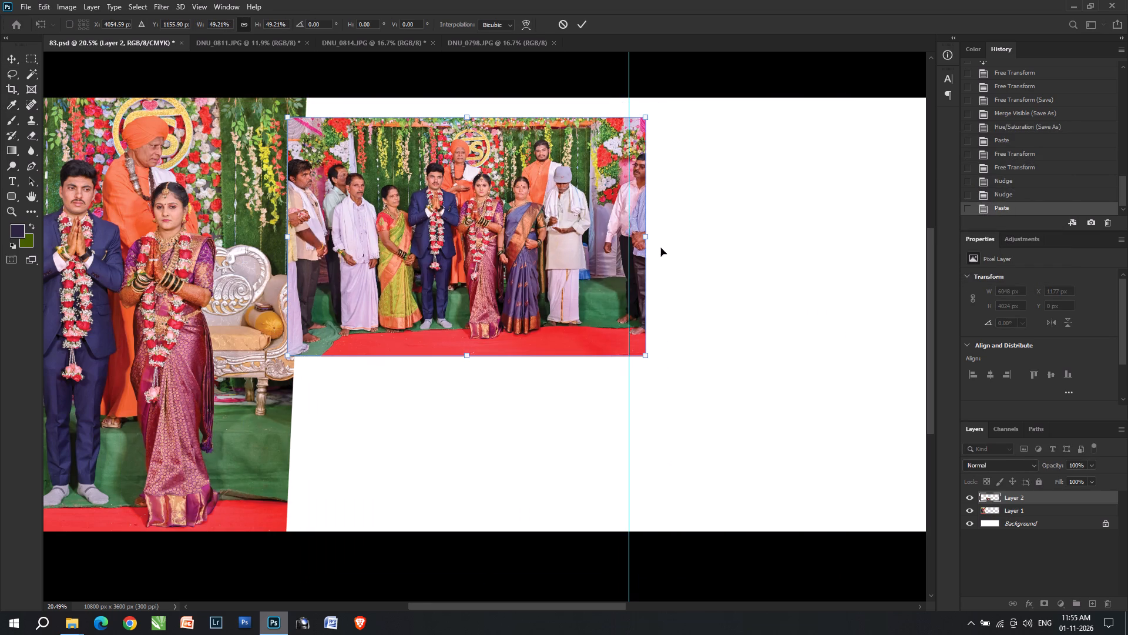
pyautogui.moveTo(646, 233); pyautogui.dragTo(553, 236)
pyautogui.press('Return')
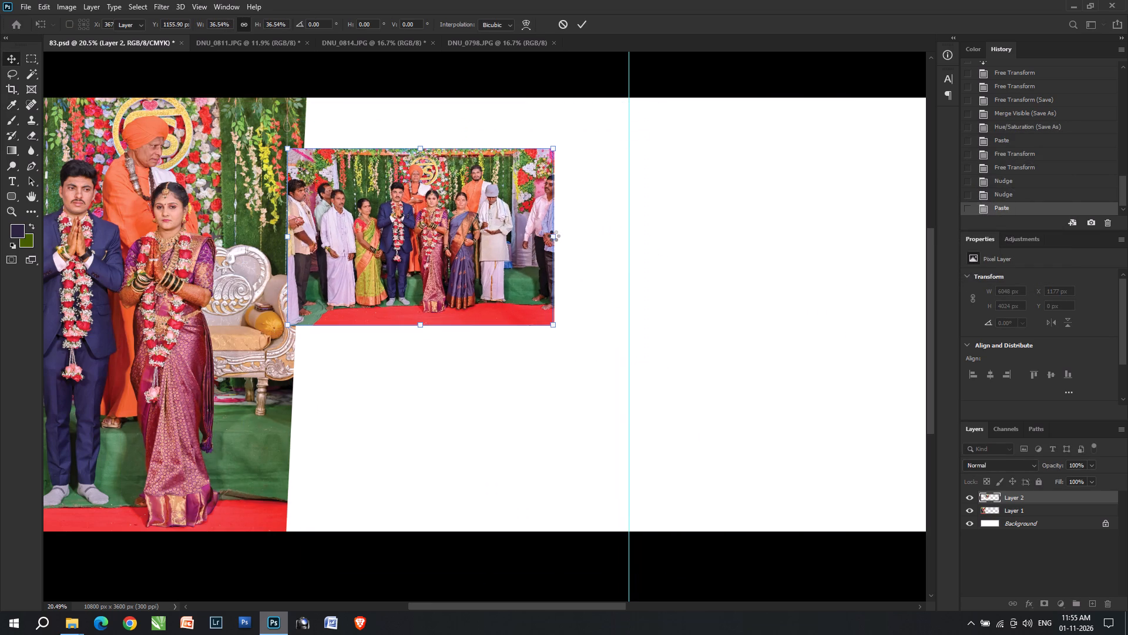
# Fill the group photo layer's pixels with the green background colour to make a solid placeholder block.
pyautogui.hotkey('ctrl', 'shift', 'BackSpace')
pyautogui.write('vv')
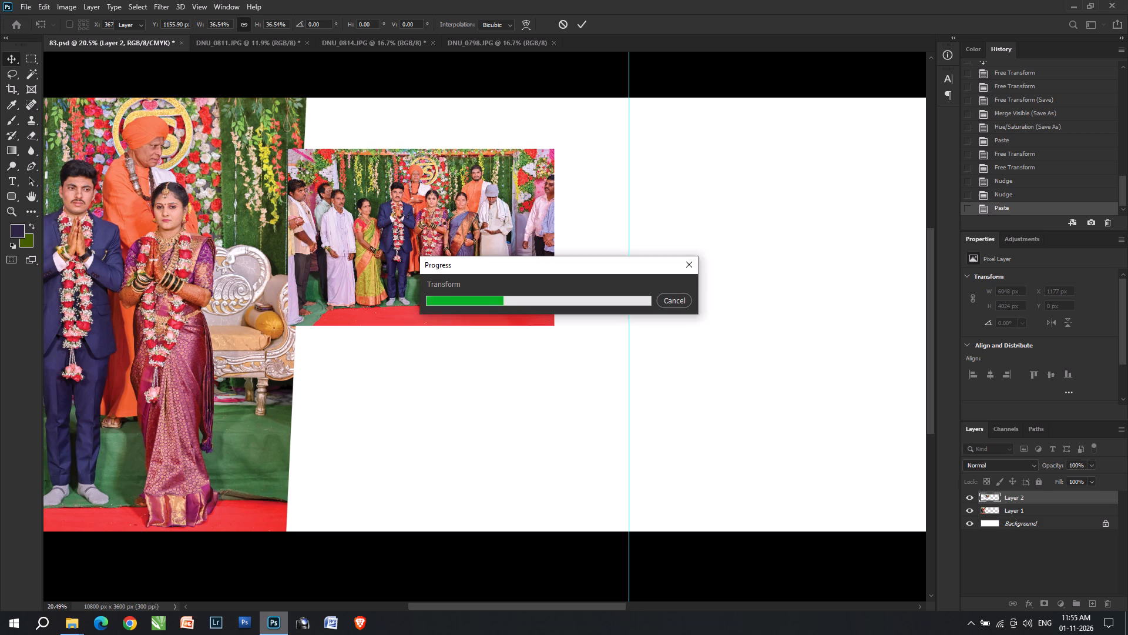
pyautogui.doubleClick(440, 245)
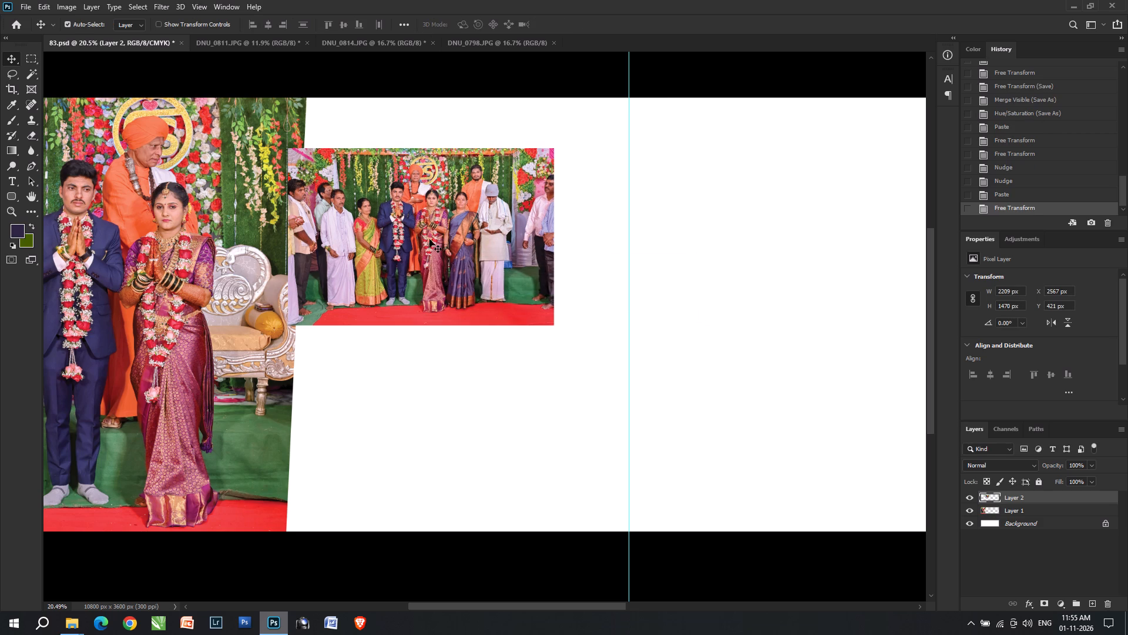
pyautogui.write('vv')
pyautogui.hotkey('ctrl', 'shift', 'BackSpace')
# Duplicate the green block directly below the original, offset left along the slanted edge, leaving a gap of about 8 px between them.
pyautogui.keyDown('alt'); pyautogui.keyDown('shift'); pyautogui.moveTo(452, 245); pyautogui.dragTo(433, 484); pyautogui.keyUp('shift'); pyautogui.keyUp('alt')
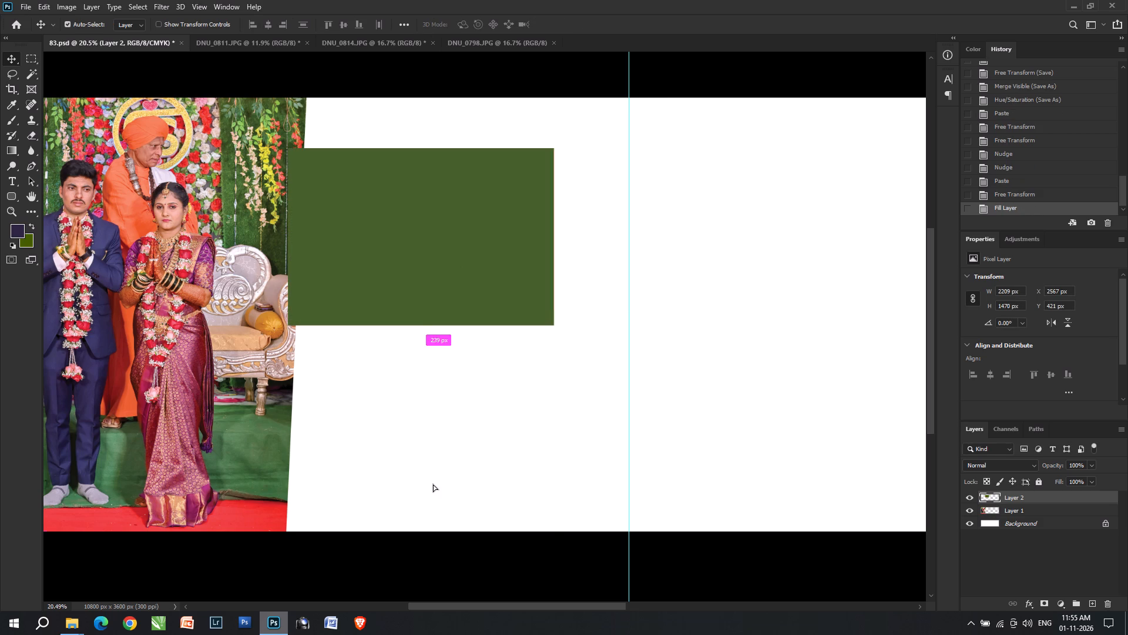
pyautogui.keyDown('alt'); pyautogui.keyDown('shift'); pyautogui.moveTo(433, 484); pyautogui.dragTo(426, 423); pyautogui.keyUp('shift'); pyautogui.keyUp('alt')
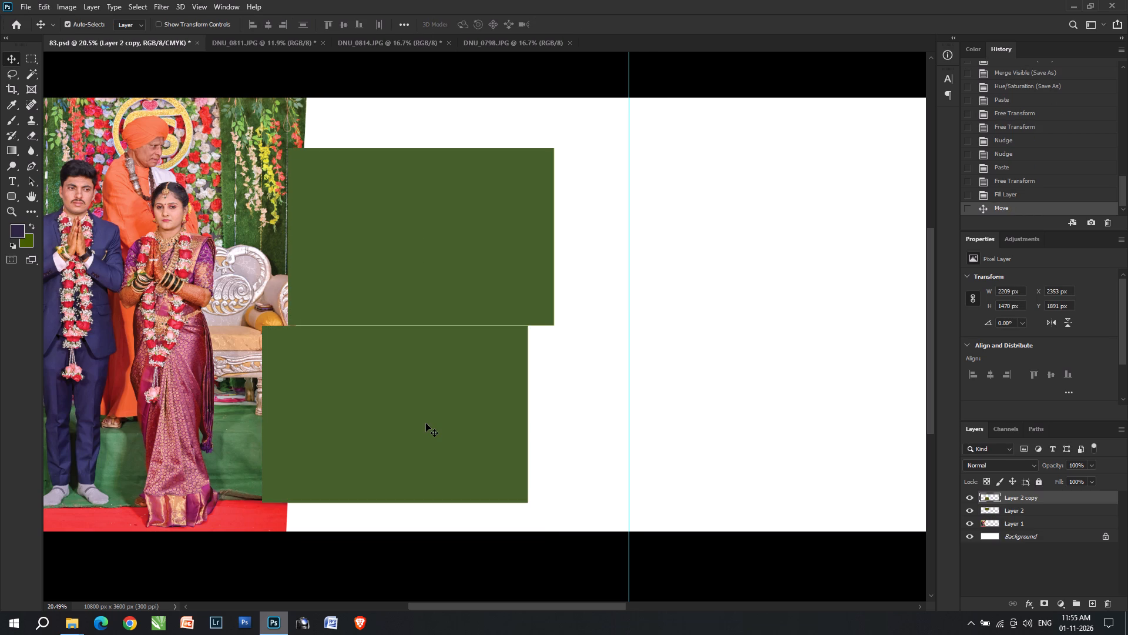
pyautogui.press('Down')
pyautogui.press('Down')
pyautogui.click(428, 423)
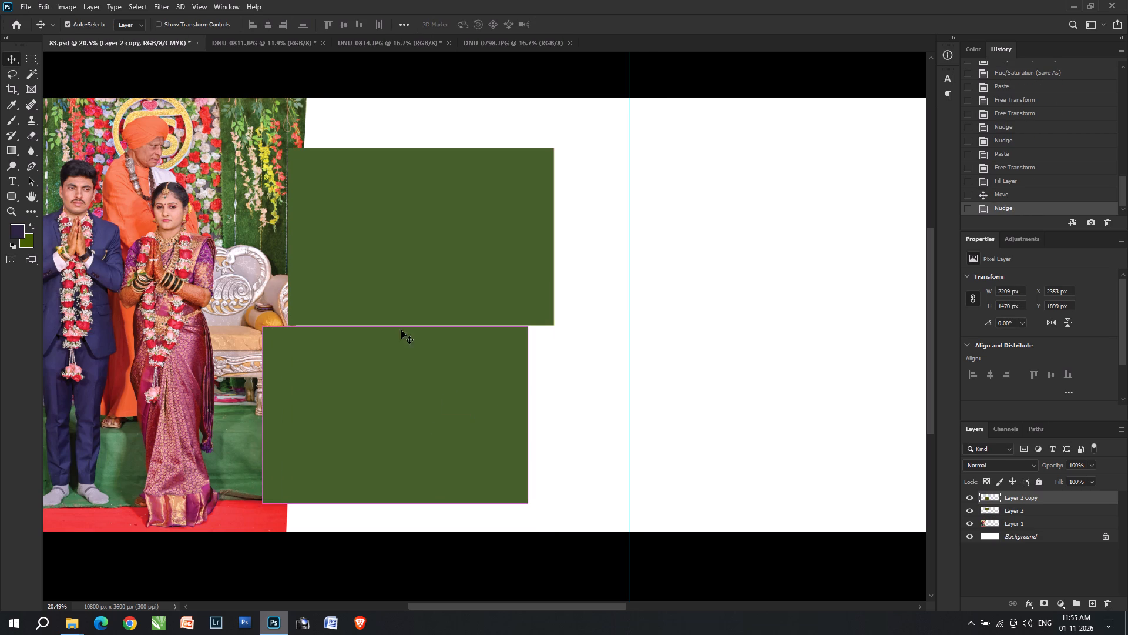
# Move both green blocks together to the right, clear of the couple photo's slanted edge, to about X 2738, Y 413 px.
pyautogui.keyDown('shift'); pyautogui.click(422, 269); pyautogui.keyUp('shift')
pyautogui.moveTo(404, 417); pyautogui.dragTo(430, 414)
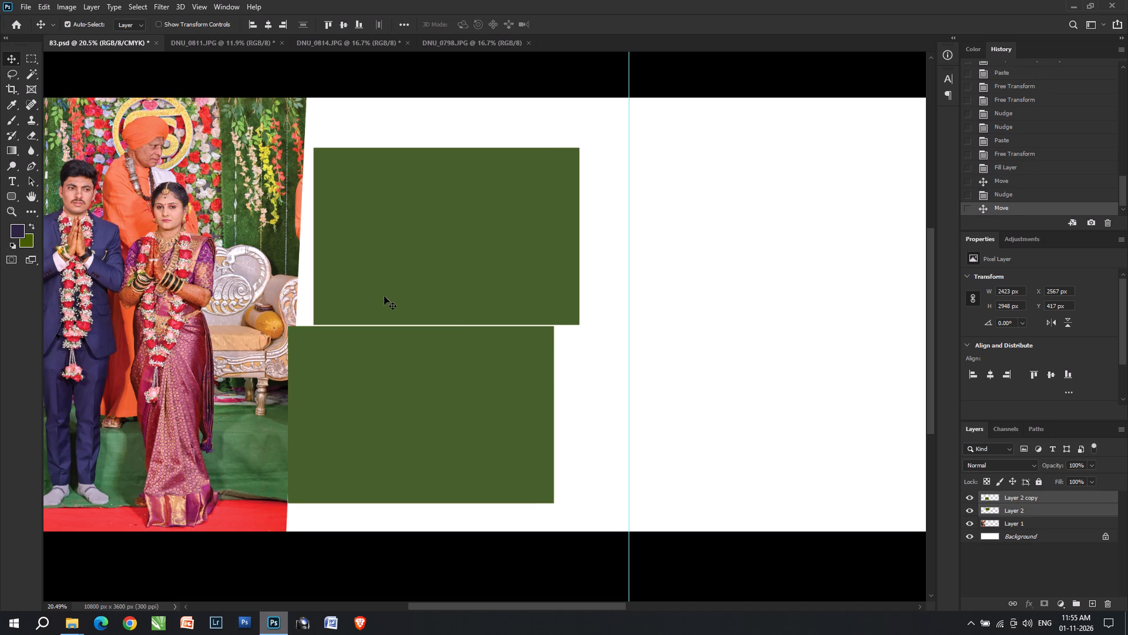
pyautogui.rightClick(384, 290)
pyautogui.click(408, 300)
pyautogui.keyDown('shift'); pyautogui.click(357, 401); pyautogui.keyUp('shift')
pyautogui.moveTo(391, 416); pyautogui.dragTo(417, 412)
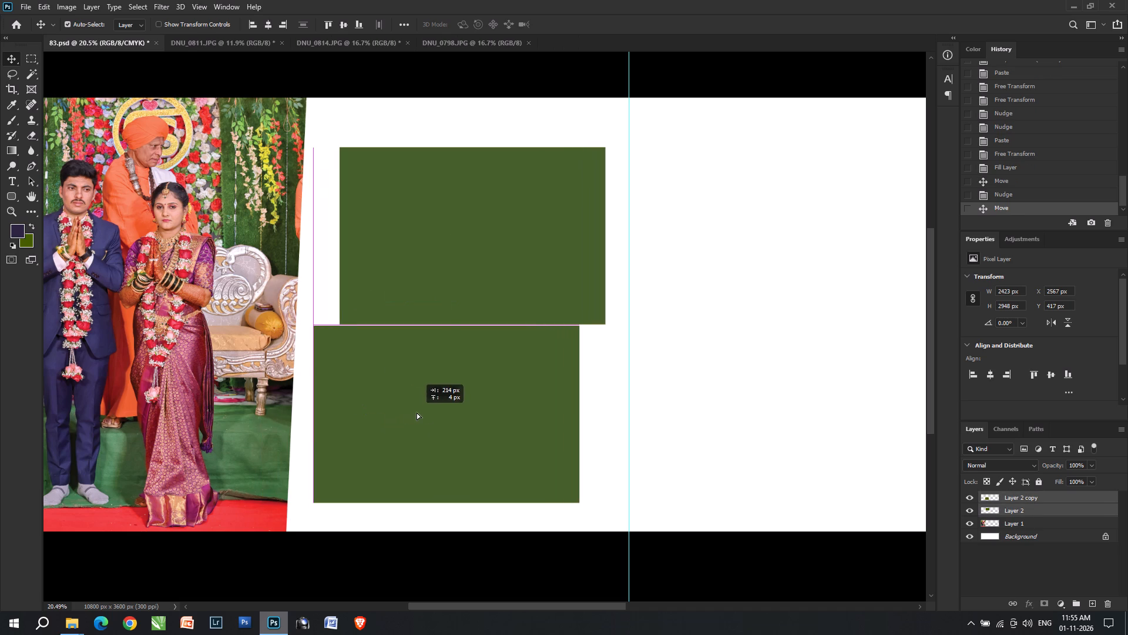
pyautogui.moveTo(417, 412); pyautogui.dragTo(410, 414)
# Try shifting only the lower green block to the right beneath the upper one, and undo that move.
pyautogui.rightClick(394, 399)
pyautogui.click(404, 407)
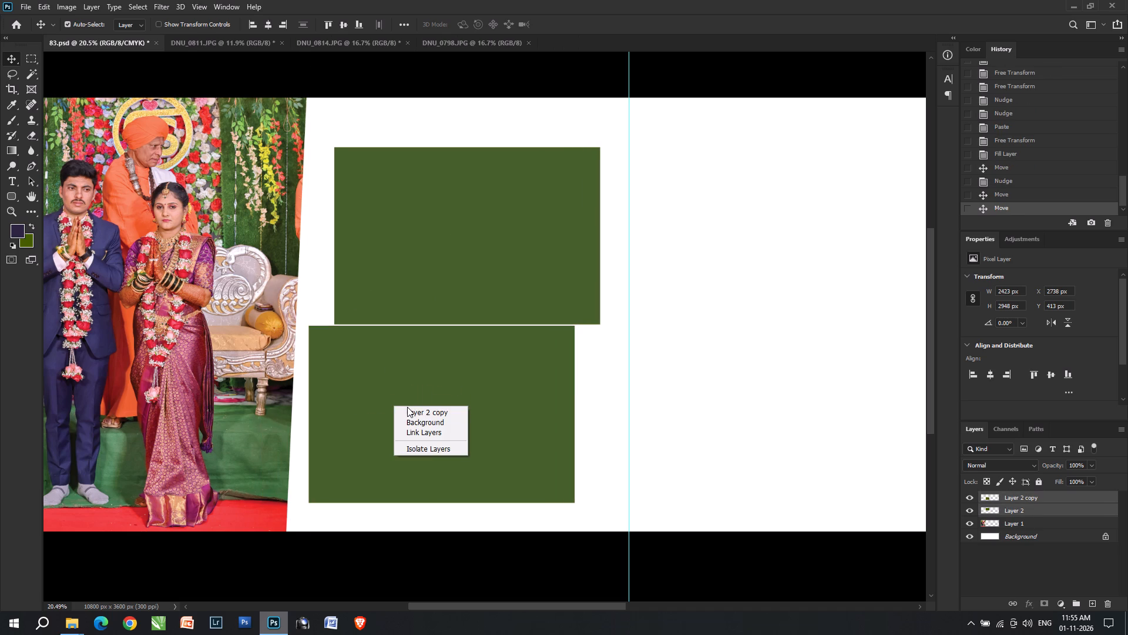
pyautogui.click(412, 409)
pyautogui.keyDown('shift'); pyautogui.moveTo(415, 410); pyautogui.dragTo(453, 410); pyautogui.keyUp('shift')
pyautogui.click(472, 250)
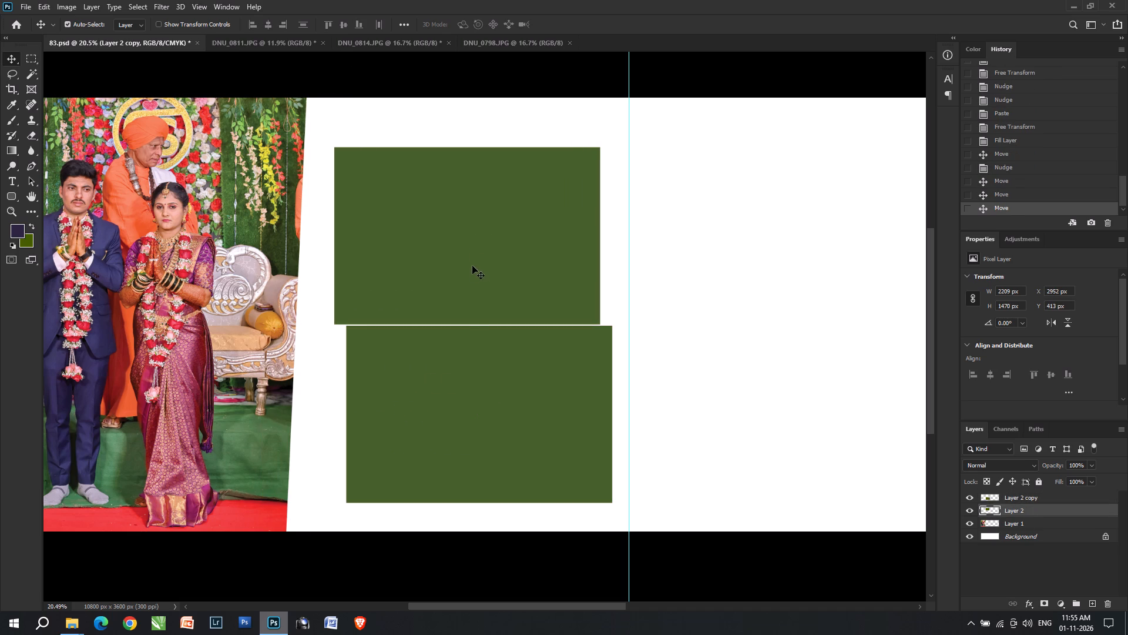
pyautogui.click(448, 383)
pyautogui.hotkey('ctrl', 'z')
# Spread the blocks apart horizontally, moving the upper one right to about X 3049 px and the lower one slightly left.
pyautogui.click(451, 279)
pyautogui.keyDown('shift'); pyautogui.moveTo(459, 282); pyautogui.dragTo(473, 283); pyautogui.keyUp('shift')
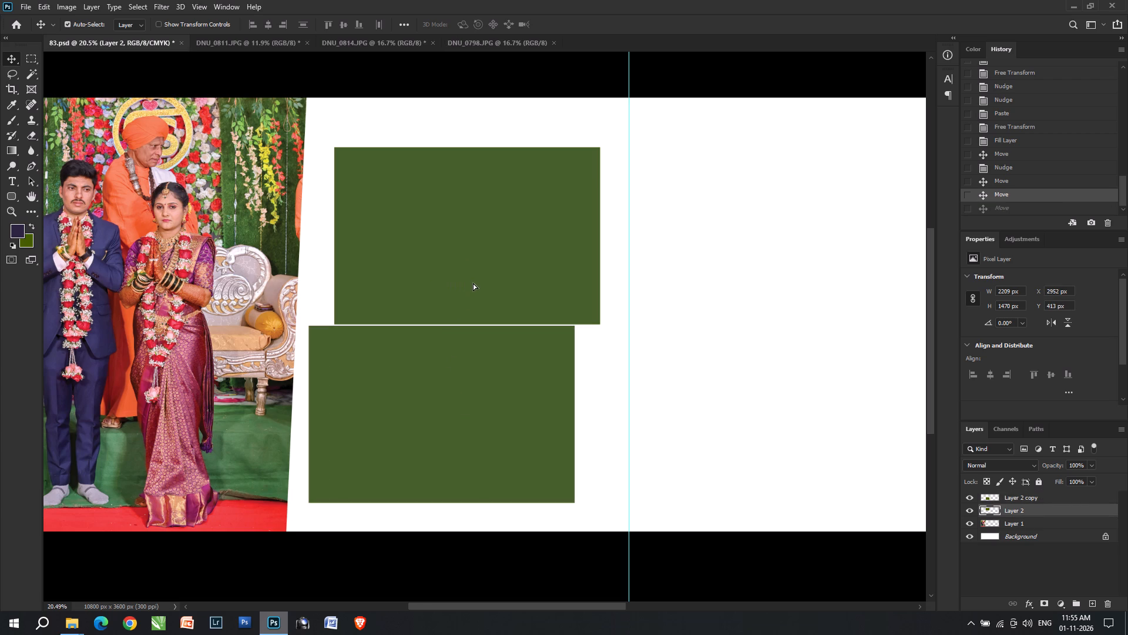
pyautogui.keyDown('shift'); pyautogui.moveTo(473, 283); pyautogui.dragTo(471, 287); pyautogui.keyUp('shift')
pyautogui.click(451, 406)
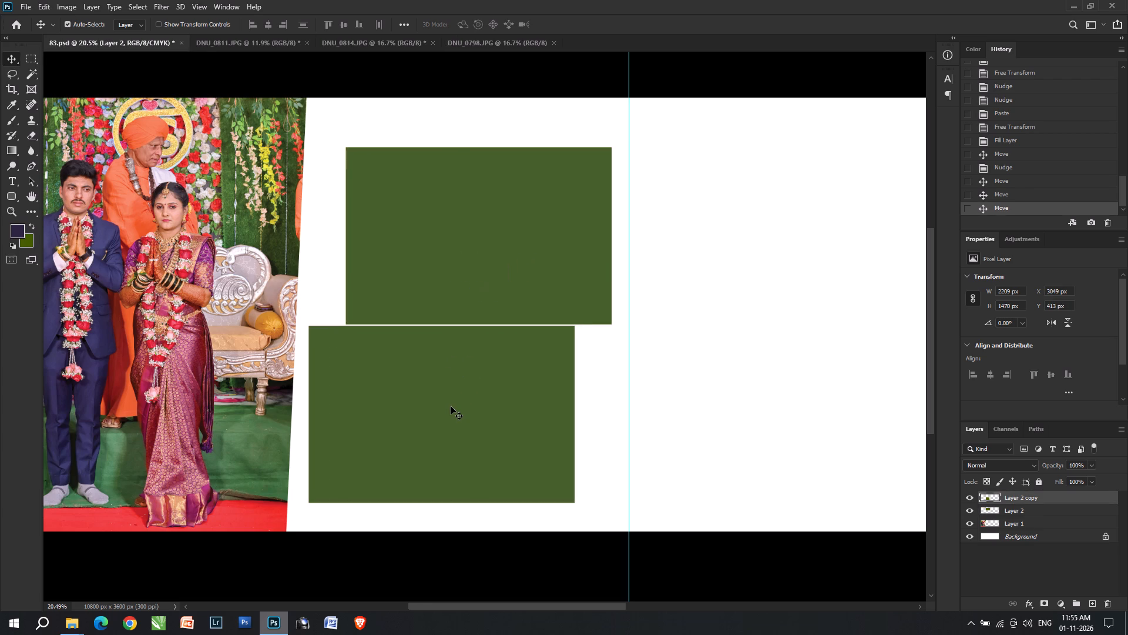
pyautogui.keyDown('shift'); pyautogui.moveTo(449, 407); pyautogui.dragTo(441, 408); pyautogui.keyUp('shift')
# Move the upper block back toward the slanted edge to about X 2817, Y 398 px, widening the gap between blocks to about 23 px.
pyautogui.click(452, 245)
pyautogui.keyDown('shift'); pyautogui.moveTo(465, 248); pyautogui.dragTo(454, 250); pyautogui.keyUp('shift')
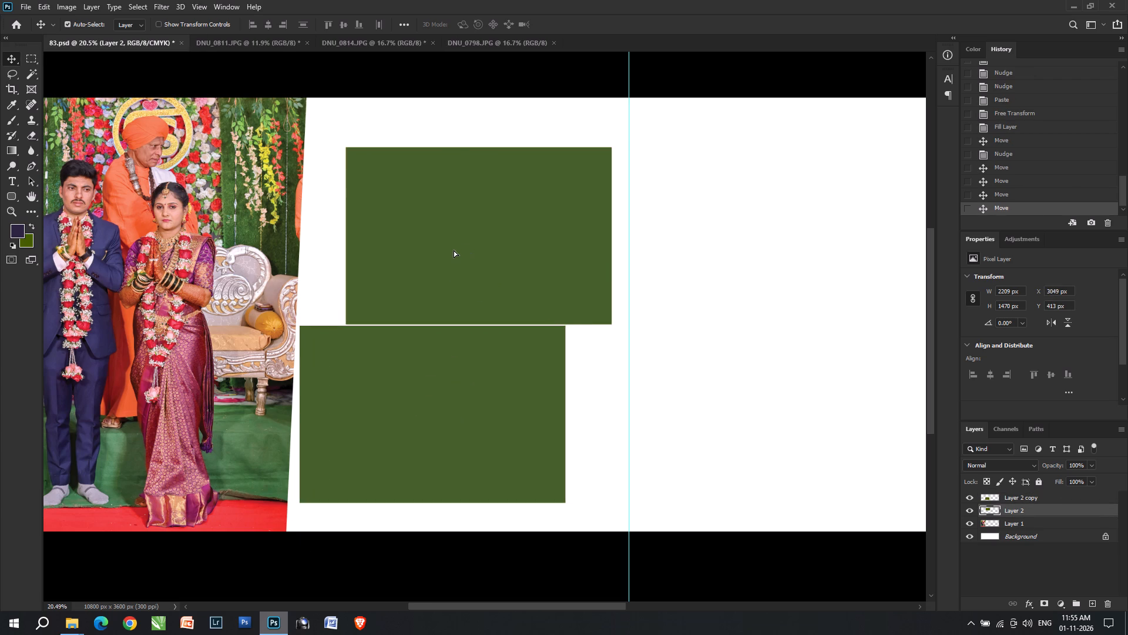
pyautogui.keyDown('shift'); pyautogui.moveTo(454, 250); pyautogui.dragTo(436, 251); pyautogui.keyUp('shift')
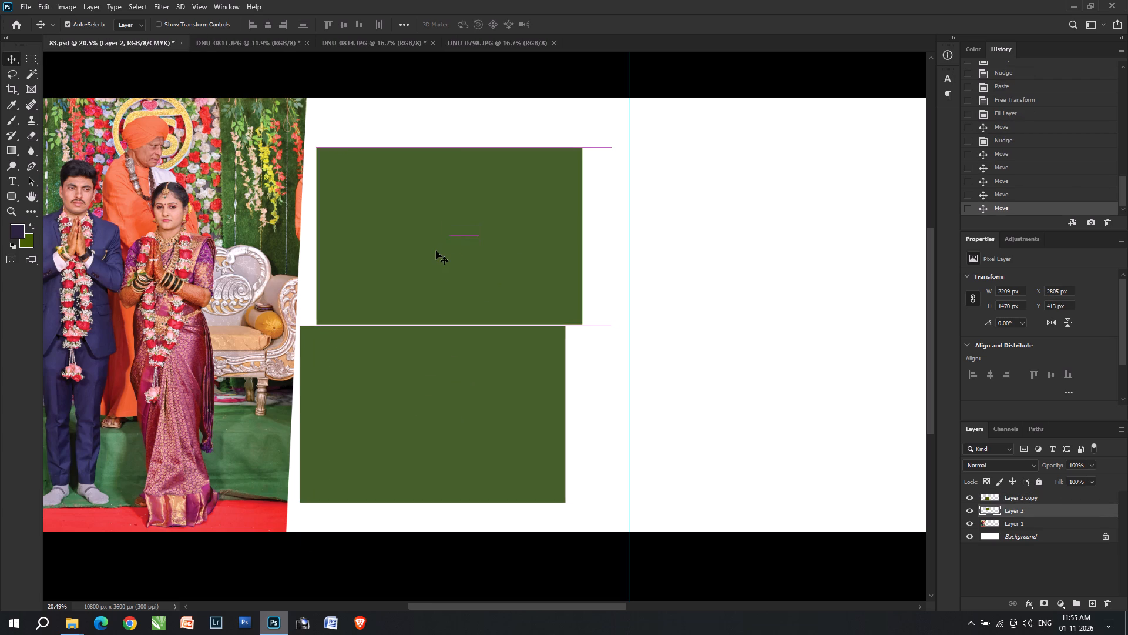
pyautogui.press('space')
pyautogui.press('Right')
pyautogui.press('Up')
pyautogui.press('Right')
pyautogui.press('Up')
pyautogui.press('Right')
pyautogui.press('Up')
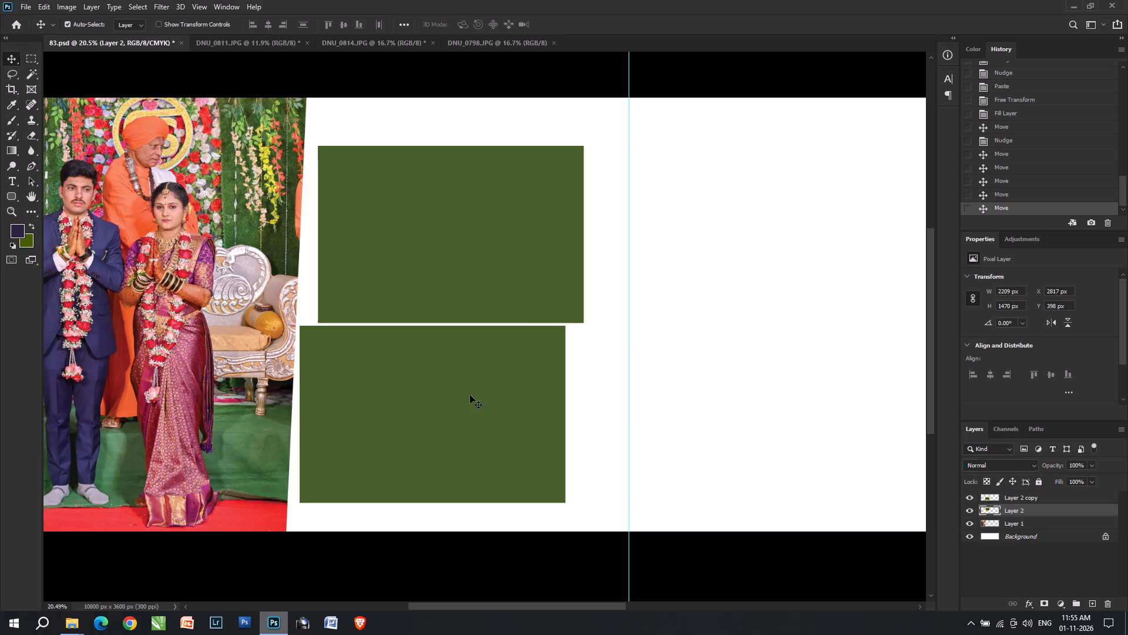
# Scale both green blocks together to about 95.88% and nudge them slightly right and up beside the couple photo.
pyautogui.keyDown('shift'); pyautogui.click(470, 395); pyautogui.keyUp('shift')
pyautogui.press('space')
pyautogui.moveTo(373, 327); pyautogui.dragTo(468, 326)
pyautogui.hotkey('ctrl', 't')
pyautogui.moveTo(535, 147); pyautogui.dragTo(539, 162)
pyautogui.moveTo(542, 228); pyautogui.dragTo(545, 215)
pyautogui.press('Return')
pyautogui.press('Right')
pyautogui.press('Up')
pyautogui.press('Right')
pyautogui.press('Right')
pyautogui.press('Right')
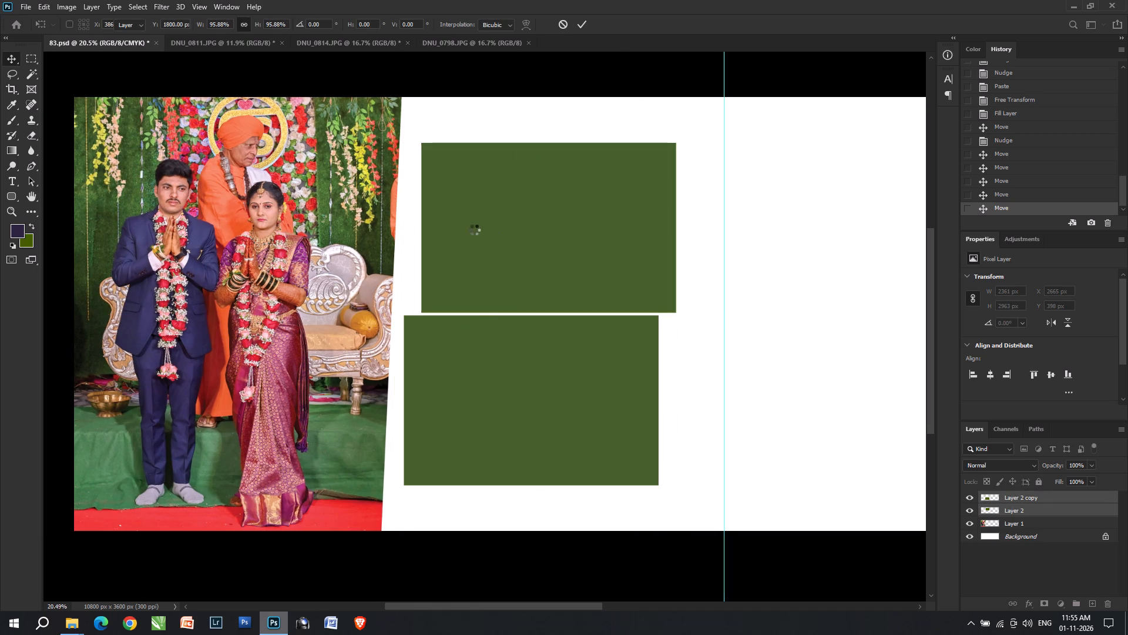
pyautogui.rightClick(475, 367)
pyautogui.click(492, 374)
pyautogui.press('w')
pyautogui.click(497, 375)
# Undo the earlier cut in DNU_0814.JPG and cut the whole group photo again to put it on the clipboard.
pyautogui.hotkey('ctrl', 'Tab')
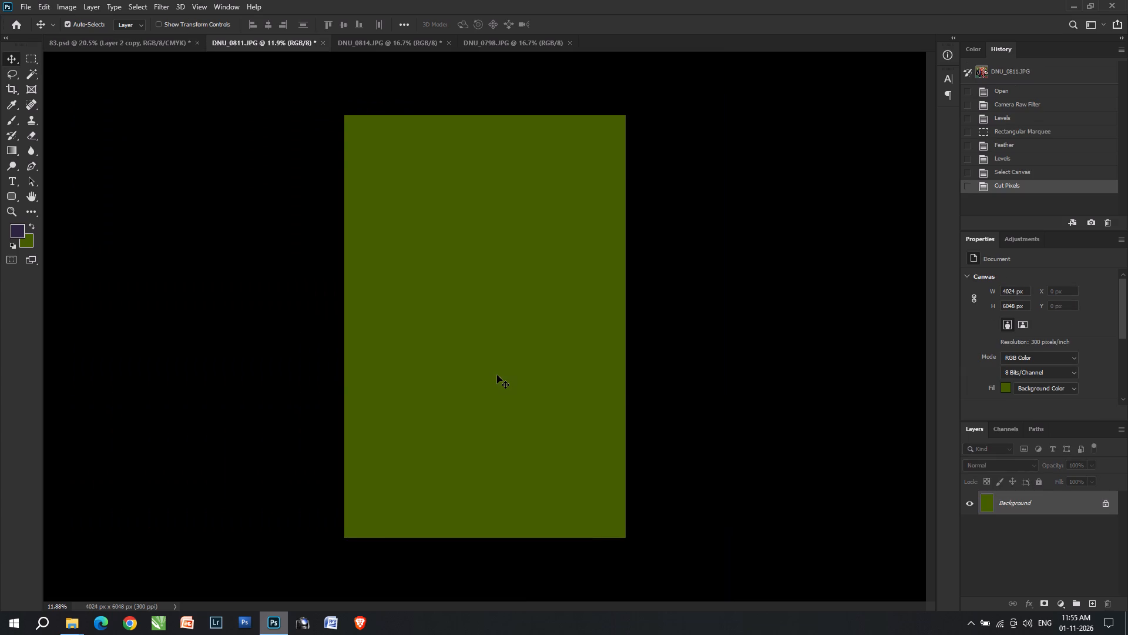
pyautogui.hotkey('ctrl', 'Tab')
pyautogui.hotkey('ctrl', 'z')
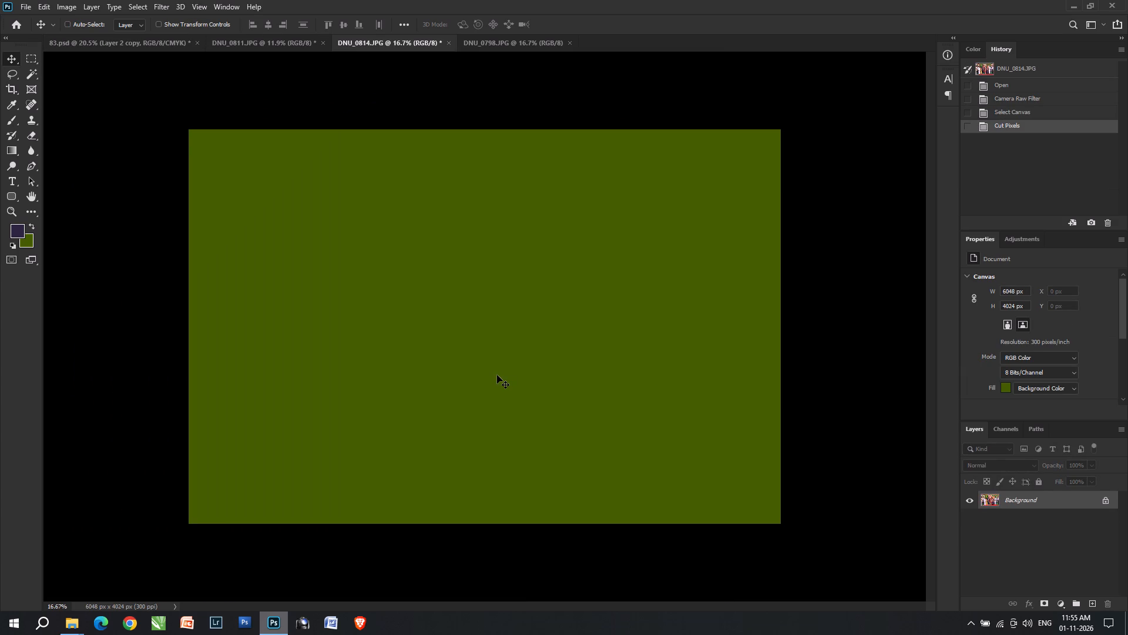
pyautogui.hotkey('ctrl', 'x')
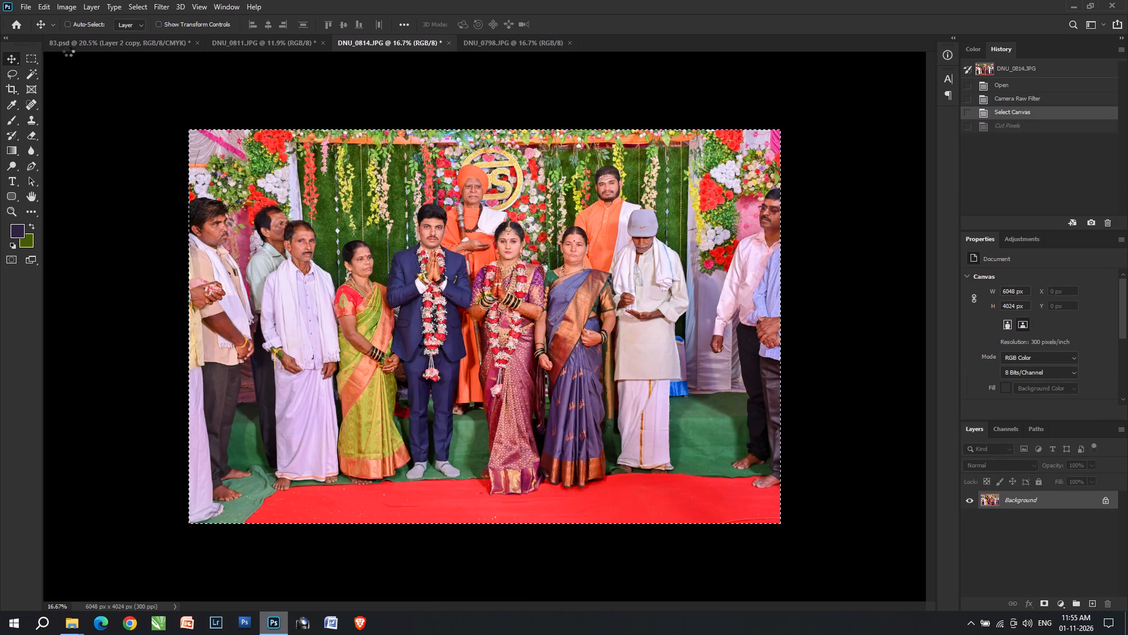
# Return to 83.psd, clear the existing selection, and select the upper green block's area with the Magic Wand.
pyautogui.click(70, 41)
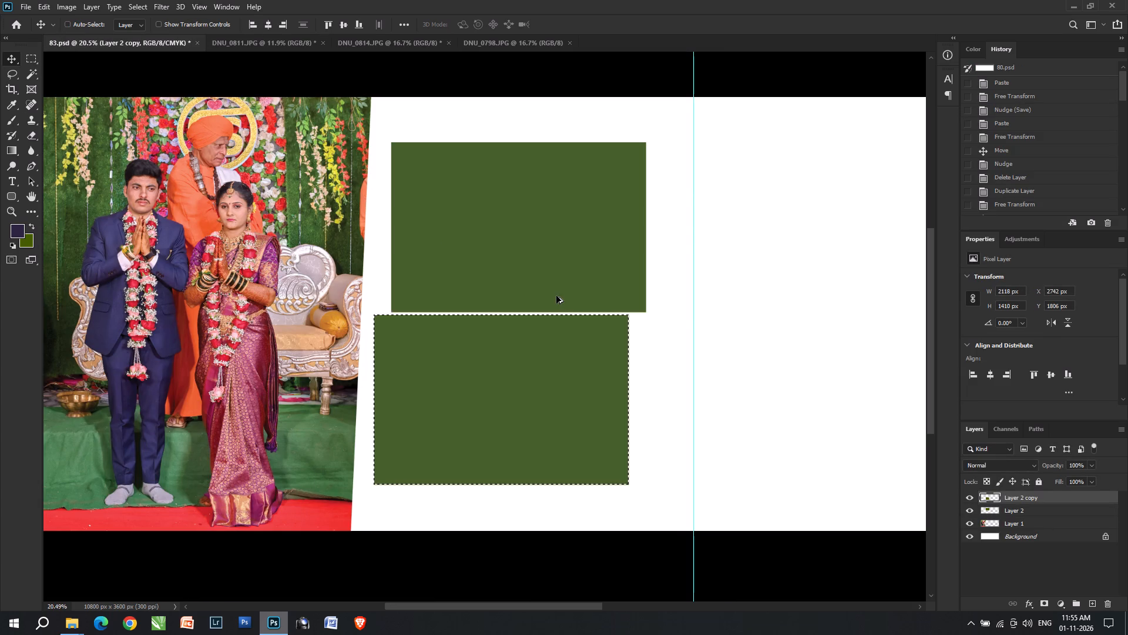
pyautogui.hotkey('ctrl', 'd')
pyautogui.press('v')
pyautogui.press('v')
pyautogui.rightClick(508, 229)
pyautogui.click(533, 245)
pyautogui.press('w')
pyautogui.click(533, 245)
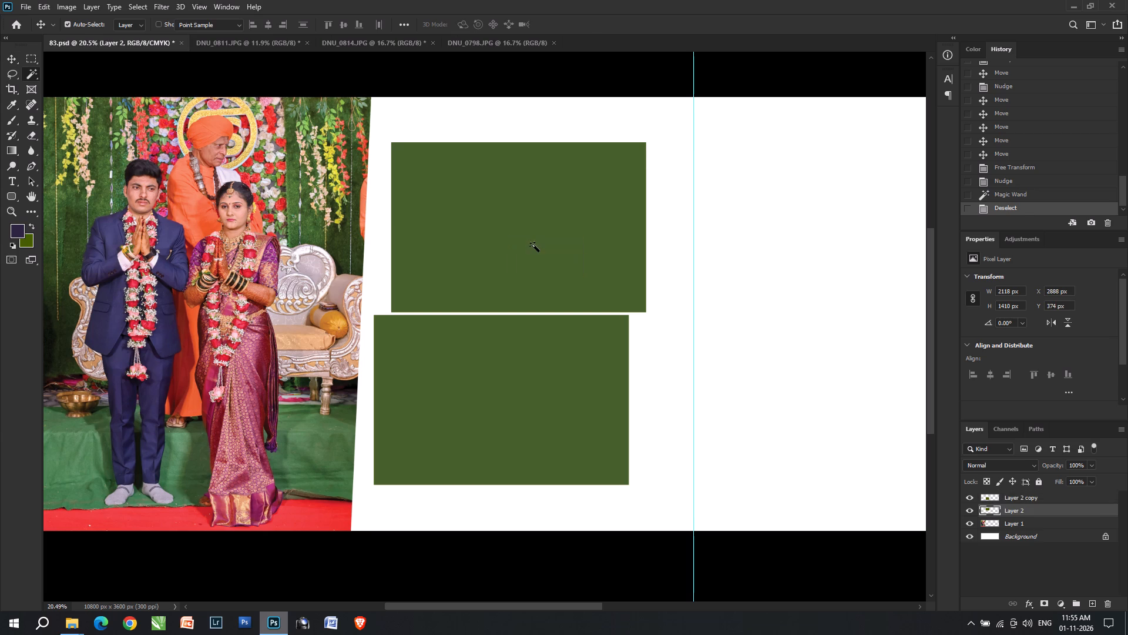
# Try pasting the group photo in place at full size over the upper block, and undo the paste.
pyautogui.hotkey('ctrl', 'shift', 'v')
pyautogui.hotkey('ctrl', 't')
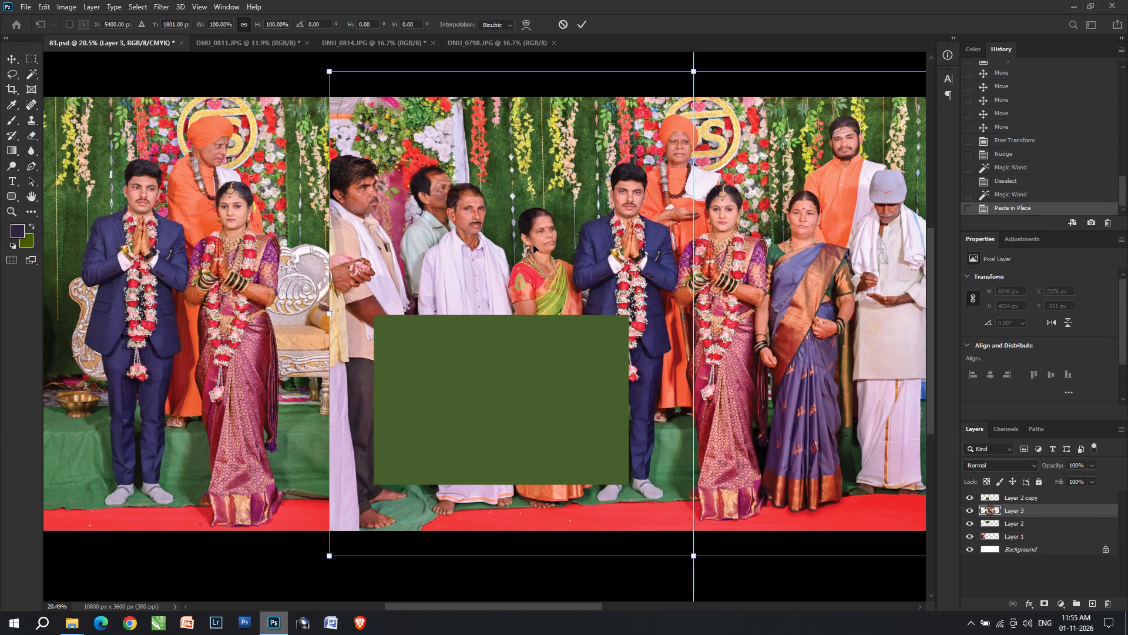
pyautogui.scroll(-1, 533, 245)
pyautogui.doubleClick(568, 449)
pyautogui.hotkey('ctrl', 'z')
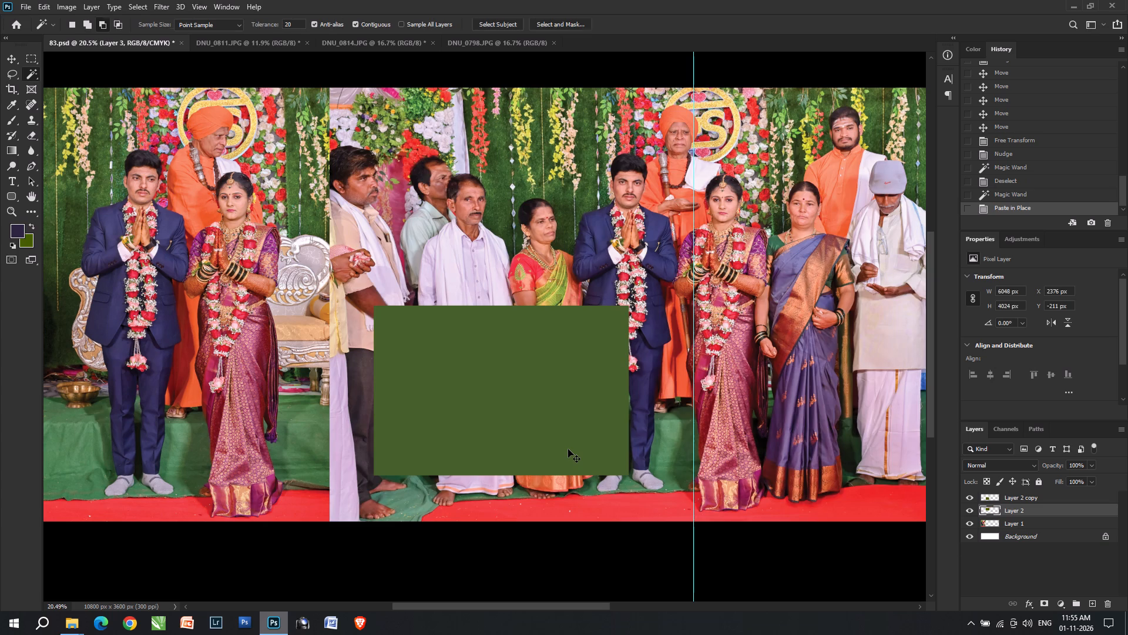
# Paste the group photo into the upper block's selection and scale it to about 2353 × 1566 px so everyone fits the frame.
pyautogui.hotkey('ctrl', 'alt', 'shift', 'v')
pyautogui.hotkey('ctrl', 't')
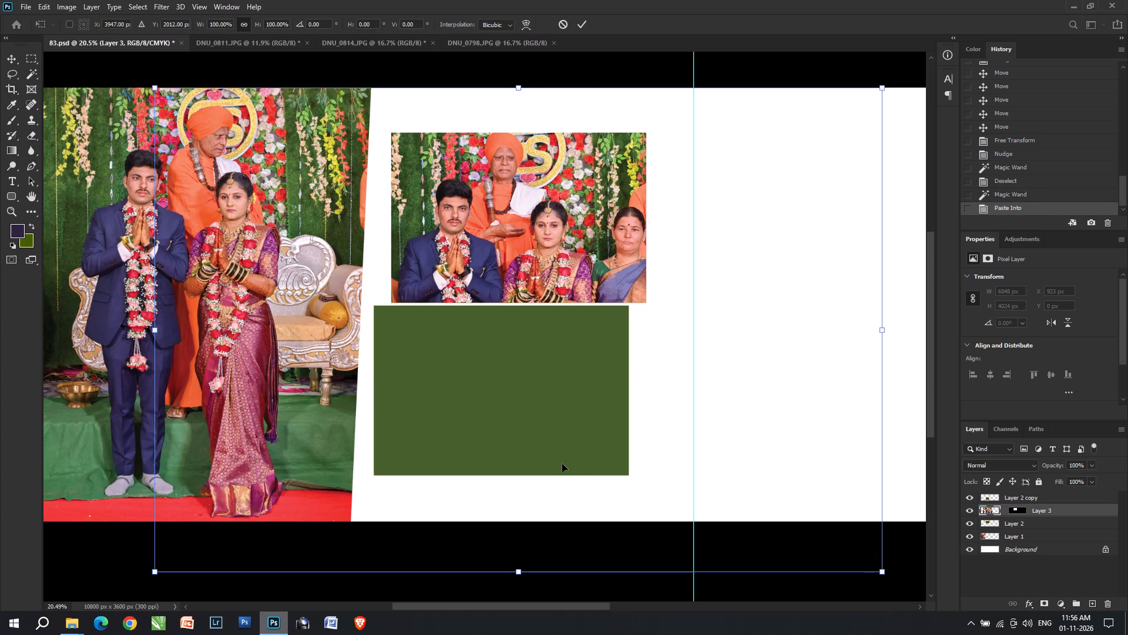
pyautogui.moveTo(518, 574); pyautogui.dragTo(548, 306)
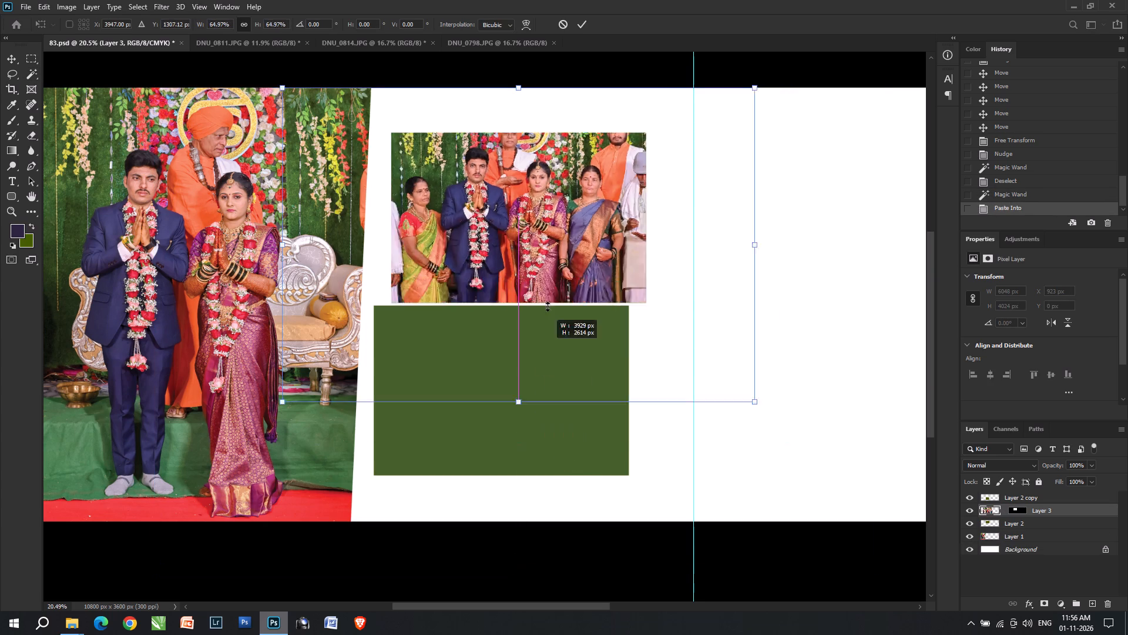
pyautogui.moveTo(548, 306); pyautogui.dragTo(548, 294)
pyautogui.moveTo(556, 255); pyautogui.dragTo(569, 272)
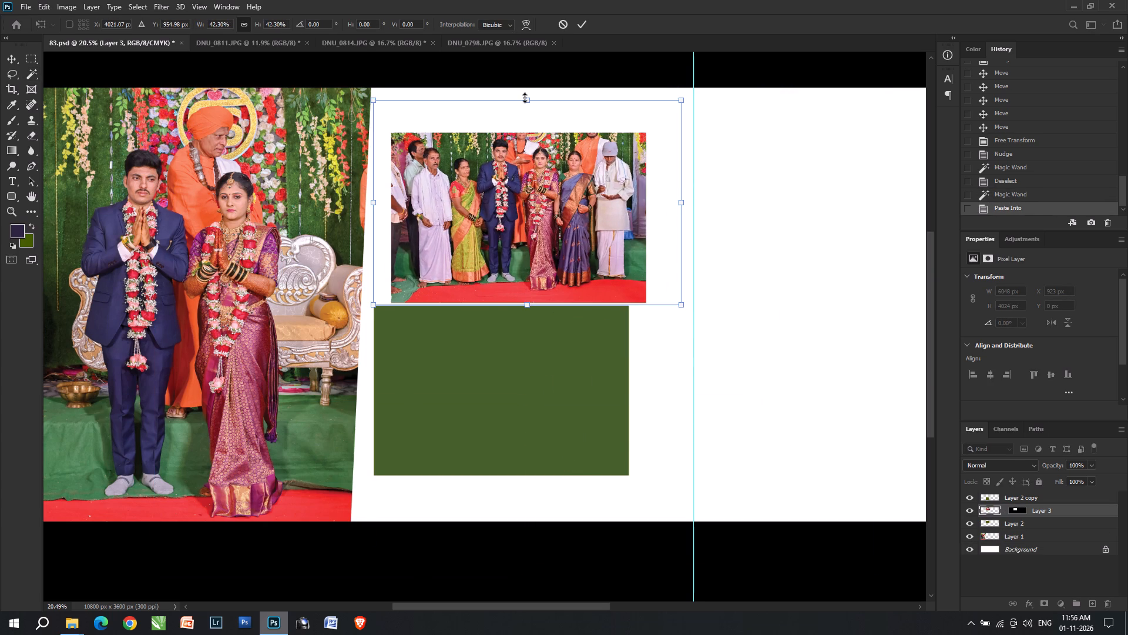
pyautogui.moveTo(525, 98); pyautogui.dragTo(533, 120)
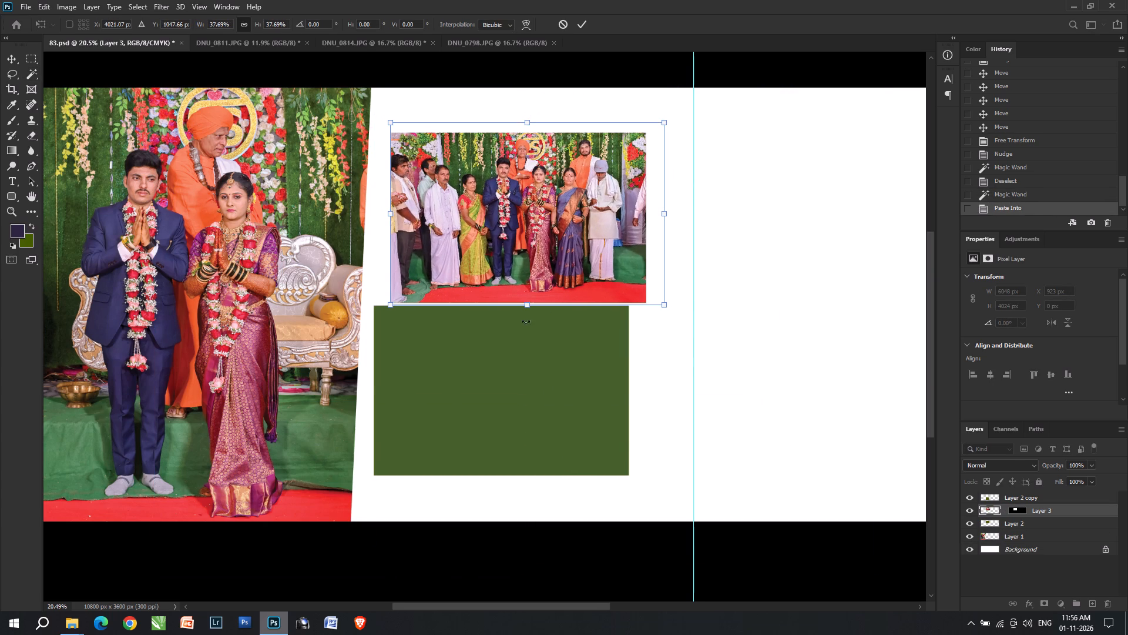
pyautogui.moveTo(527, 311); pyautogui.dragTo(527, 317)
pyautogui.press('Return')
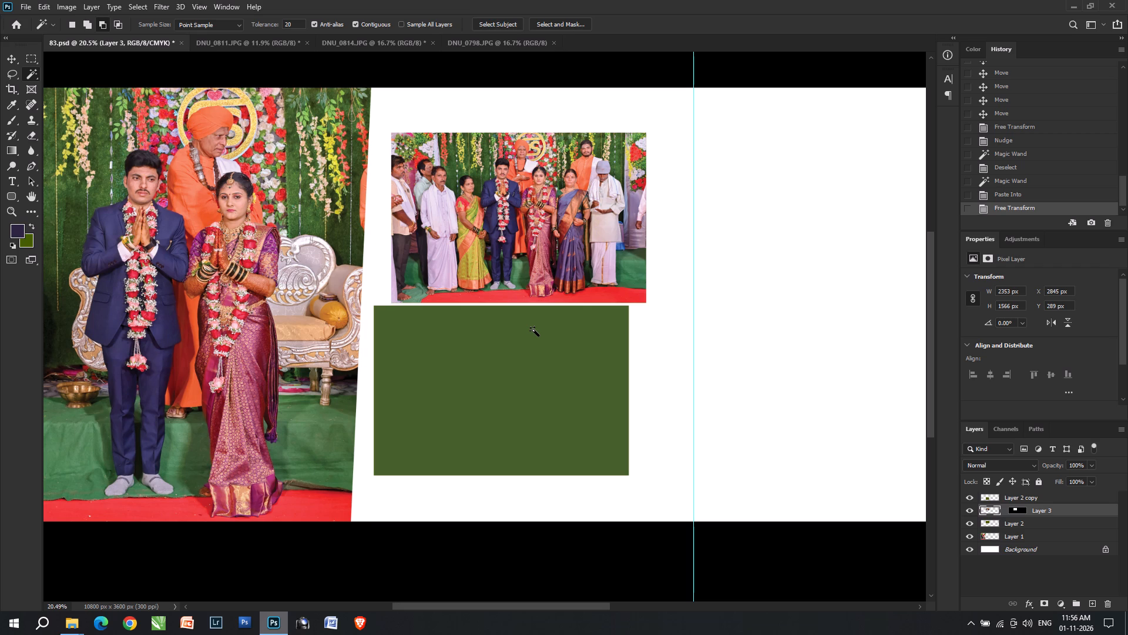
# Select the lower green block's area on its own layer with the Magic Wand.
pyautogui.press('v')
pyautogui.click(521, 330)
pyautogui.press('w')
pyautogui.click(521, 330)
# Switch to DNU_0798.JPG and reapply the last used Camera Raw Filter to the photo.
pyautogui.hotkey('ctrl', 'Tab')
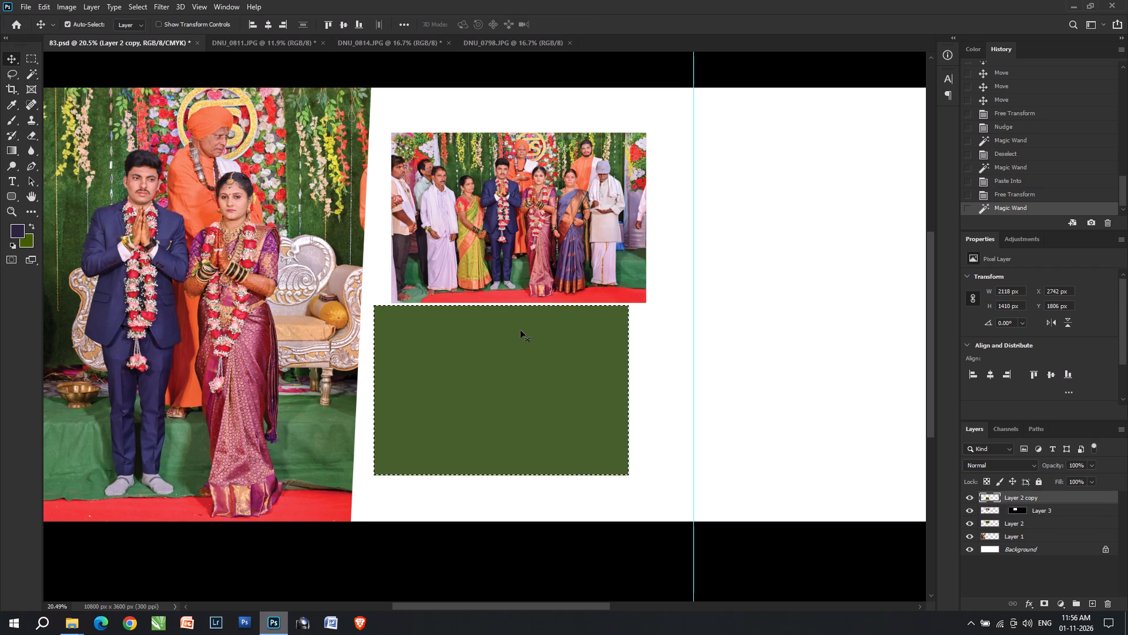
pyautogui.hotkey('ctrl', 'Tab')
pyautogui.hotkey('ctrl', 'Tab')
pyautogui.hotkey('ctrl', 'alt', 'f')
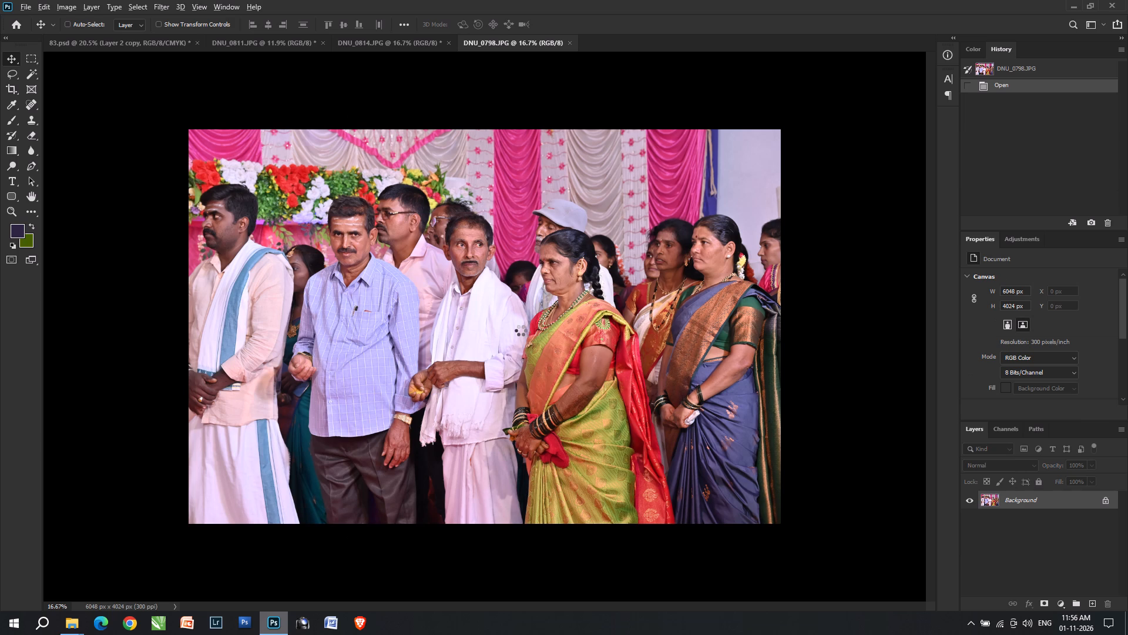
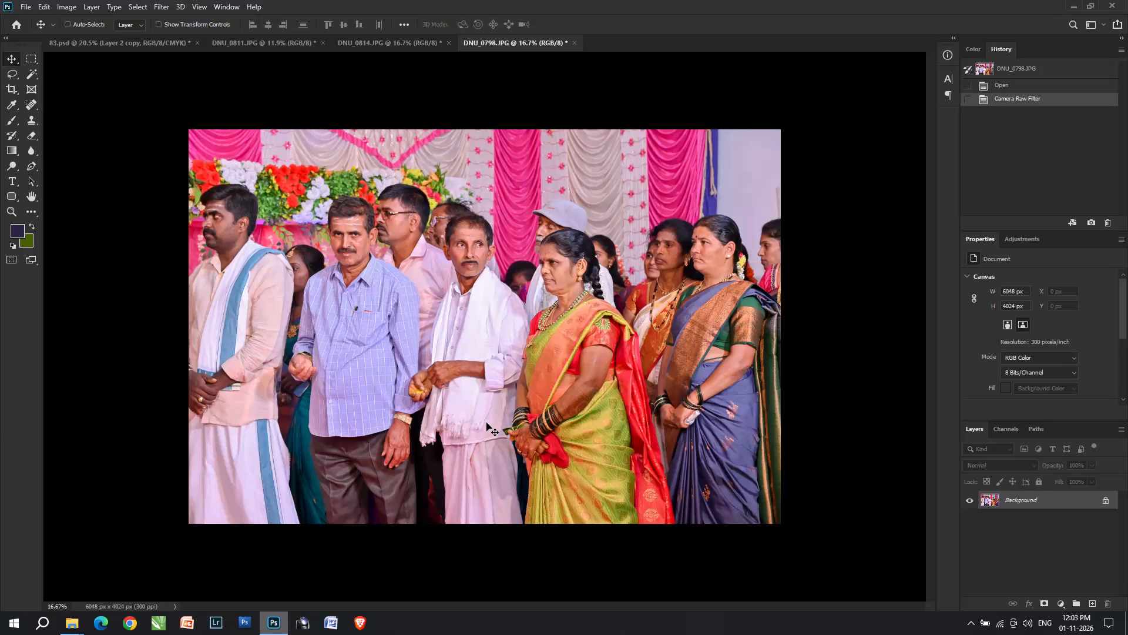
# Cut the whole corrected photo out of DNU_0798.JPG and paste it into the lower green block's selection in 83.psd.
pyautogui.hotkey('ctrl', 'z')
pyautogui.hotkey('ctrl', 'shift', 'z')
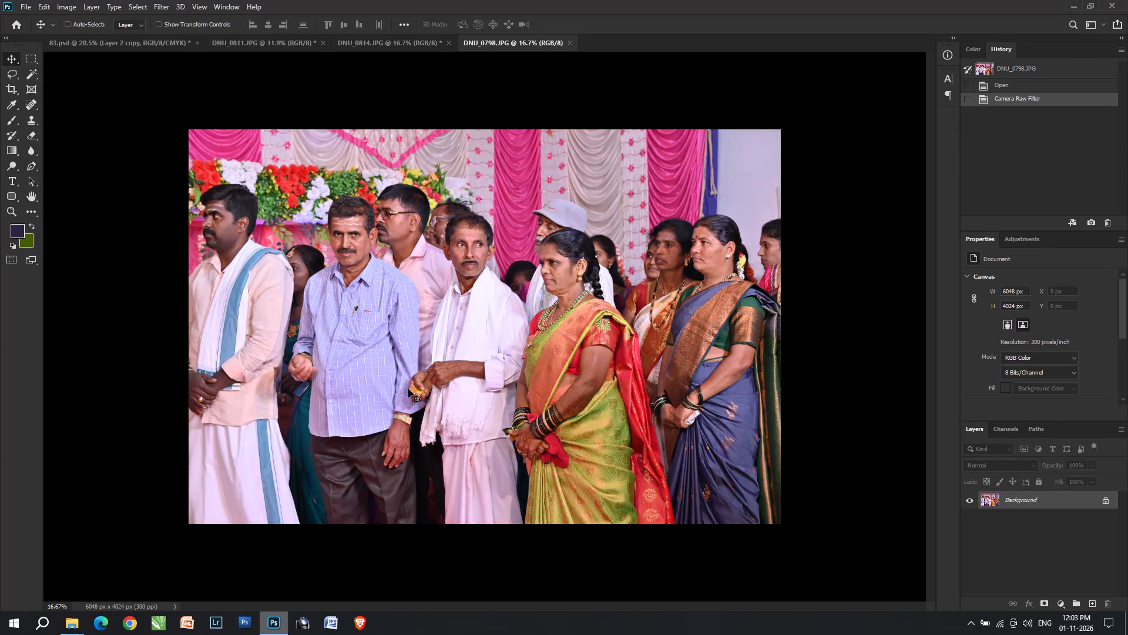
pyautogui.hotkey('ctrl', 'a')
pyautogui.hotkey('ctrl', 'x')
pyautogui.click(106, 47)
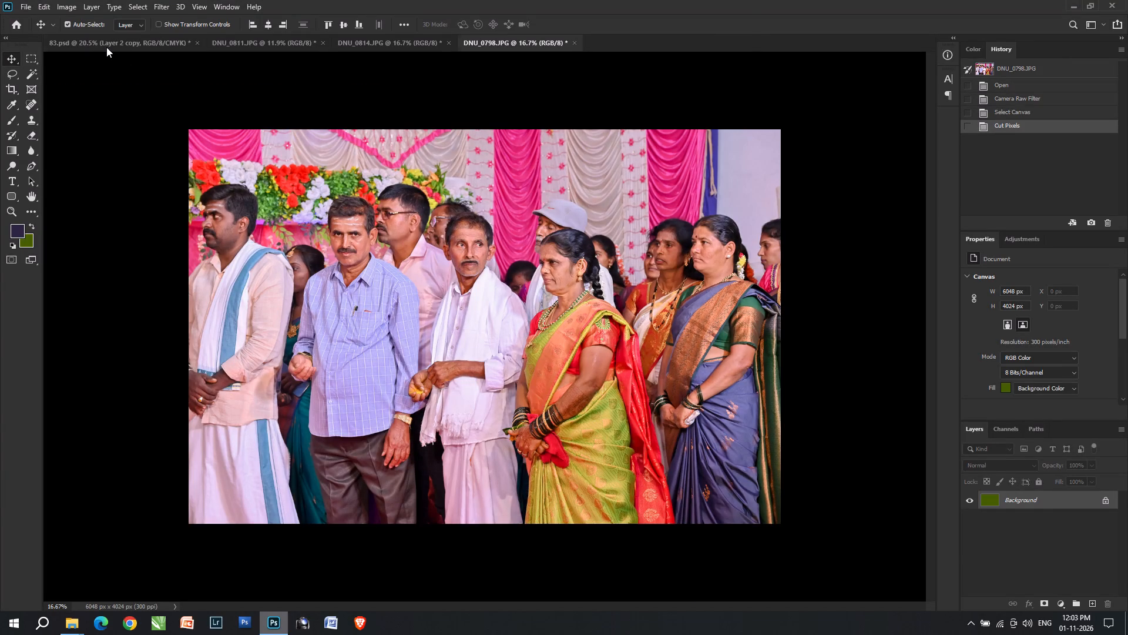
pyautogui.hotkey('ctrl', 'alt', 'shift', 'v')
# Move the pasted guests photo over the lower block and scale it to about 2498 × 1662 px, filling the frame.
pyautogui.hotkey('ctrl', 't')
pyautogui.hotkey('ctrl', 'shift', 't')
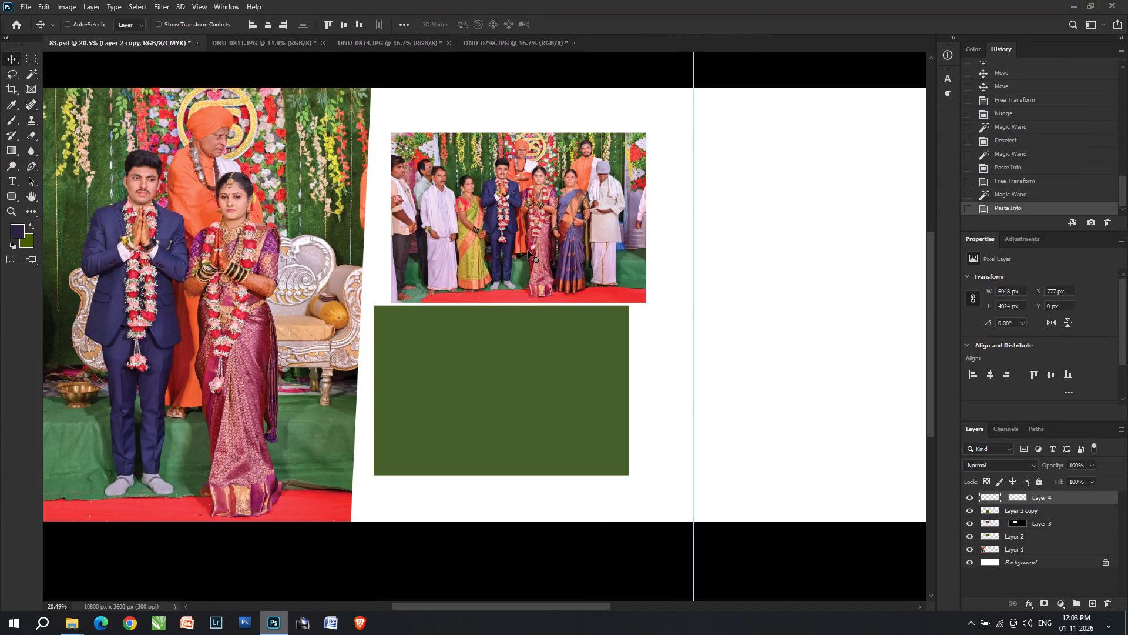
pyautogui.moveTo(541, 219); pyautogui.dragTo(502, 346)
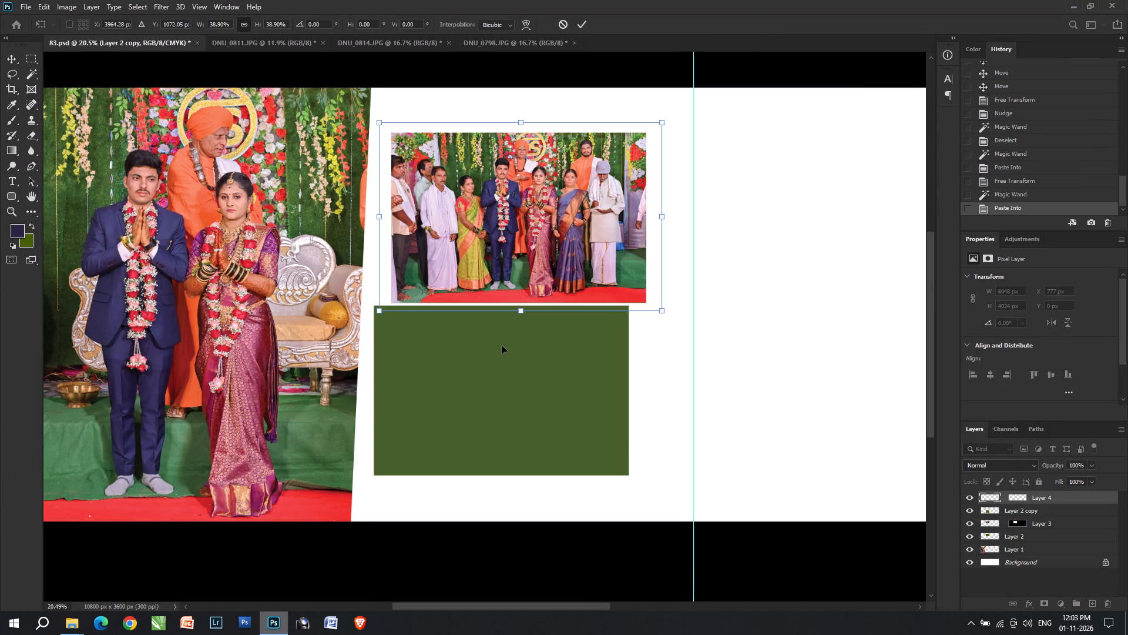
pyautogui.moveTo(502, 346); pyautogui.dragTo(511, 380)
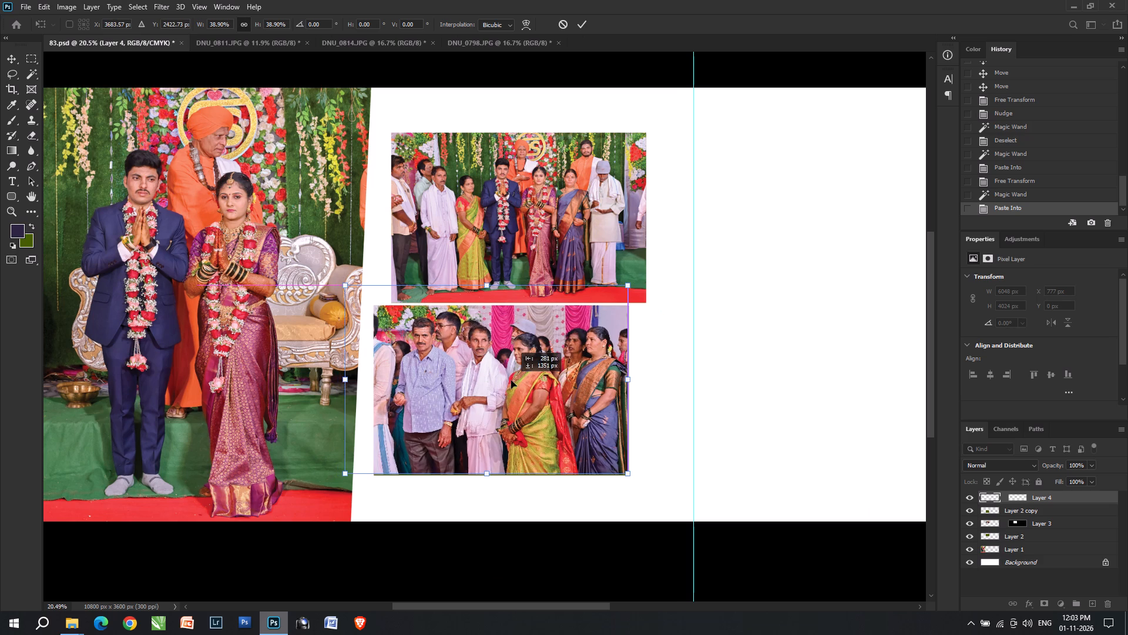
pyautogui.moveTo(351, 477); pyautogui.dragTo(335, 488)
pyautogui.moveTo(334, 488); pyautogui.dragTo(322, 488)
pyautogui.press('Left')
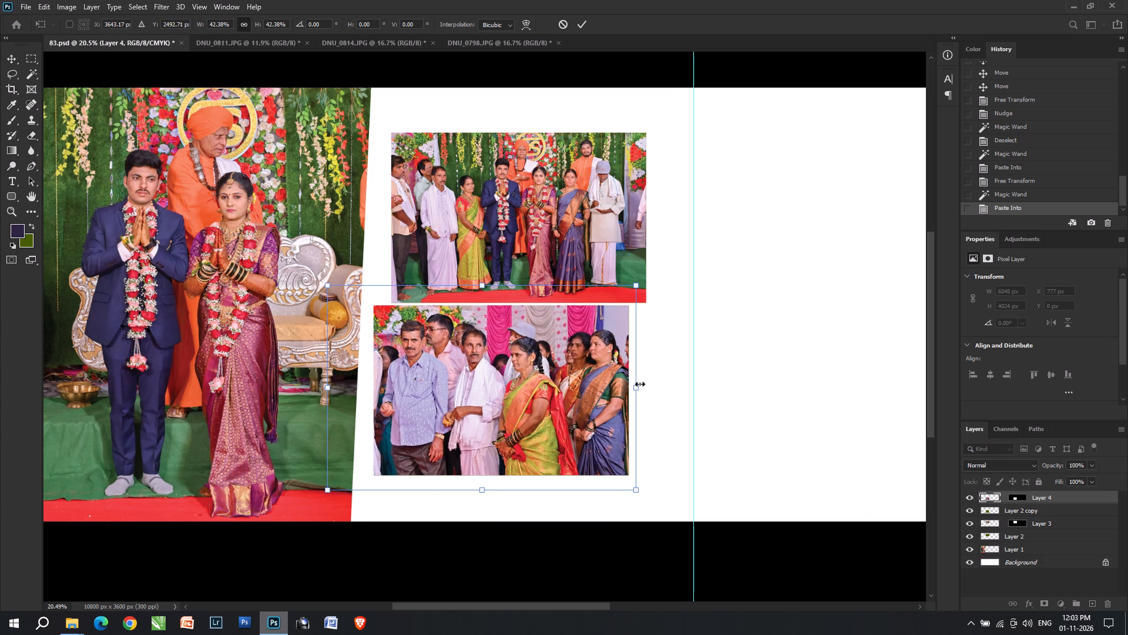
pyautogui.click(640, 384)
pyautogui.press('Return')
pyautogui.press('Right')
pyautogui.press('Right')
pyautogui.press('Up')
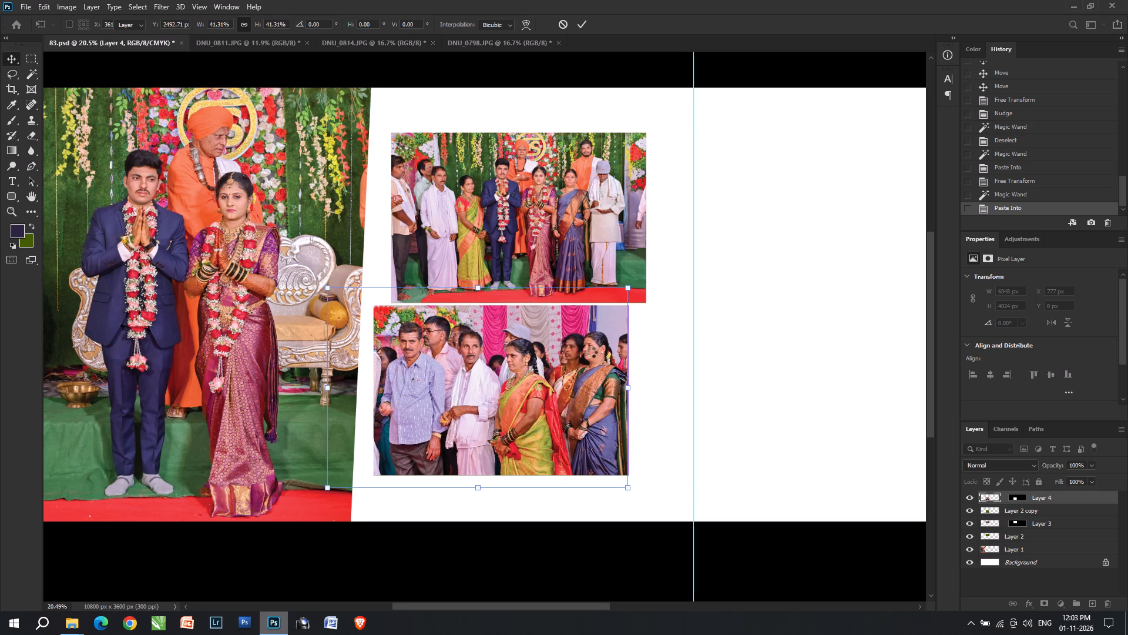
# Save the 83.psd album sheet.
pyautogui.hotkey('ctrl', 's')
pyautogui.hotkey('ctrl', 's')
pyautogui.hotkey('ctrl', 's')
pyautogui.hotkey('ctrl', 's')
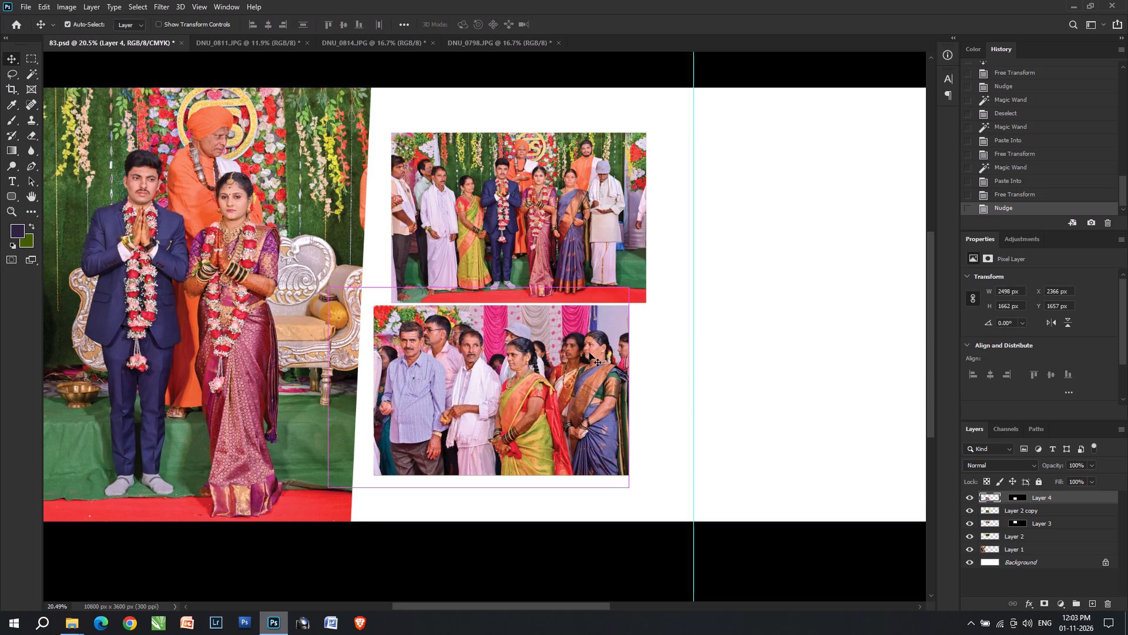
pyautogui.press('v')
pyautogui.press('v')
pyautogui.click(686, 190)
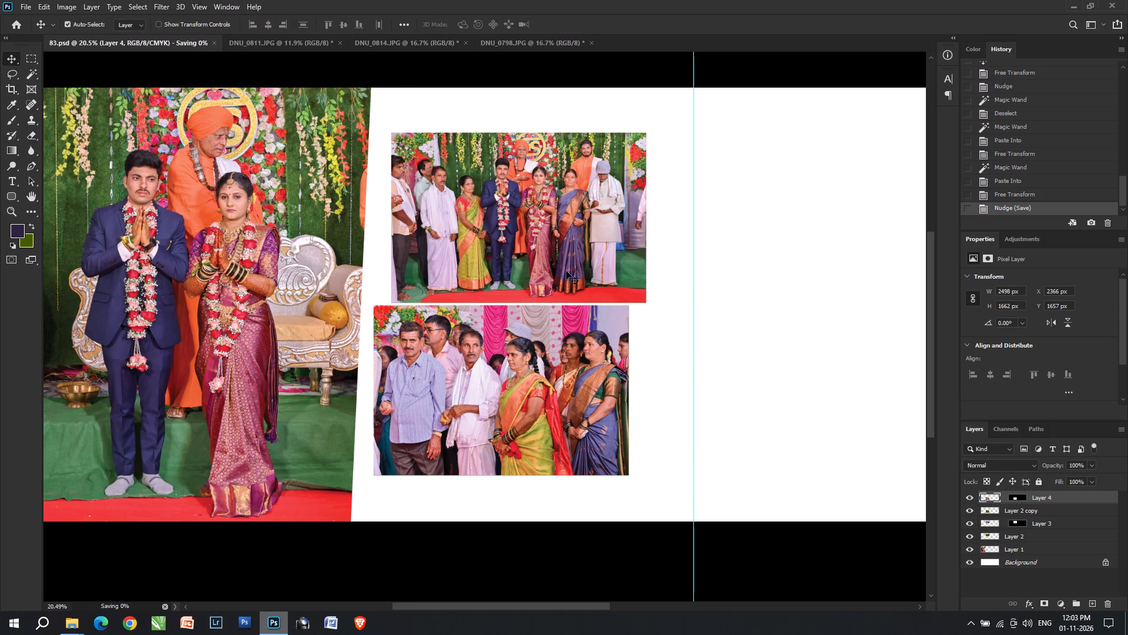
pyautogui.keyDown('alt'); pyautogui.scroll(3, 559, 278); pyautogui.keyUp('alt')
pyautogui.keyDown('alt'); pyautogui.scroll(-5, 559, 278); pyautogui.keyUp('alt')
pyautogui.keyDown('alt'); pyautogui.scroll(2, 553, 208); pyautogui.keyUp('alt')
# Switch to File Explorer and move the used photos DNU_0798, DNU_0811 and DNU_0814 into the done folder.
pyautogui.hotkey('alt', 'Tab')
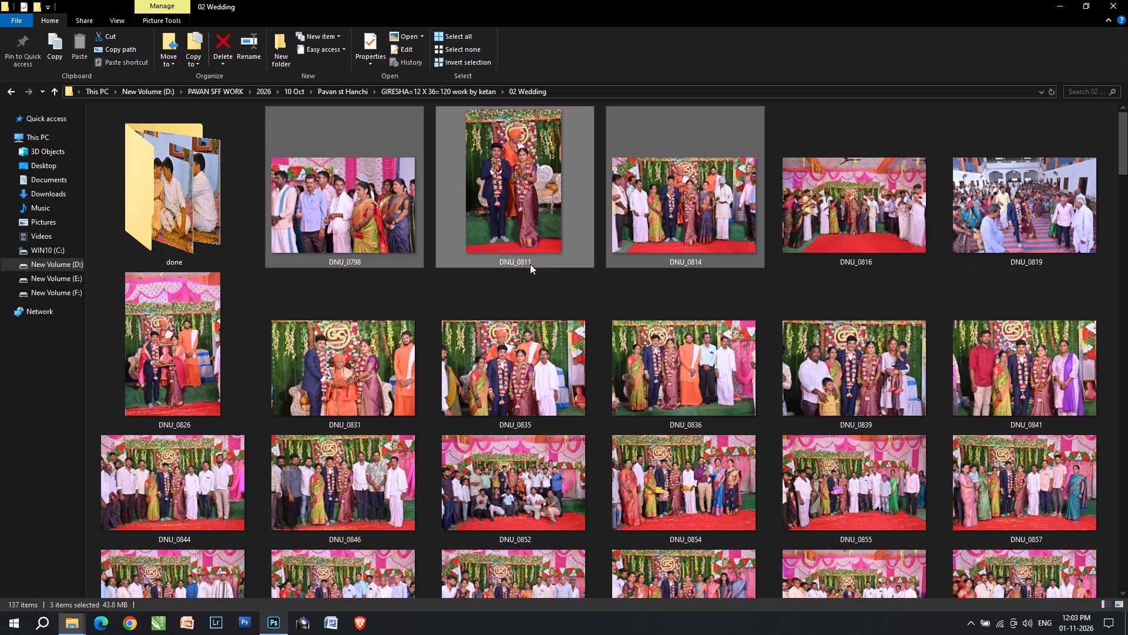
pyautogui.moveTo(577, 222); pyautogui.dragTo(230, 252)
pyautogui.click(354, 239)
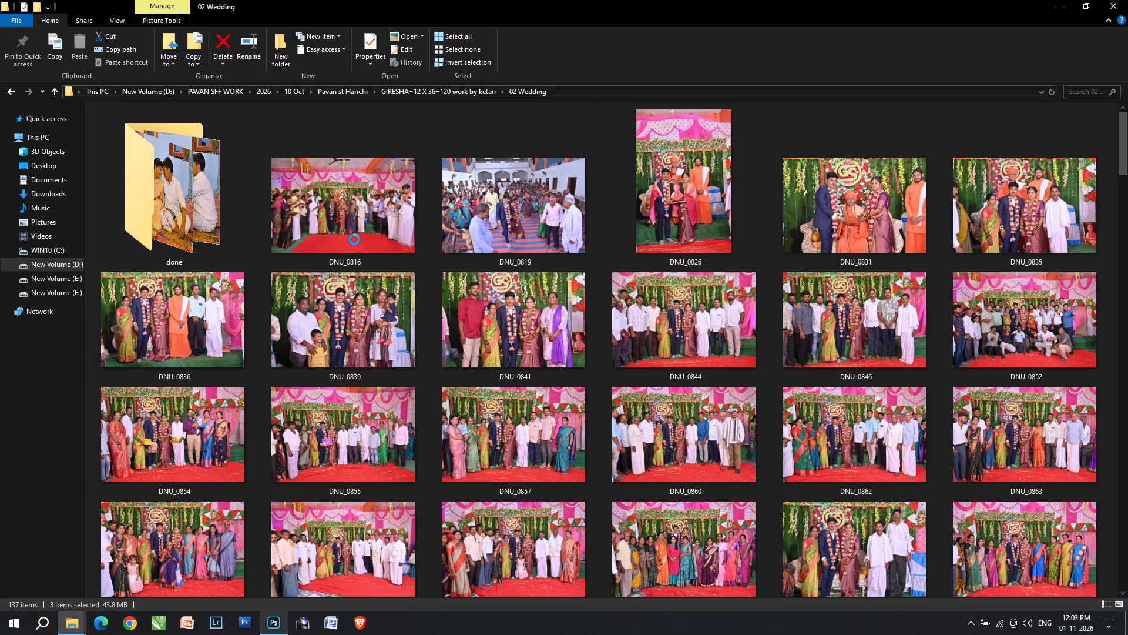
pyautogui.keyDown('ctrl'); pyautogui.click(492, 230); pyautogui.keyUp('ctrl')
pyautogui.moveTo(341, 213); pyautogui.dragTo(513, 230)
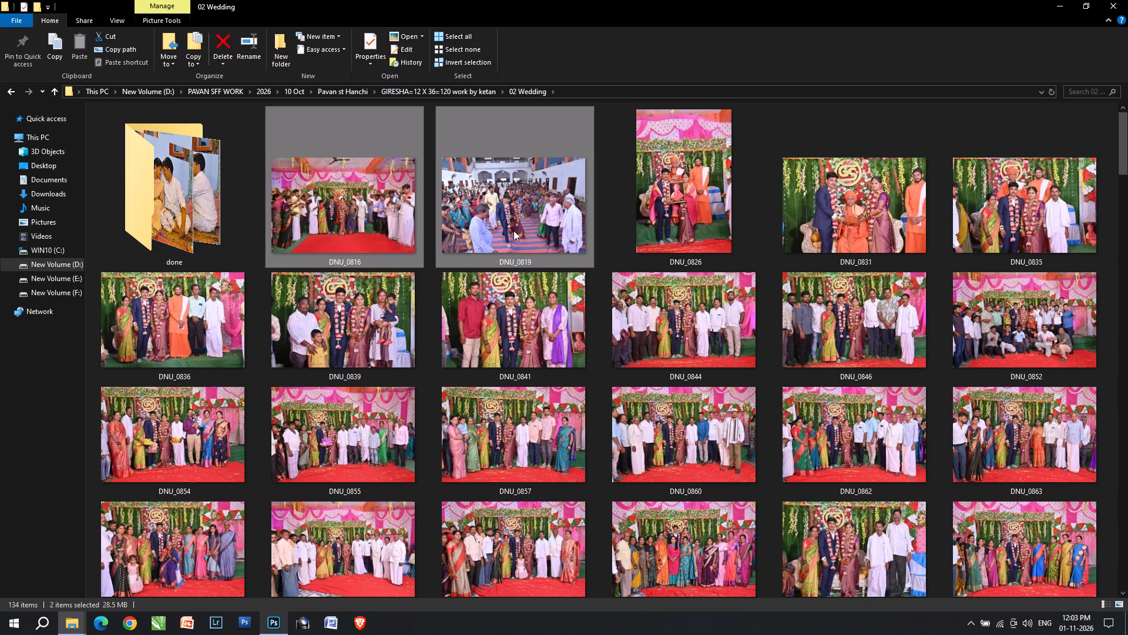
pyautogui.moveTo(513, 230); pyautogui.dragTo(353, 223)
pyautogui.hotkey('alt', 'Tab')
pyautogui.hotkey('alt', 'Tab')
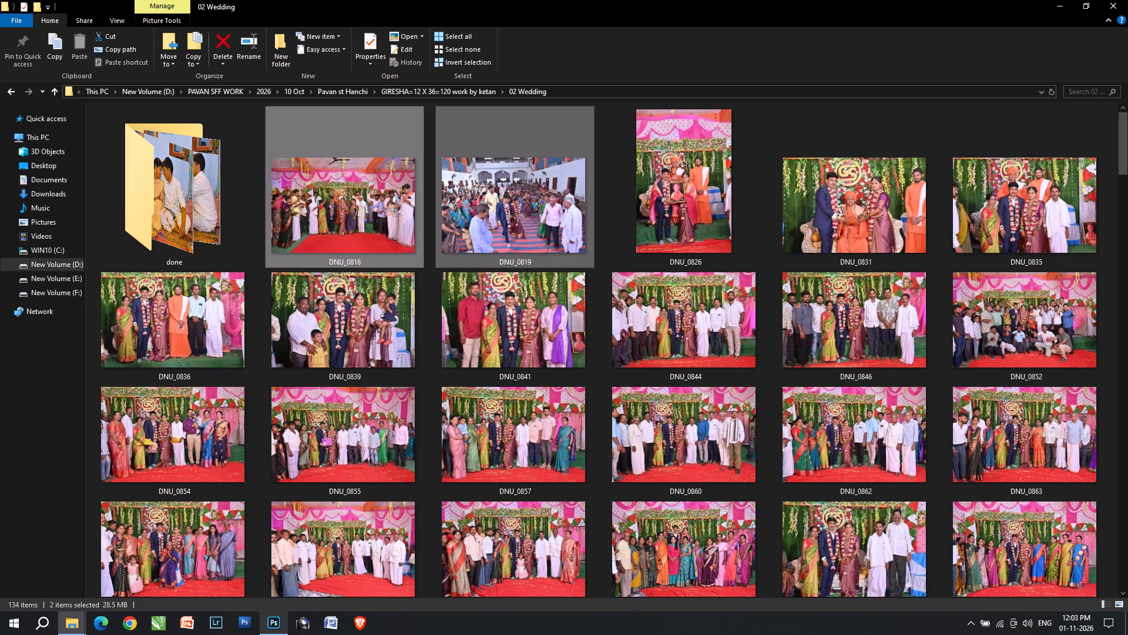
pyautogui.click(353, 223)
# Switch to Photoshop and close DNU_0798.JPG, DNU_0814.JPG and DNU_0811.JPG without saving their changes.
pyautogui.hotkey('alt', 'Tab')
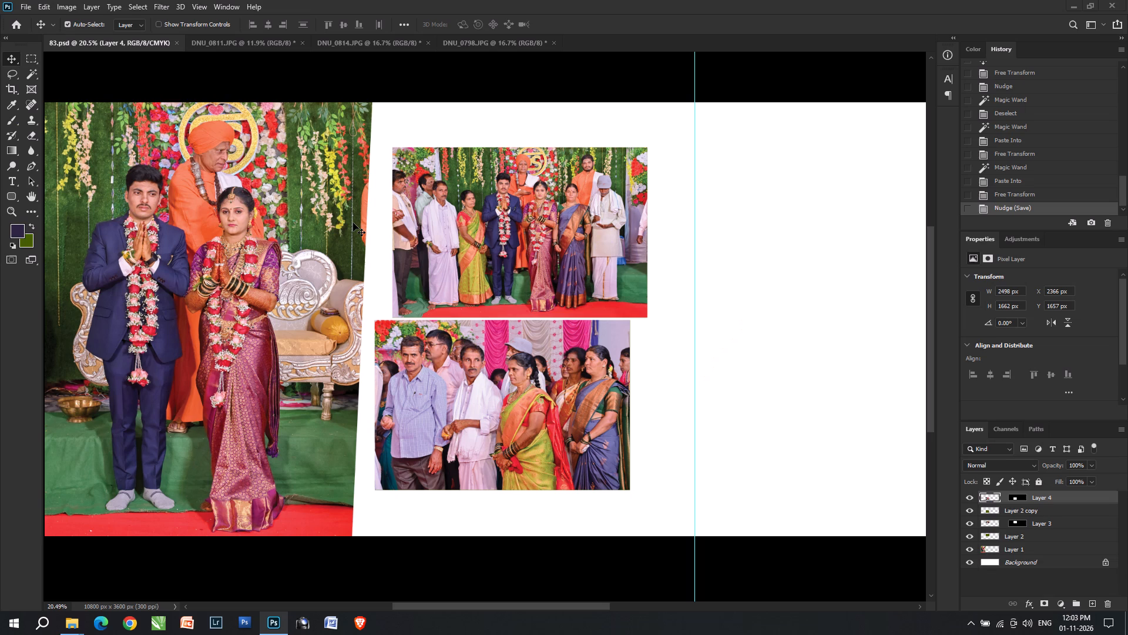
pyautogui.hotkey('ctrl', 'Tab')
pyautogui.hotkey('ctrl', 'Tab')
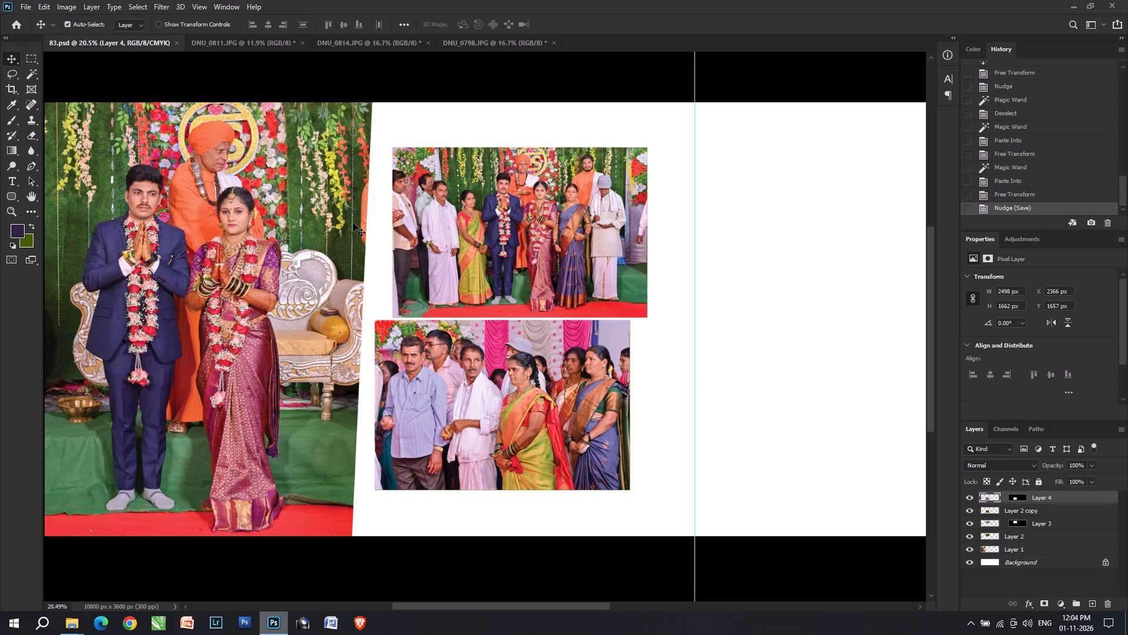
pyautogui.hotkey('ctrl', 'Tab')
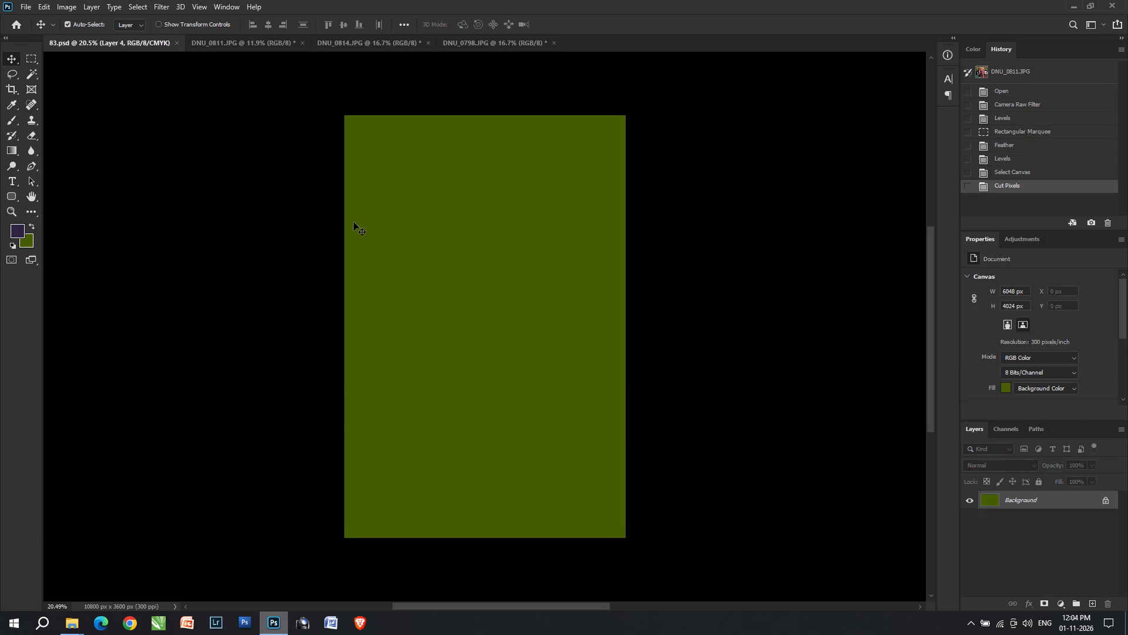
pyautogui.hotkey('ctrl', 'Tab')
pyautogui.hotkey('ctrl', 'w')
pyautogui.press('Tab')
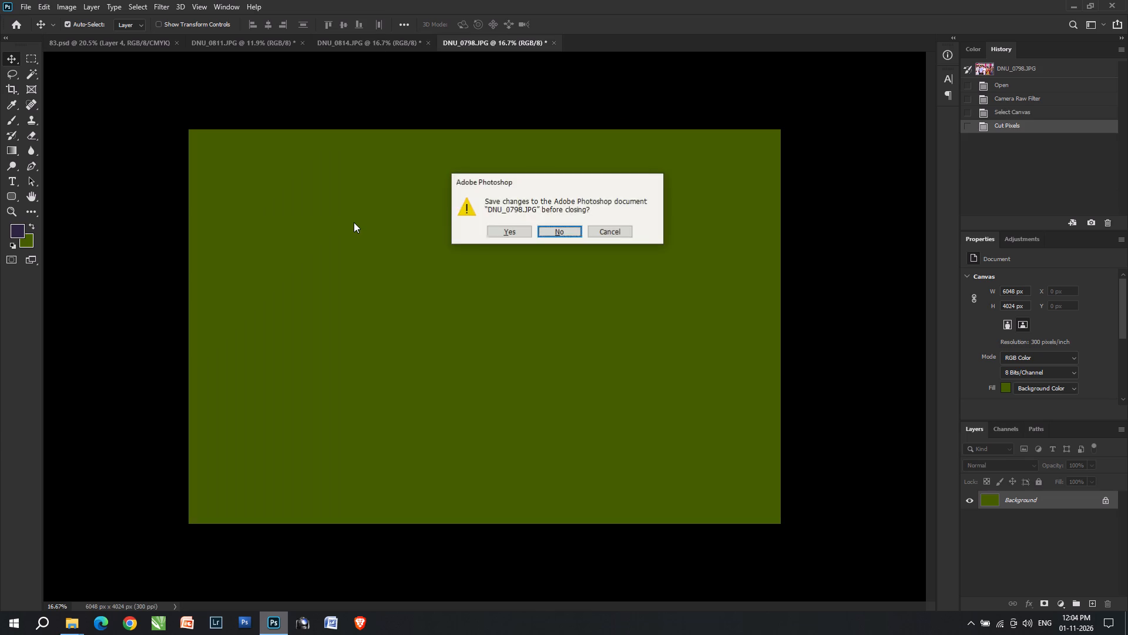
pyautogui.press('Return')
pyautogui.hotkey('ctrl', 'w')
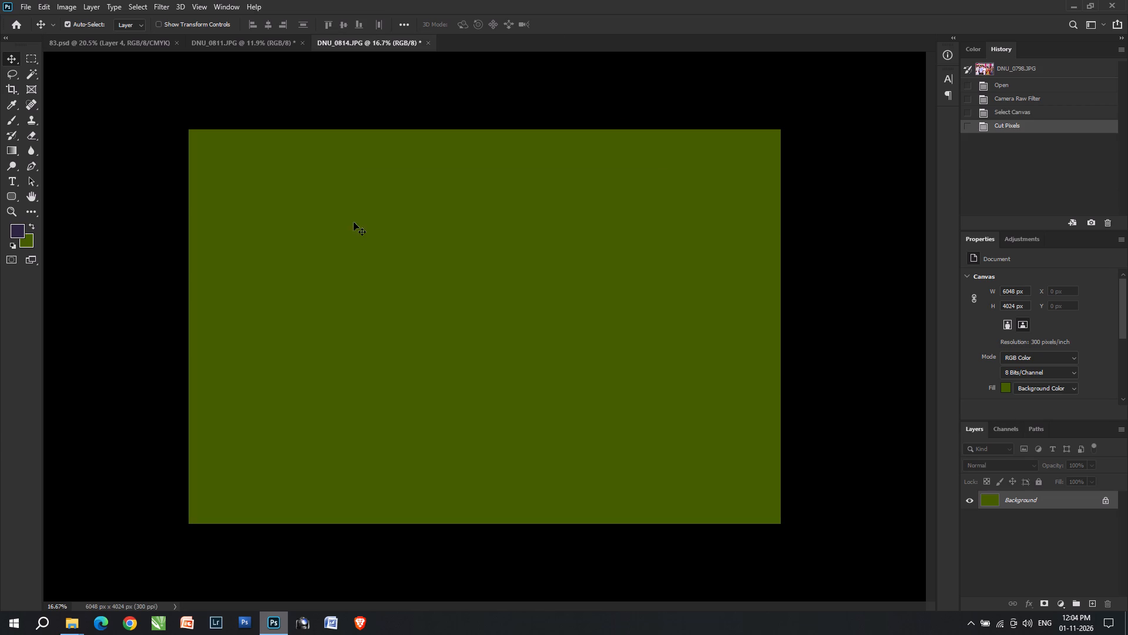
pyautogui.press('Tab')
pyautogui.press('Return')
pyautogui.hotkey('ctrl', 'w')
pyautogui.press('Tab')
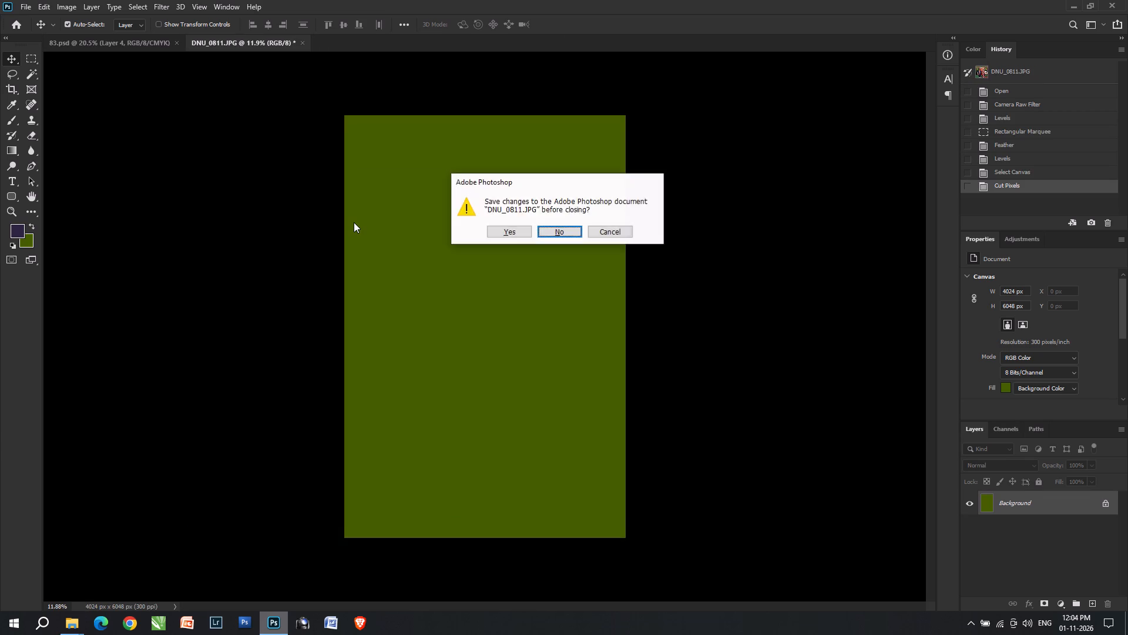
pyautogui.press('Return')
# Open DNU_0816 and DNU_0819 from the 02 Wedding folder in Photoshop.
pyautogui.hotkey('alt', 'Tab')
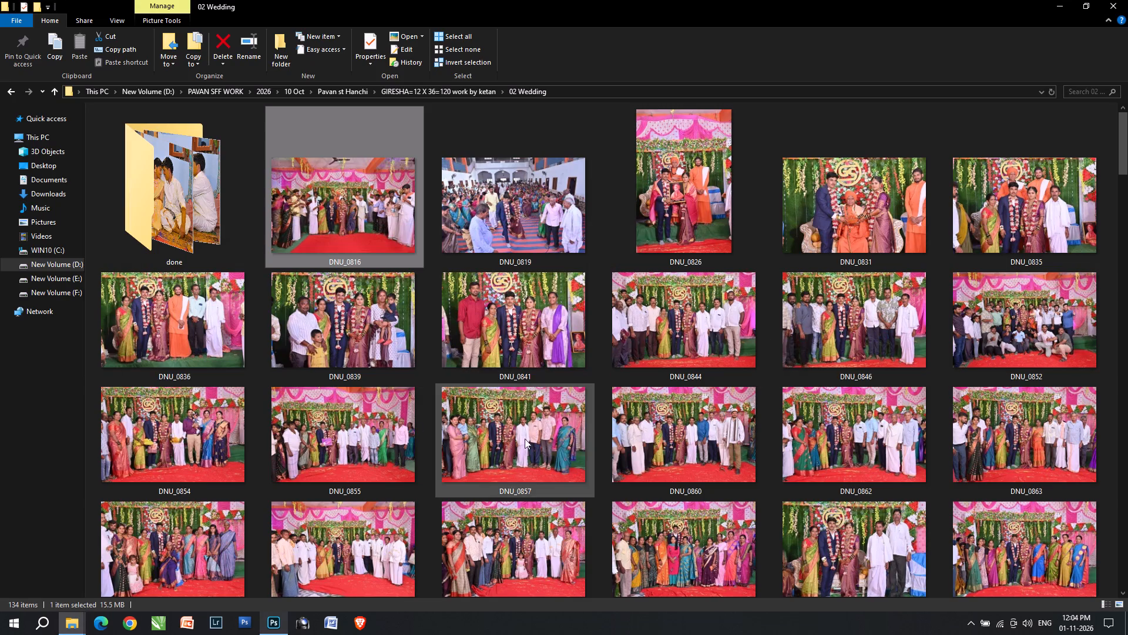
pyautogui.click(385, 230)
pyautogui.keyDown('ctrl'); pyautogui.click(494, 236); pyautogui.keyUp('ctrl')
pyautogui.moveTo(366, 219); pyautogui.dragTo(383, 219)
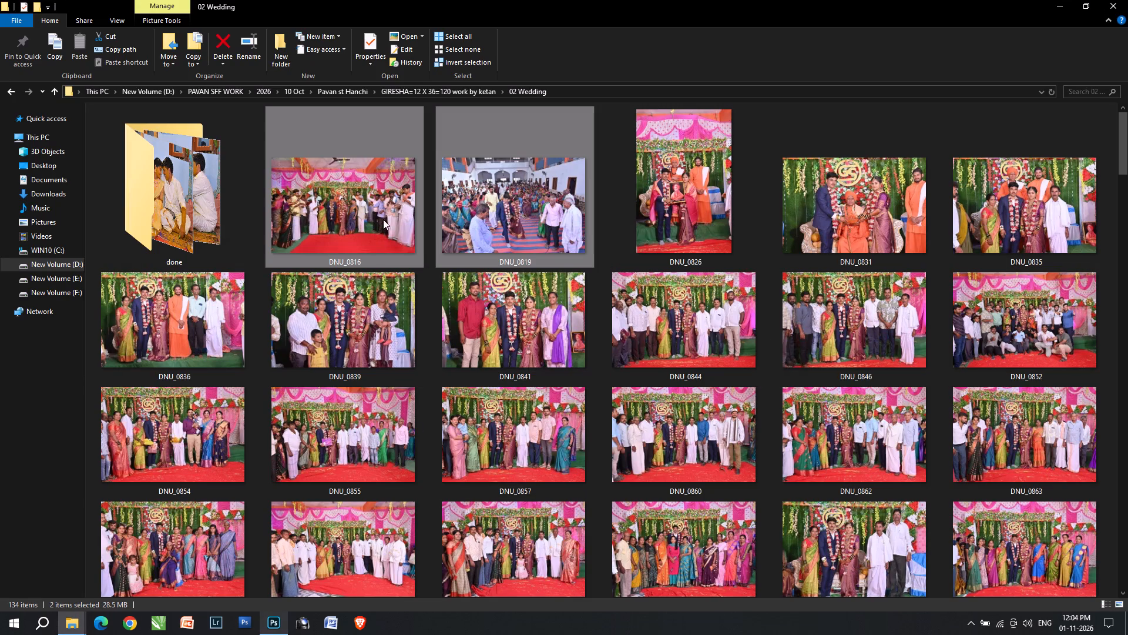
pyautogui.moveTo(383, 219); pyautogui.dragTo(761, 0)
pyautogui.hotkey('alt', 'Tab')
pyautogui.click(761, 0)
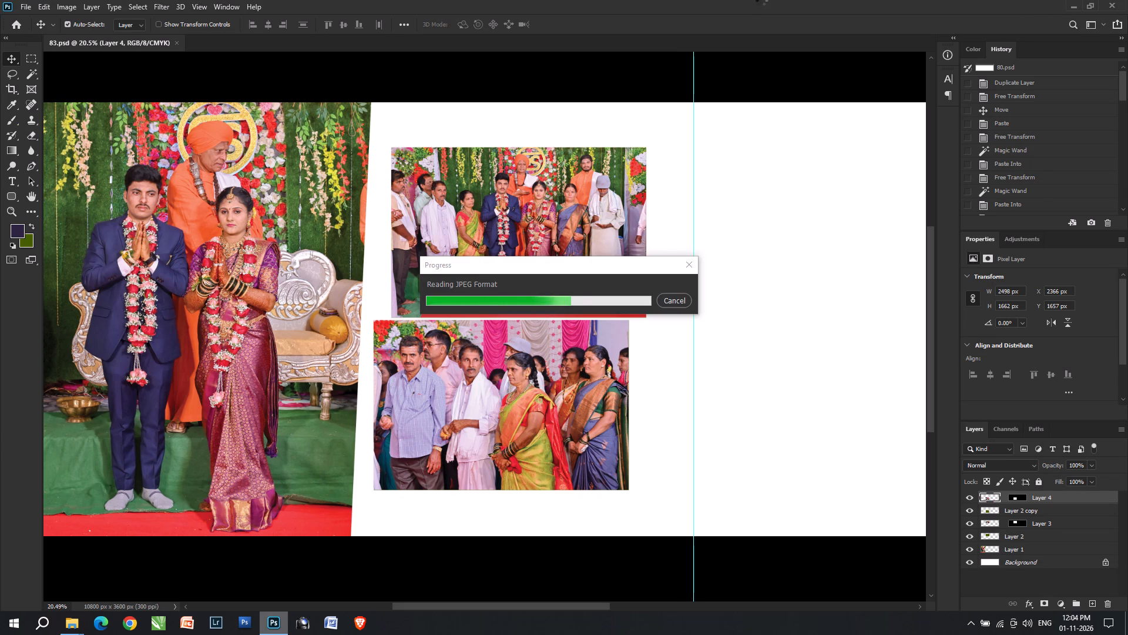
pyautogui.click(761, 0)
# Switch to File Explorer and look through the group photos in the project's BG folder.
pyautogui.hotkey('alt', 'Tab')
pyautogui.press('BackSpace')
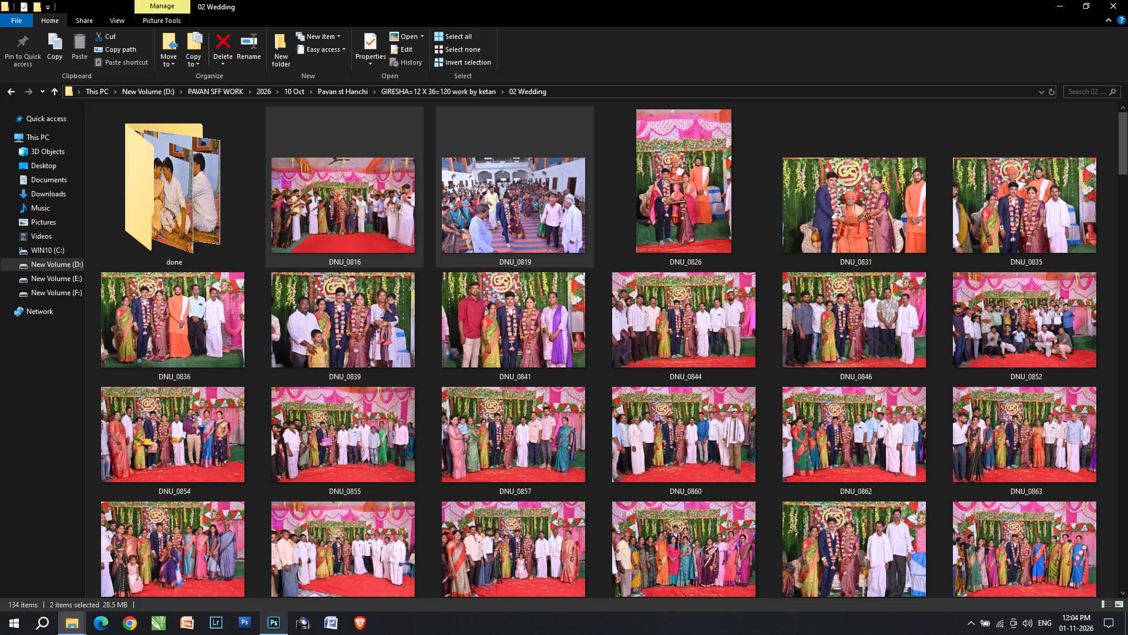
pyautogui.click(458, 88)
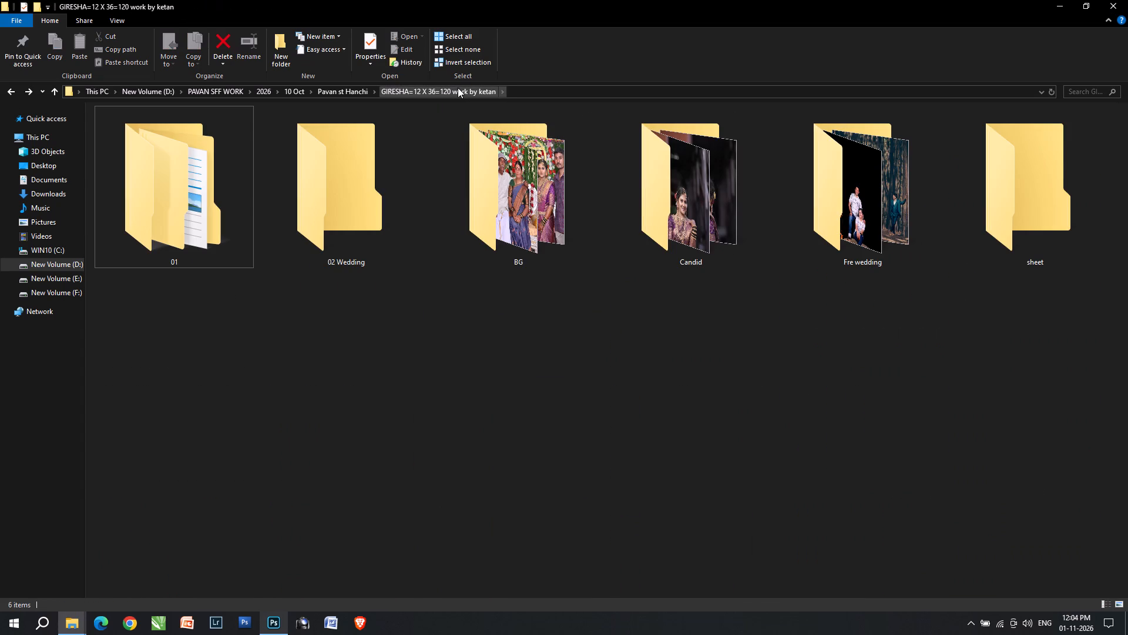
pyautogui.click(338, 242)
pyautogui.doubleClick(660, 244)
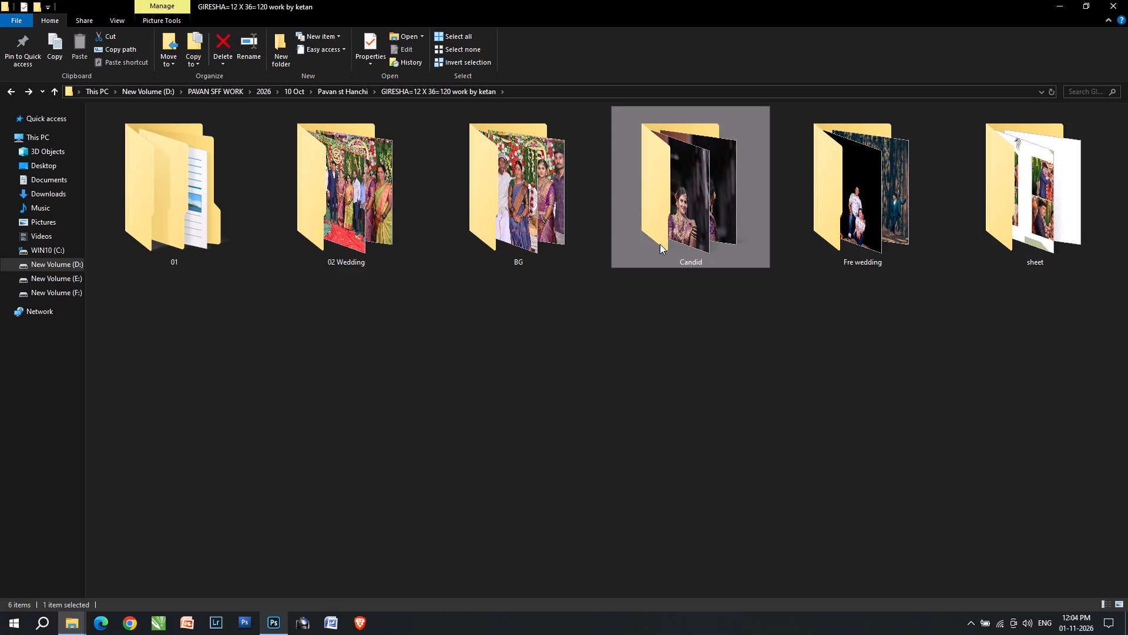
pyautogui.click(343, 254)
pyautogui.press('BackSpace')
pyautogui.press('\\')
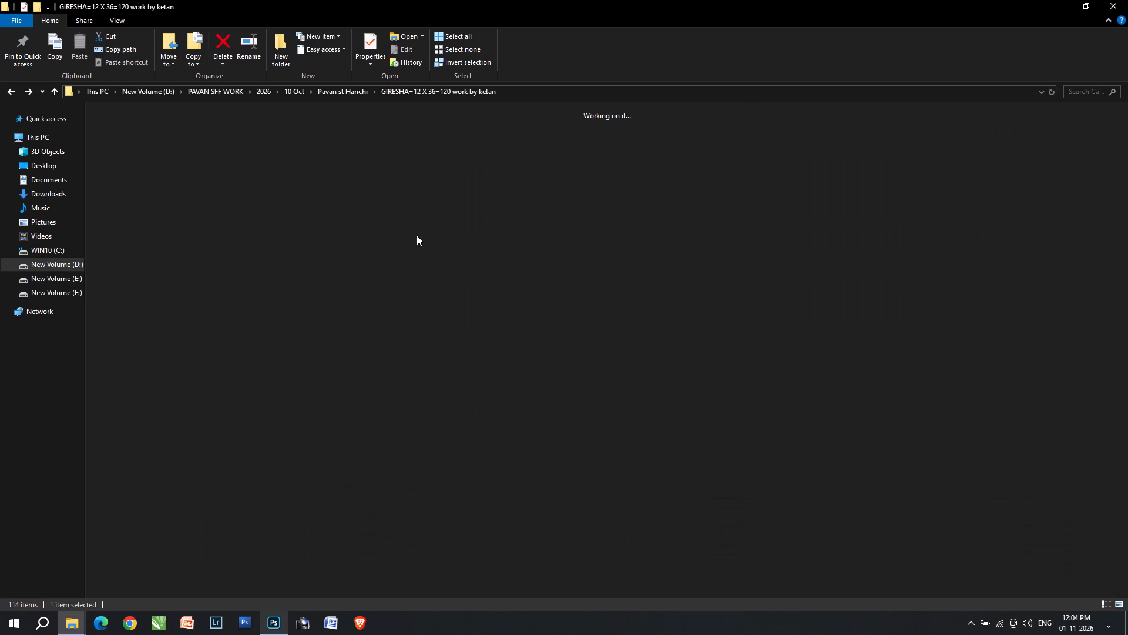
pyautogui.click(419, 236)
pyautogui.doubleClick(489, 236)
pyautogui.scroll(-2, 464, 279)
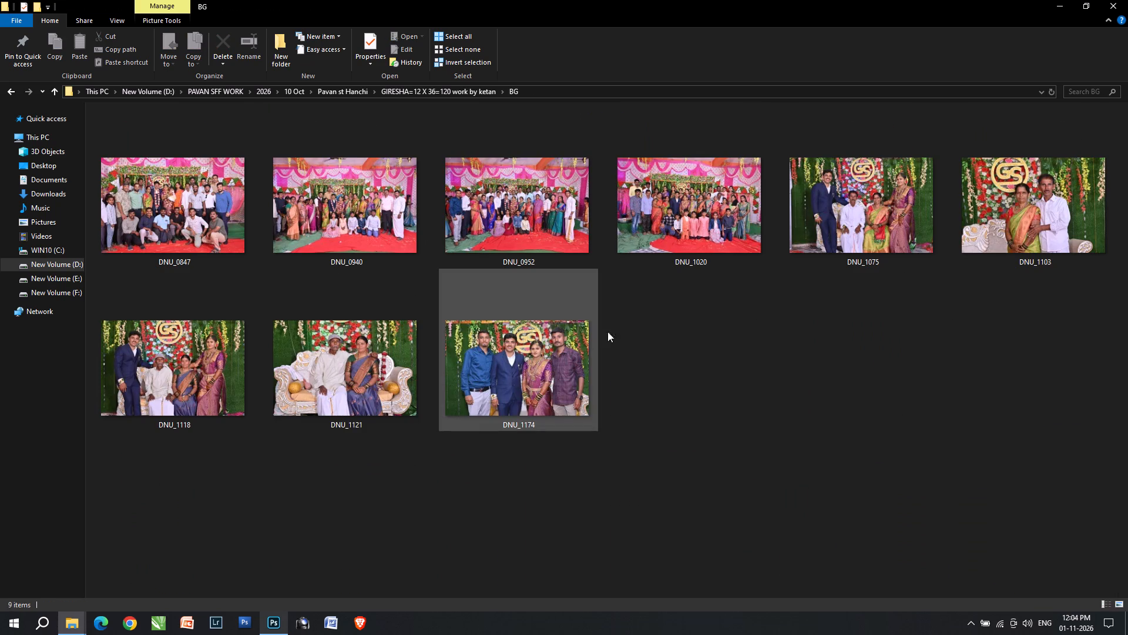
pyautogui.rightClick(632, 325)
pyautogui.moveTo(663, 330); pyautogui.dragTo(799, 337)
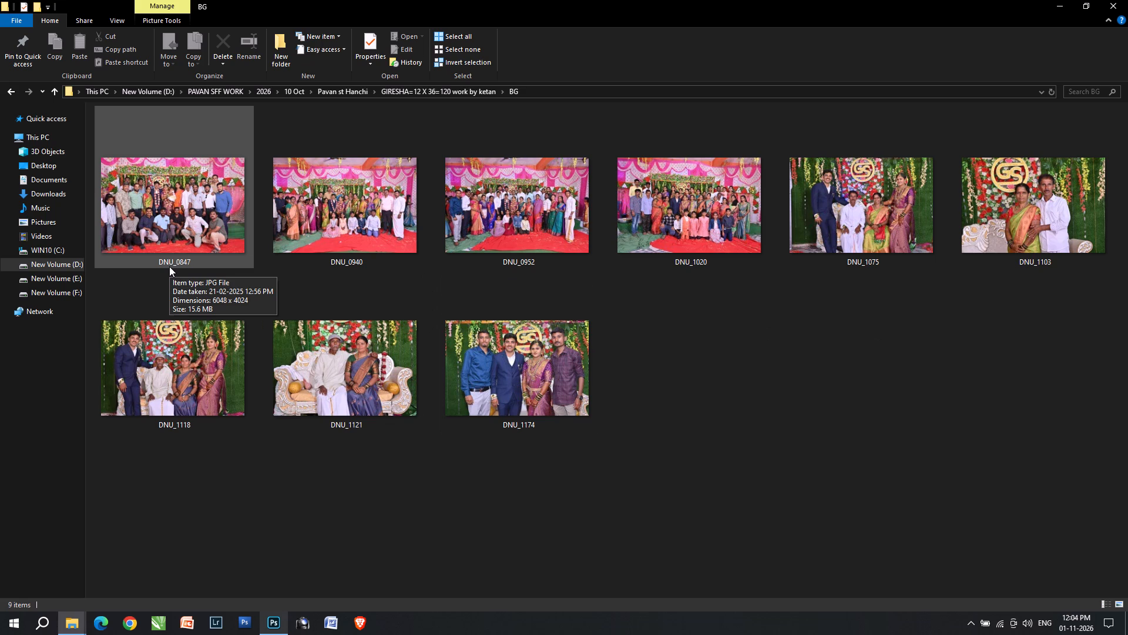
# Check the remaining photos in the 02 Wedding folder against the BG folder.
pyautogui.press('BackSpace')
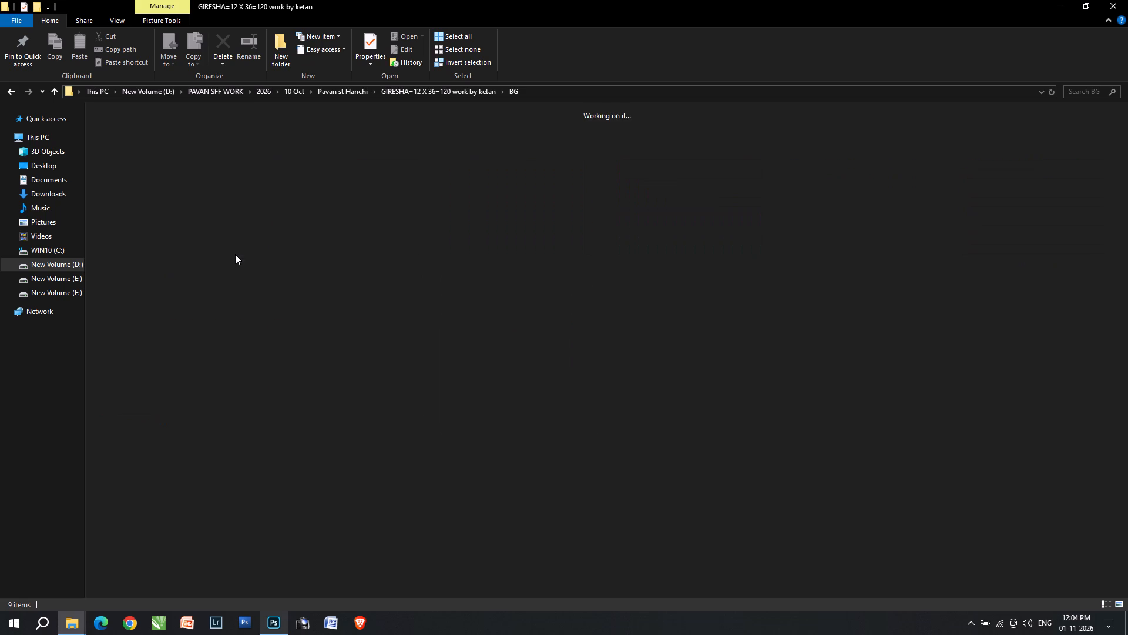
pyautogui.doubleClick(334, 199)
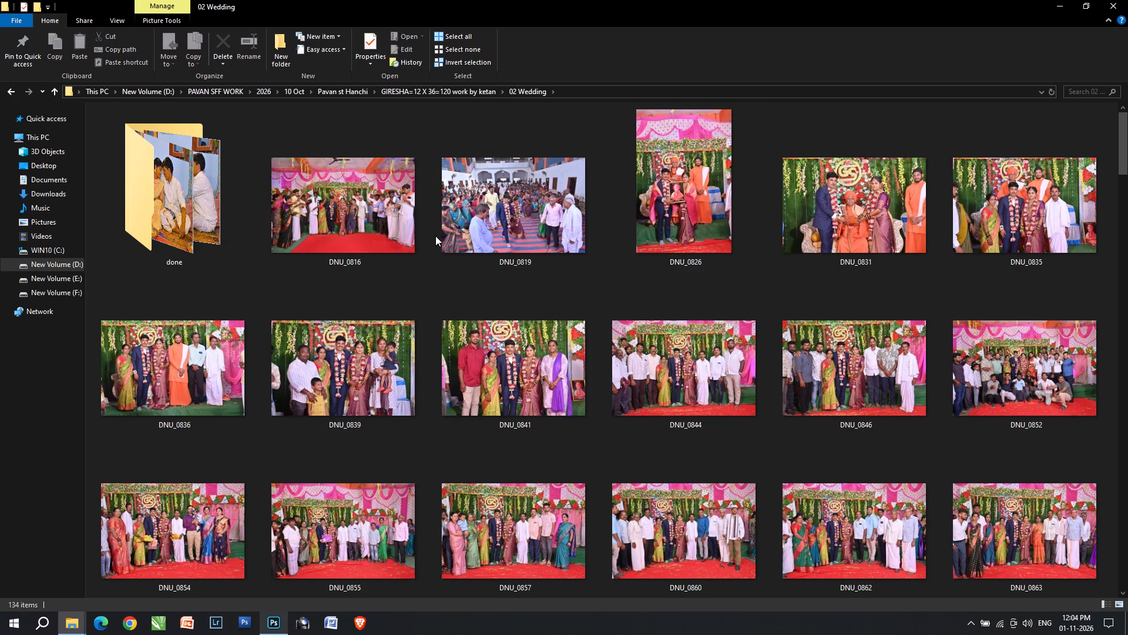
pyautogui.press('BackSpace')
pyautogui.click(350, 215)
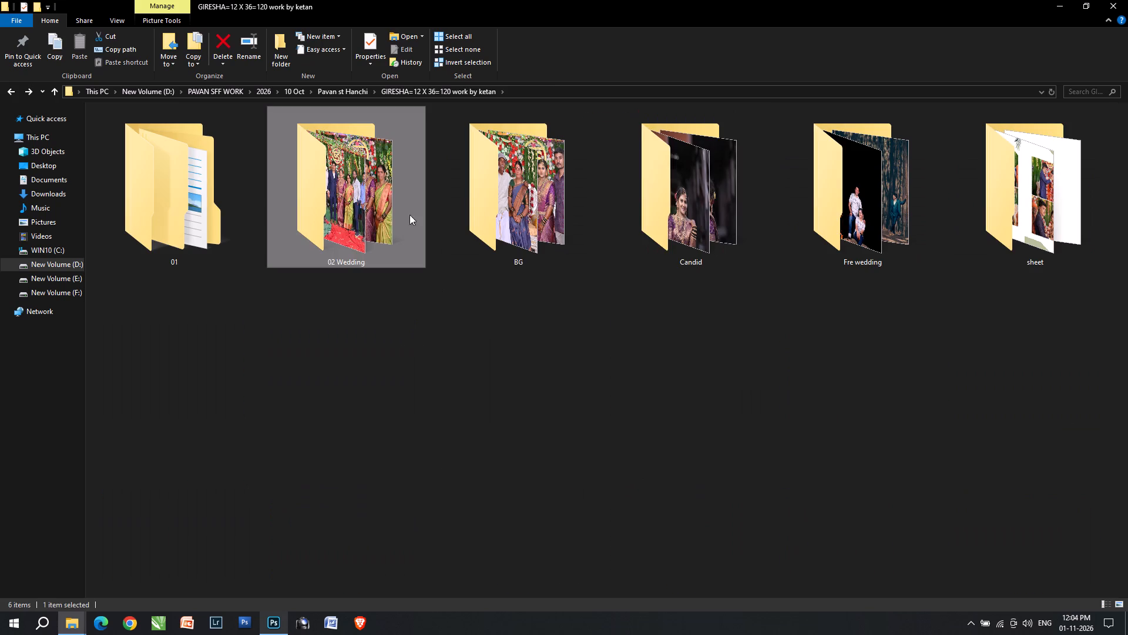
pyautogui.doubleClick(510, 220)
pyautogui.press('BackSpace')
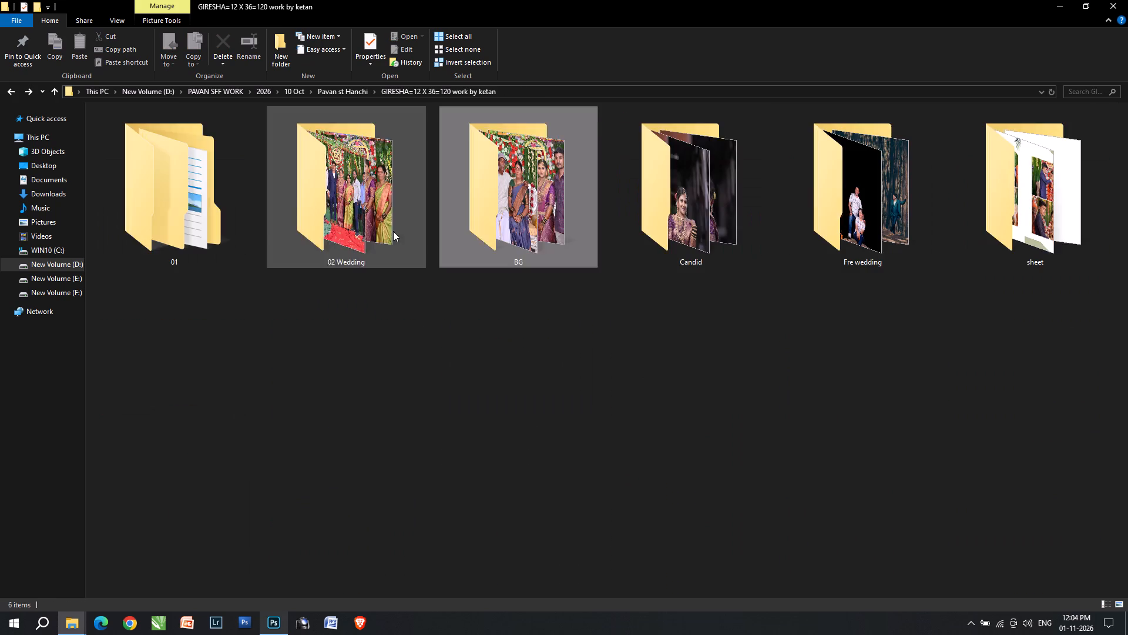
pyautogui.doubleClick(393, 230)
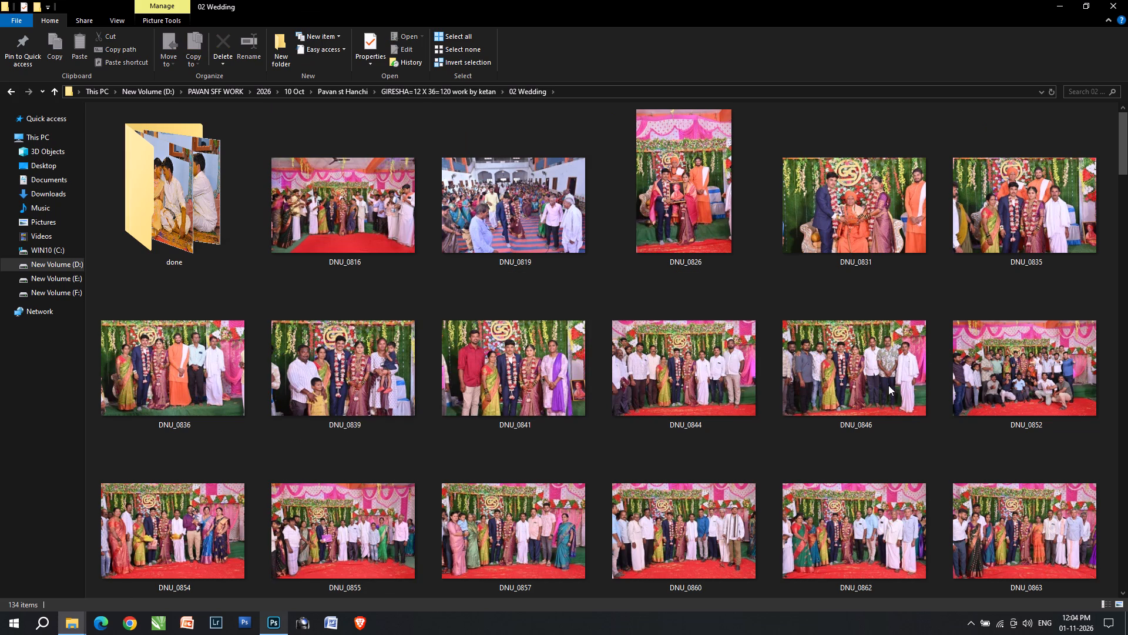
pyautogui.click(254, 226)
pyautogui.hotkey('alt', 'Tab')
# Switch to File Explorer and look through the project's Fre wedding and Candid folders for another photo for the sheet.
pyautogui.hotkey('alt', 'Tab')
pyautogui.click(605, 199)
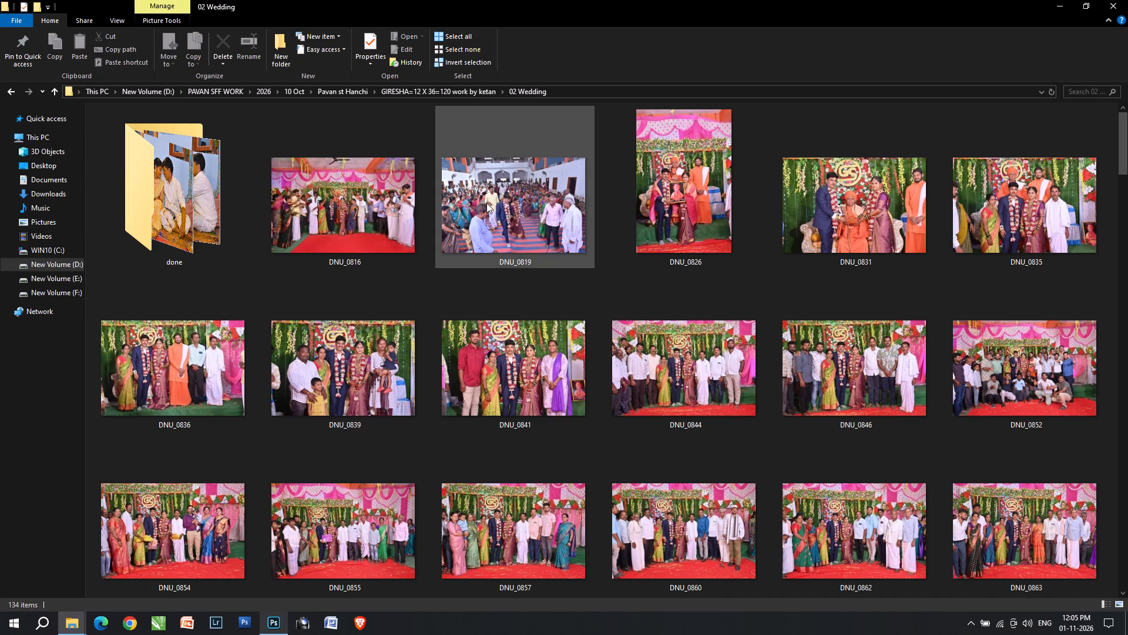
pyautogui.press('BackSpace')
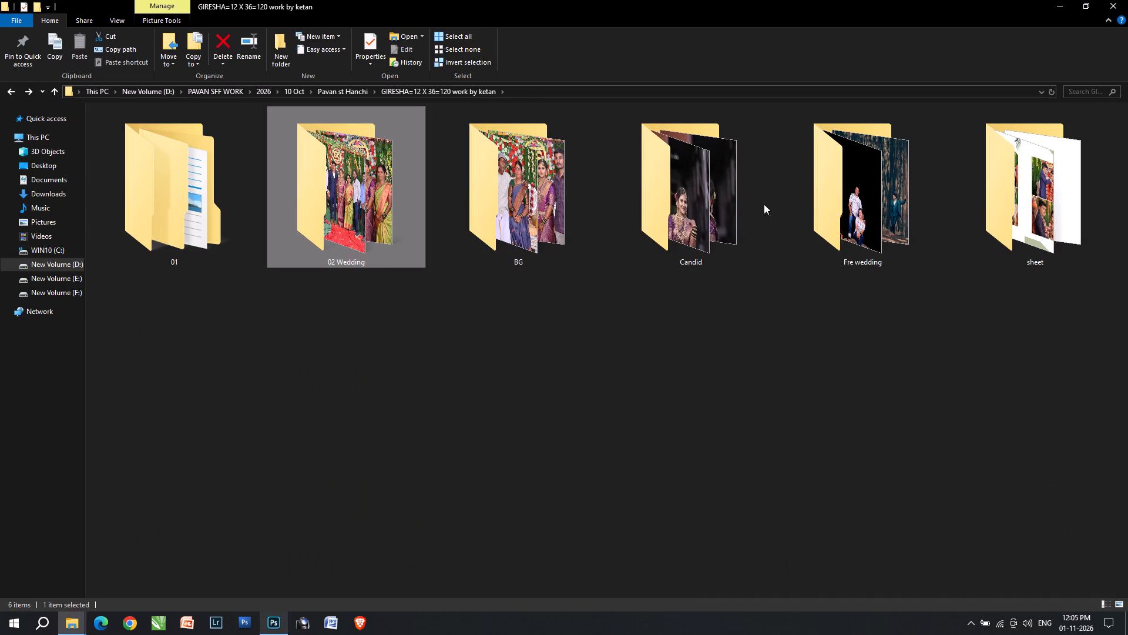
pyautogui.doubleClick(804, 235)
pyautogui.scroll(-7, 727, 245)
pyautogui.scroll(3, 727, 245)
pyautogui.press('BackSpace')
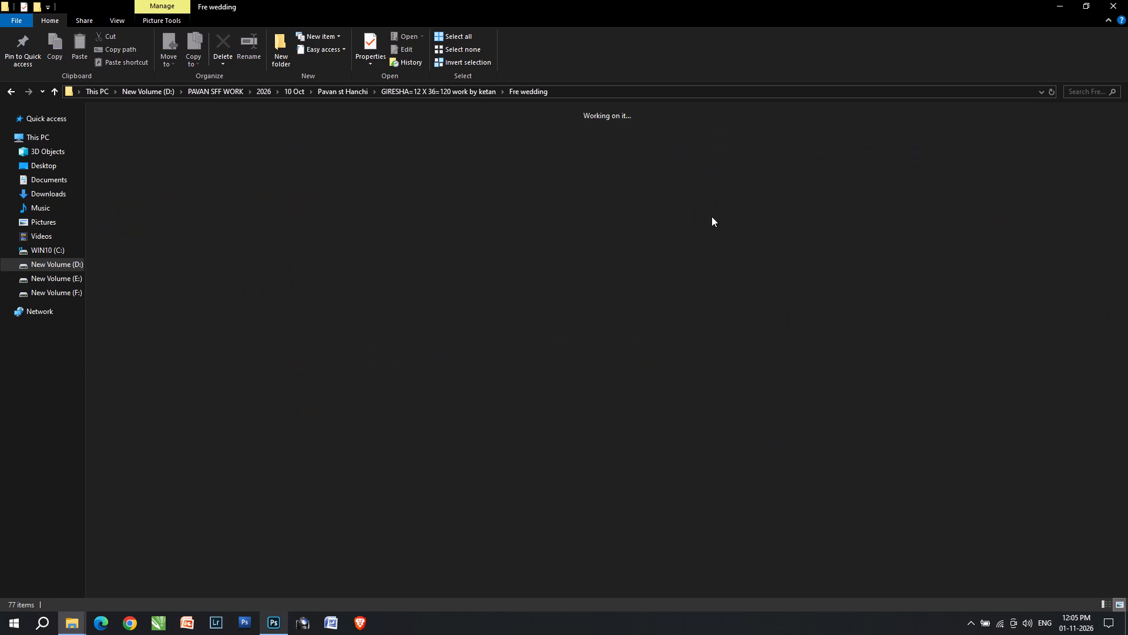
pyautogui.doubleClick(711, 215)
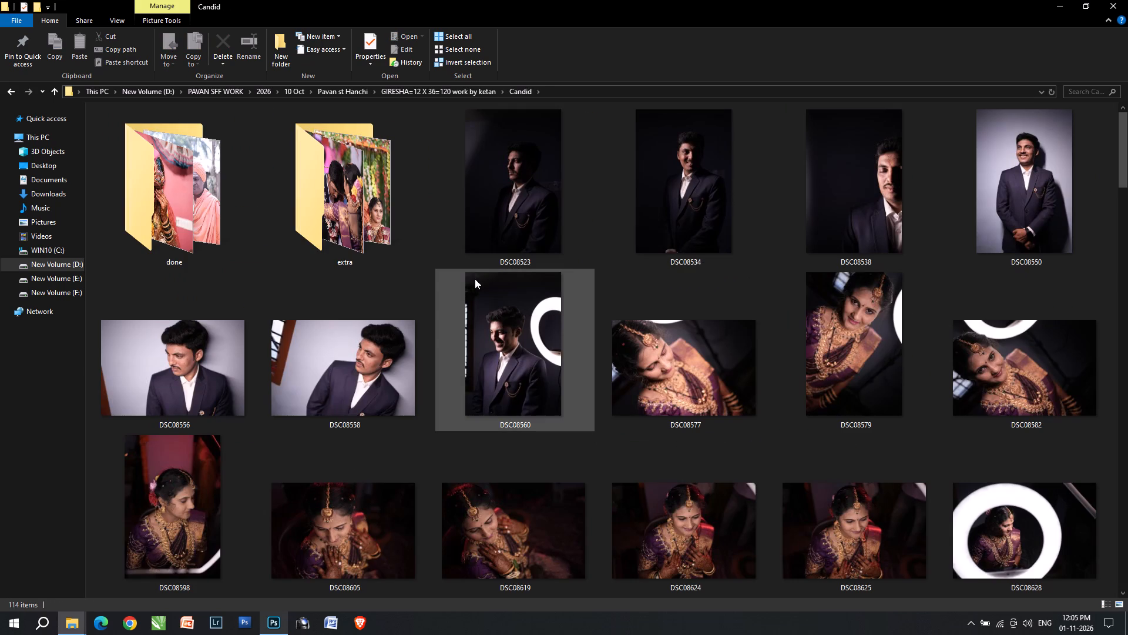
pyautogui.scroll(-3, 469, 354)
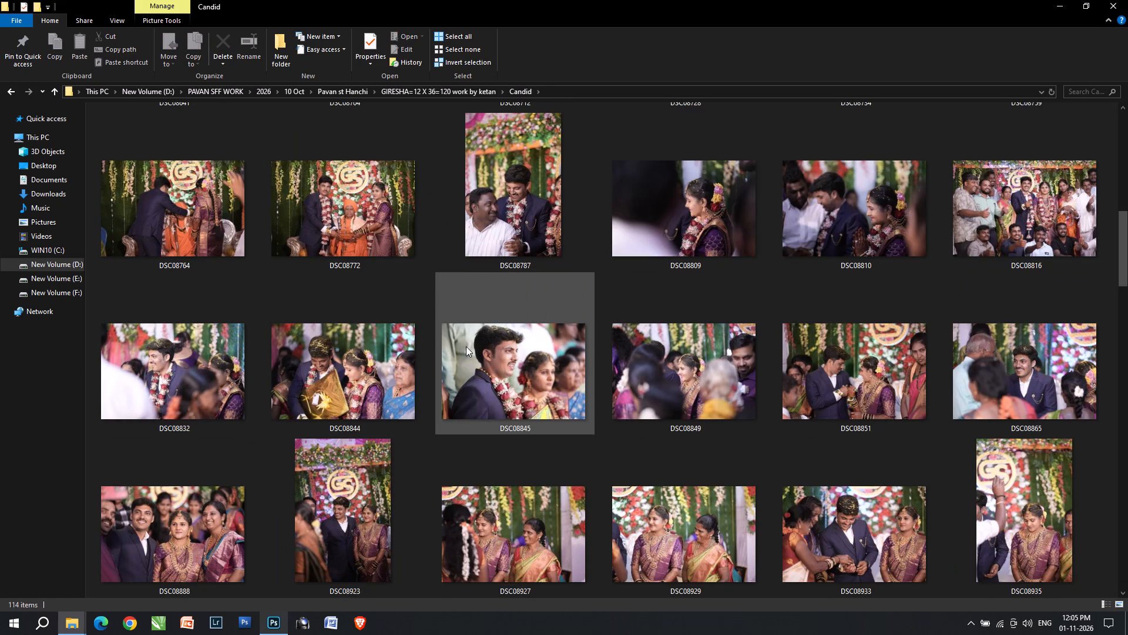
pyautogui.scroll(1, 466, 346)
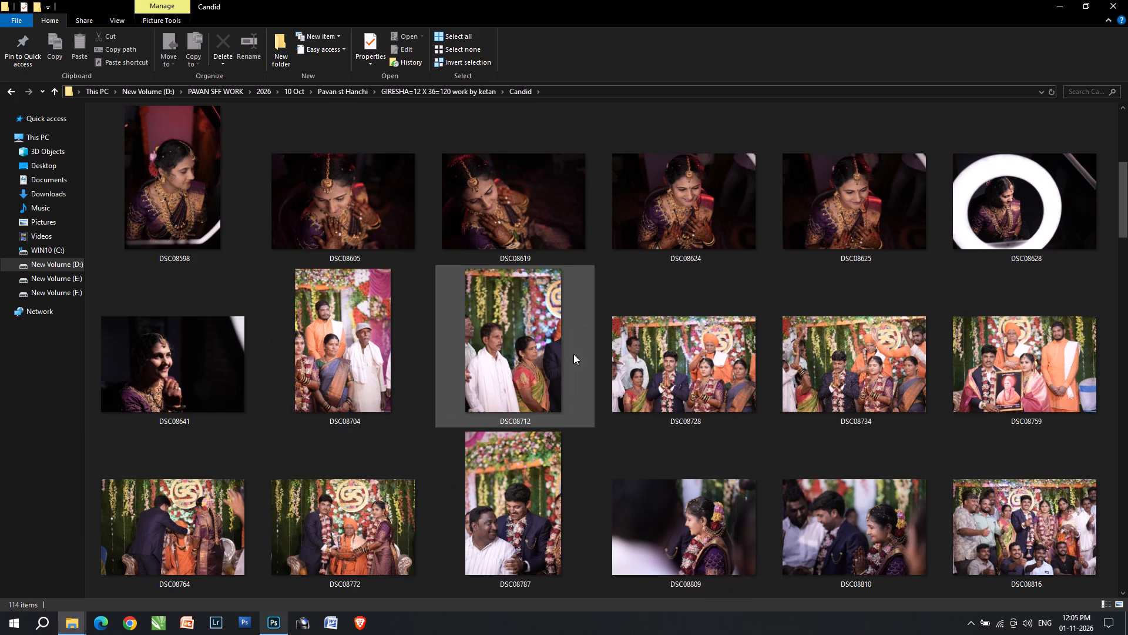
# Preview the stage blessing photos in the Candid folder at full size, from DSC08734 to DSC08759.
pyautogui.click(644, 369)
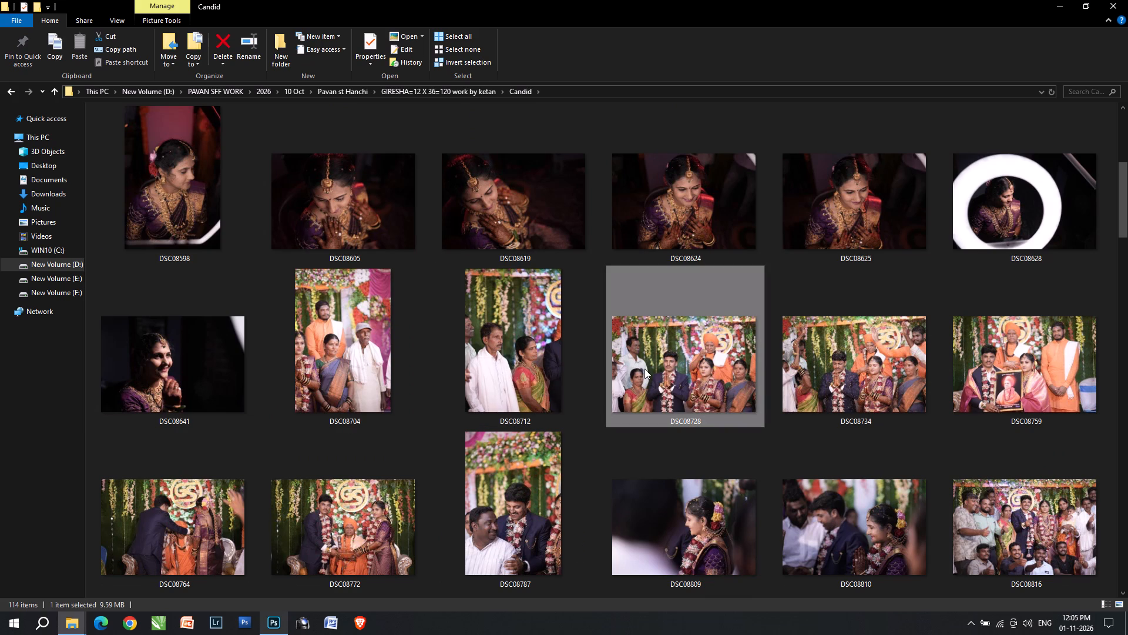
pyautogui.click(822, 361)
pyautogui.doubleClick(684, 363)
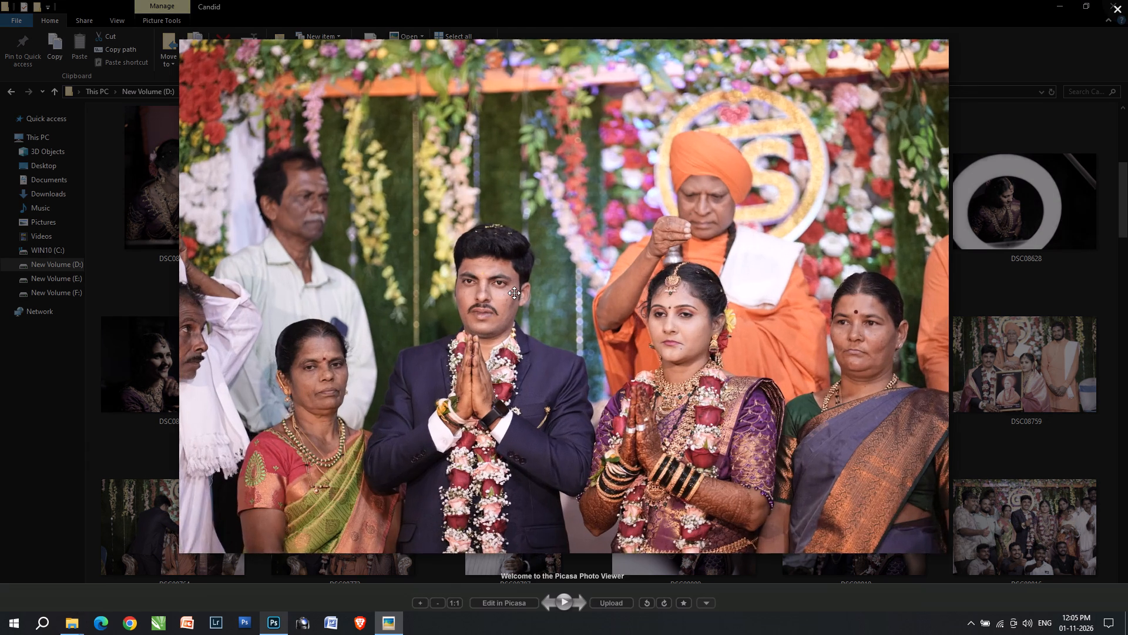
pyautogui.scroll(2, 513, 293)
pyautogui.press('Right')
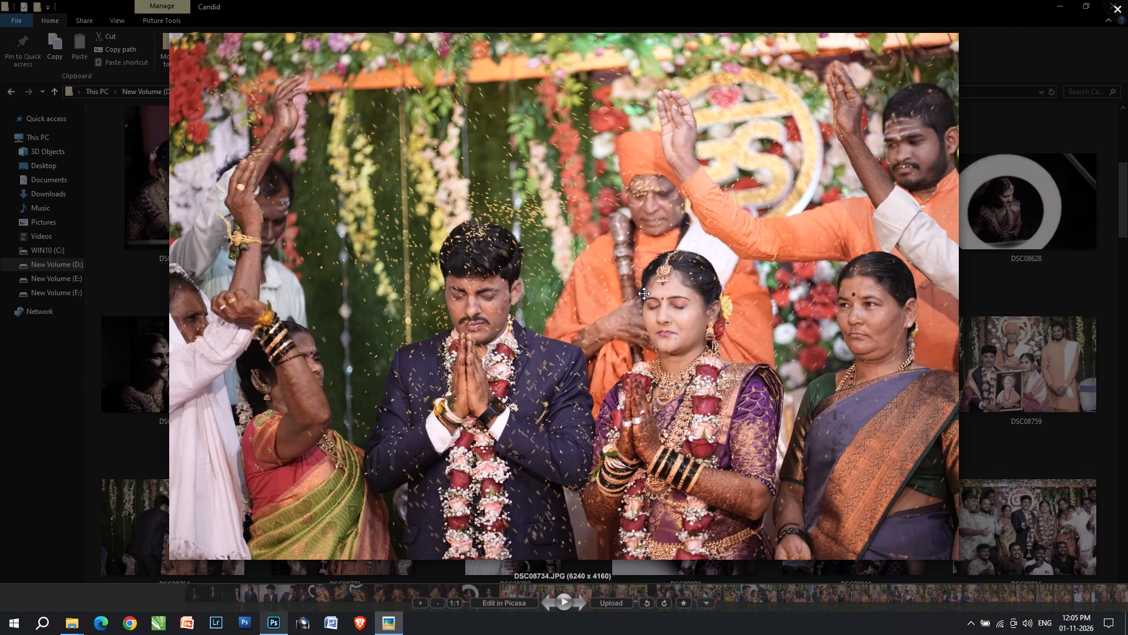
pyautogui.scroll(1, 654, 295)
pyautogui.press('Right')
pyautogui.press('Left')
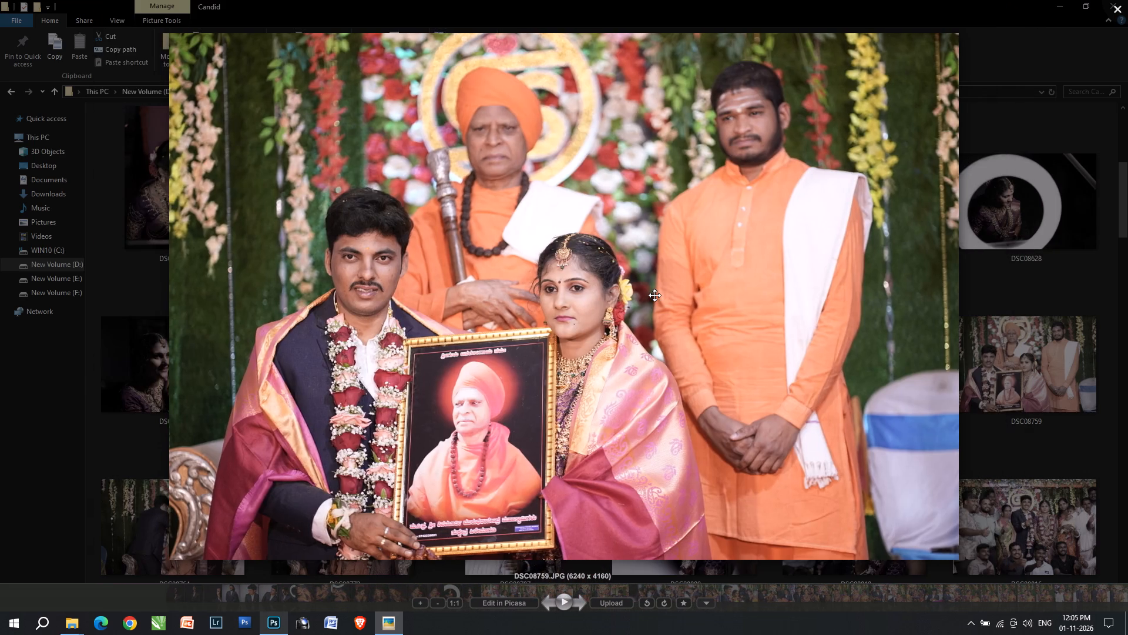
pyautogui.click(1127, 0)
# Open DSC08734 from the Candid folder in Photoshop.
pyautogui.click(898, 375)
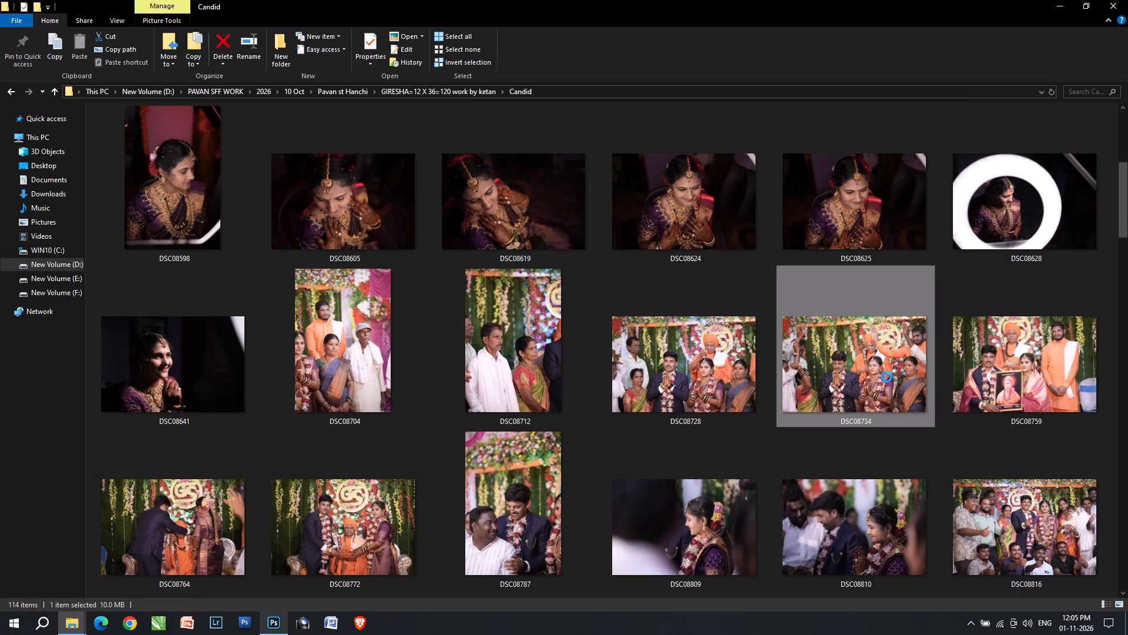
pyautogui.moveTo(875, 381); pyautogui.dragTo(592, 0)
pyautogui.hotkey('alt', 'Tab')
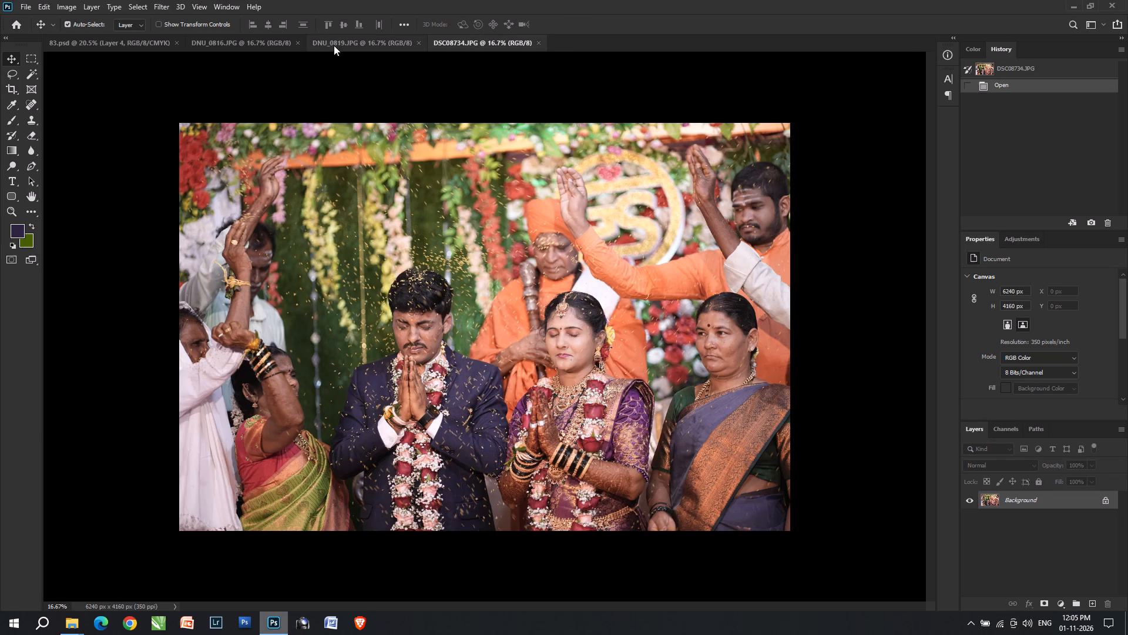
# Check the opened DNU_0816 and DNU_0819 photos in Photoshop against the photos in the Candid folder.
pyautogui.click(280, 40)
pyautogui.click(352, 44)
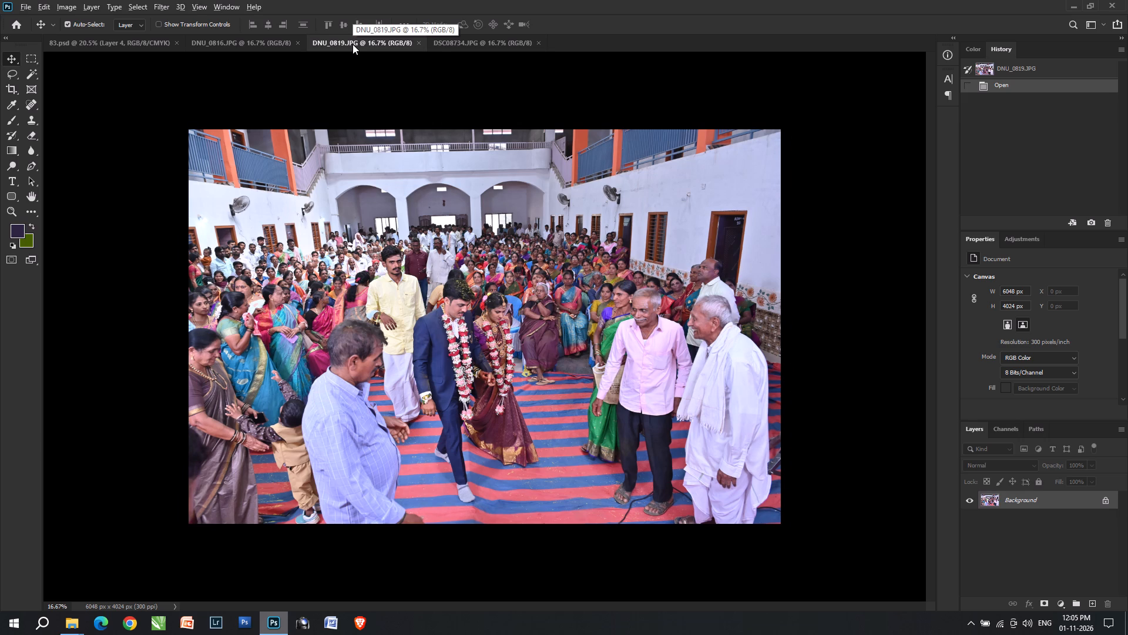
pyautogui.hotkey('alt', 'Tab')
pyautogui.hotkey('alt', 'Tab')
pyautogui.hotkey('alt', 'Tab')
pyautogui.hotkey('alt', 'Tab')
pyautogui.hotkey('alt', 'Tab')
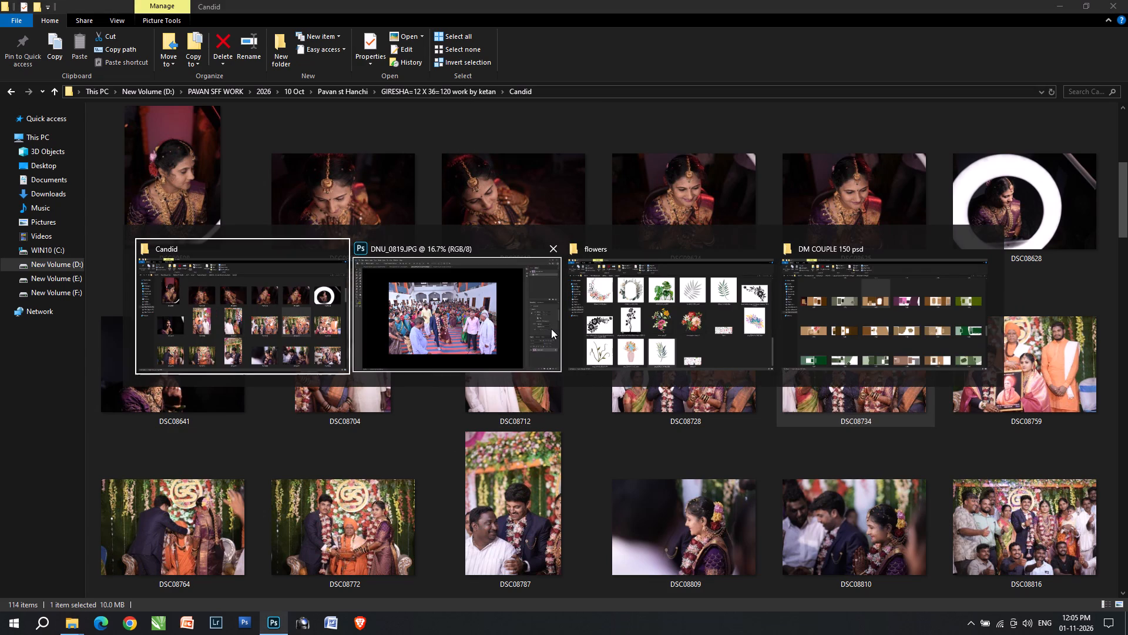
pyautogui.hotkey('alt', 'Tab')
pyautogui.hotkey('alt', 'Tab')
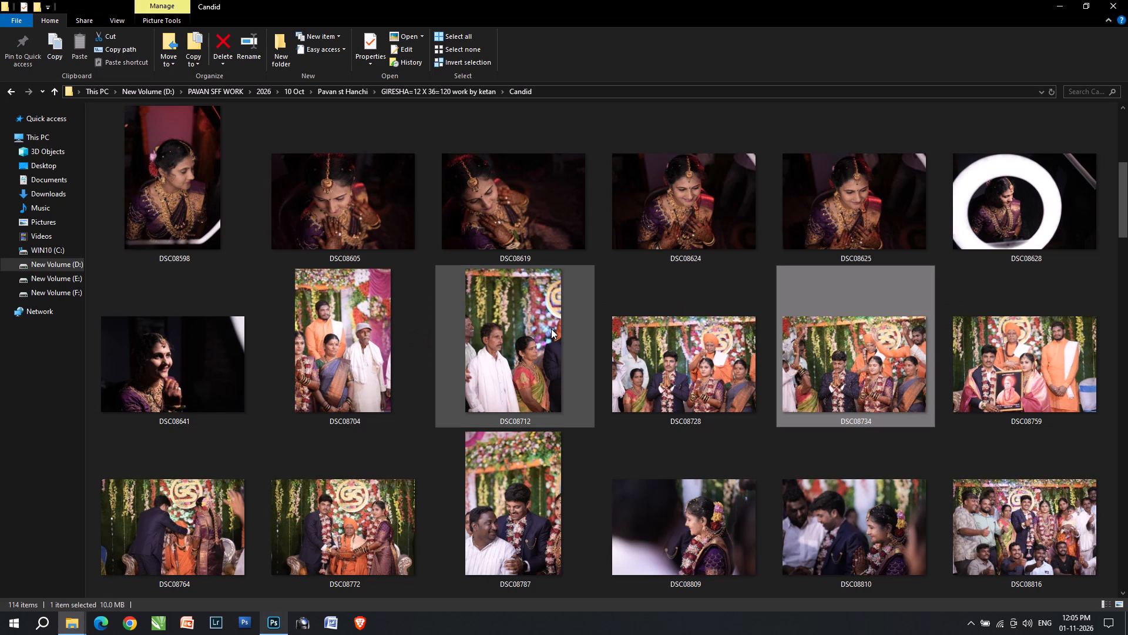